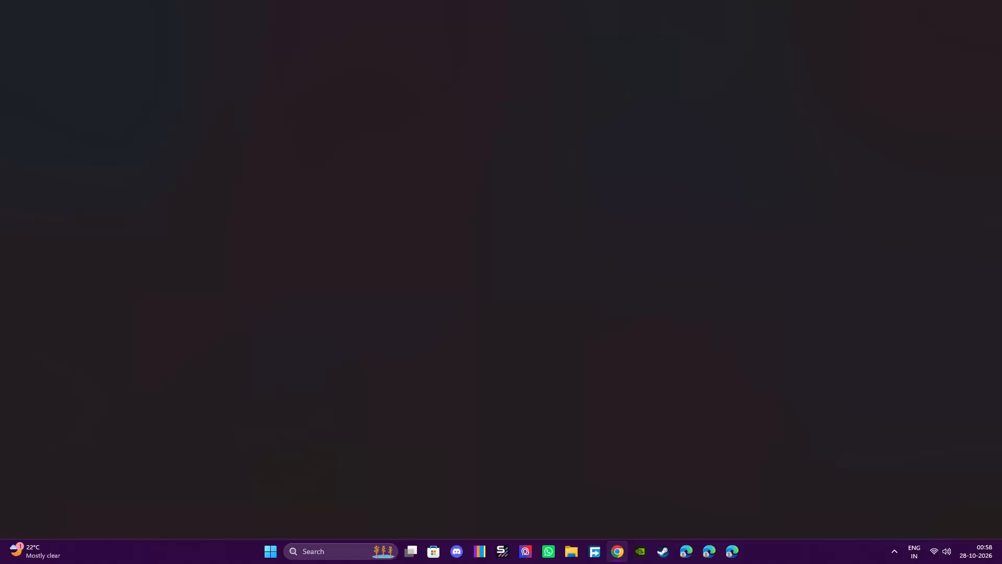
# Place the browser window along the right side of the desktop and widen it to nearly two thirds of the screen.
pyautogui.moveTo(510, 9); pyautogui.dragTo(768, 13)
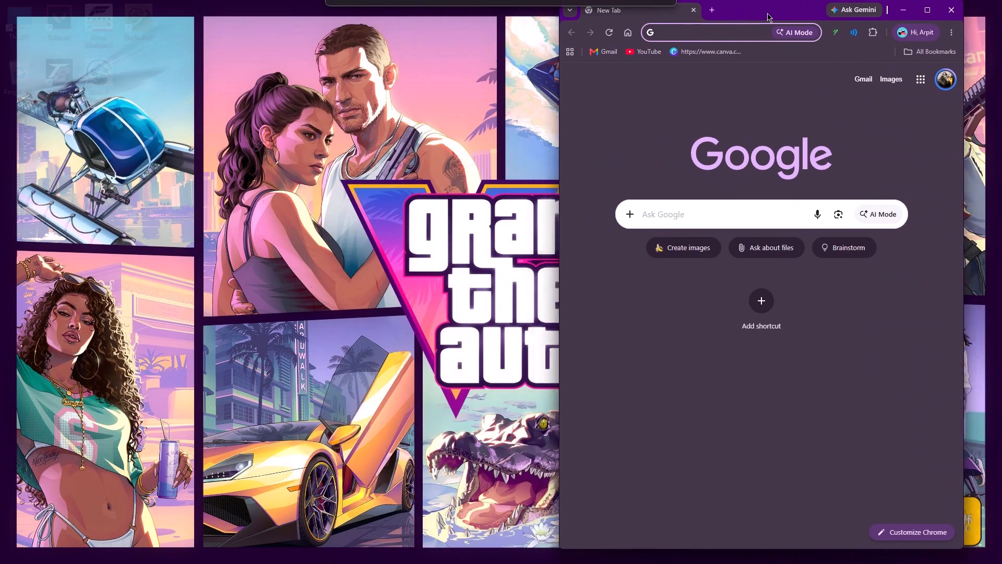
pyautogui.moveTo(768, 13); pyautogui.dragTo(802, 13)
pyautogui.moveTo(592, 98); pyautogui.dragTo(369, 99)
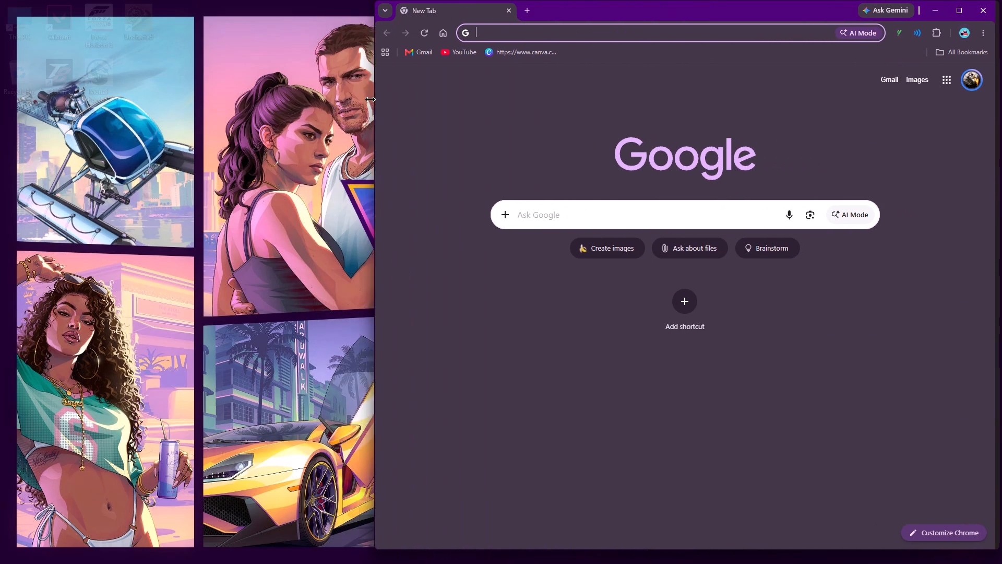
pyautogui.moveTo(369, 99); pyautogui.dragTo(359, 101)
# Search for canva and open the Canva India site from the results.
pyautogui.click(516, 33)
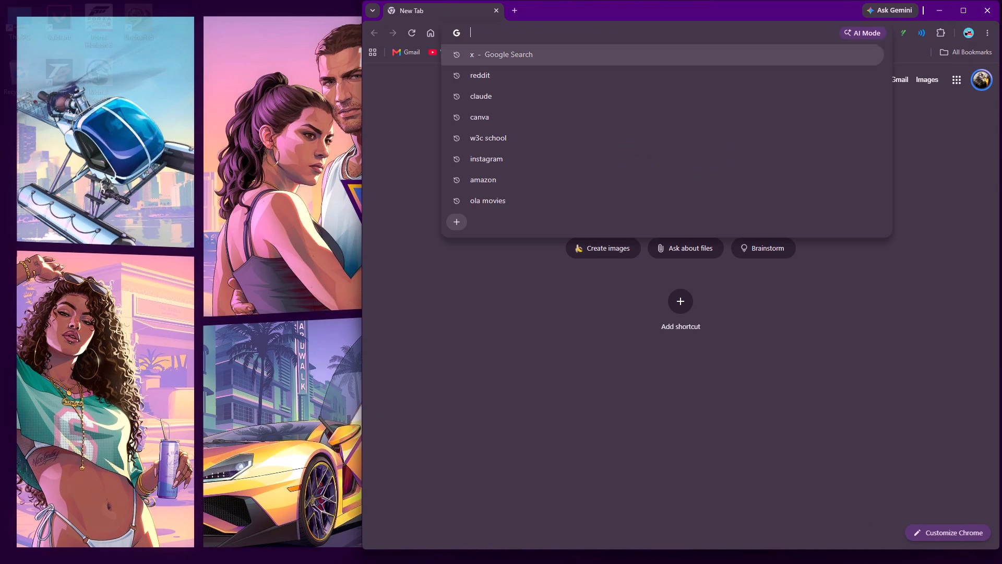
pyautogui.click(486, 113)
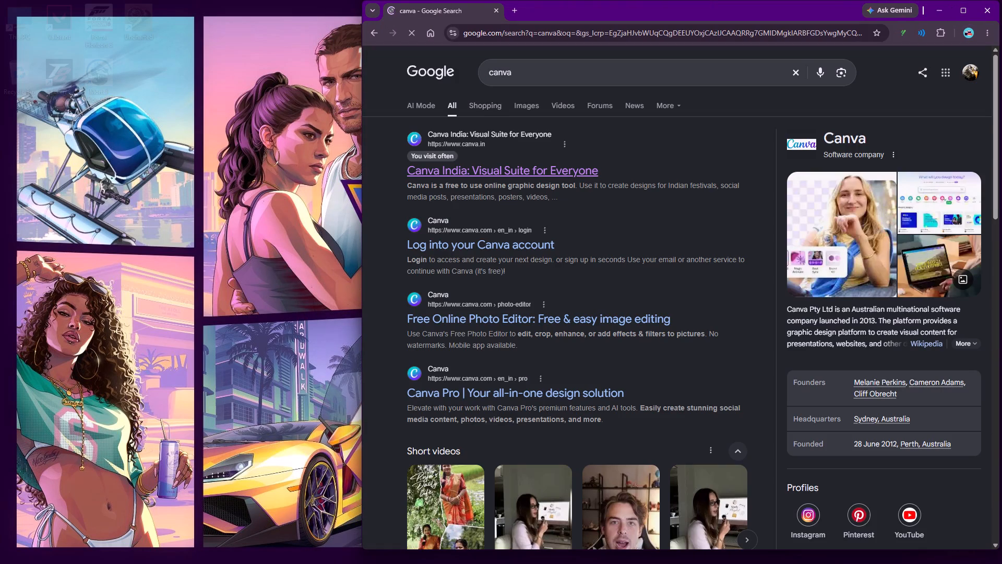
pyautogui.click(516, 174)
# Close the Canva India tab and open the bookmarked Canva comic strip design in a new tab.
pyautogui.click(515, 10)
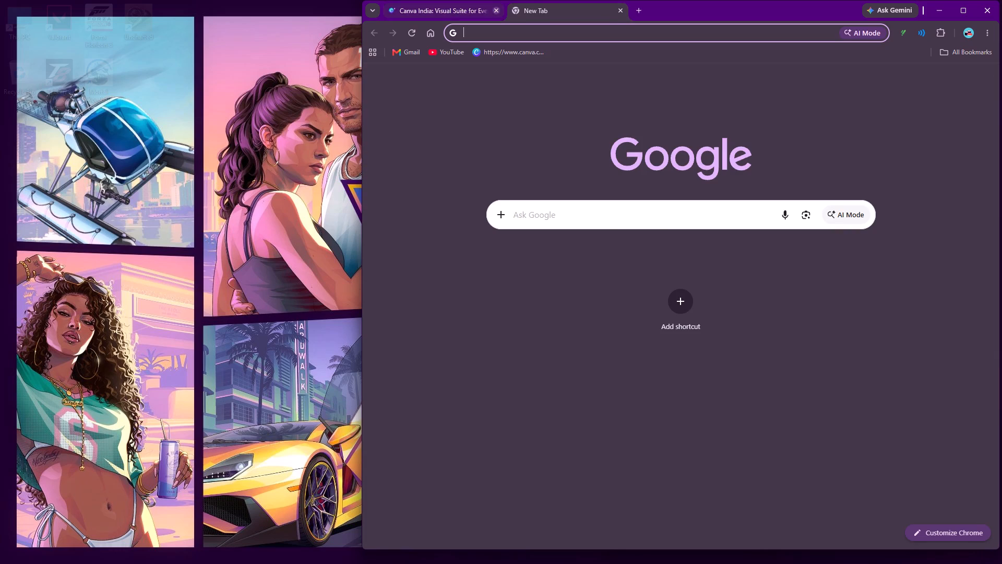
pyautogui.click(496, 11)
pyautogui.click(505, 50)
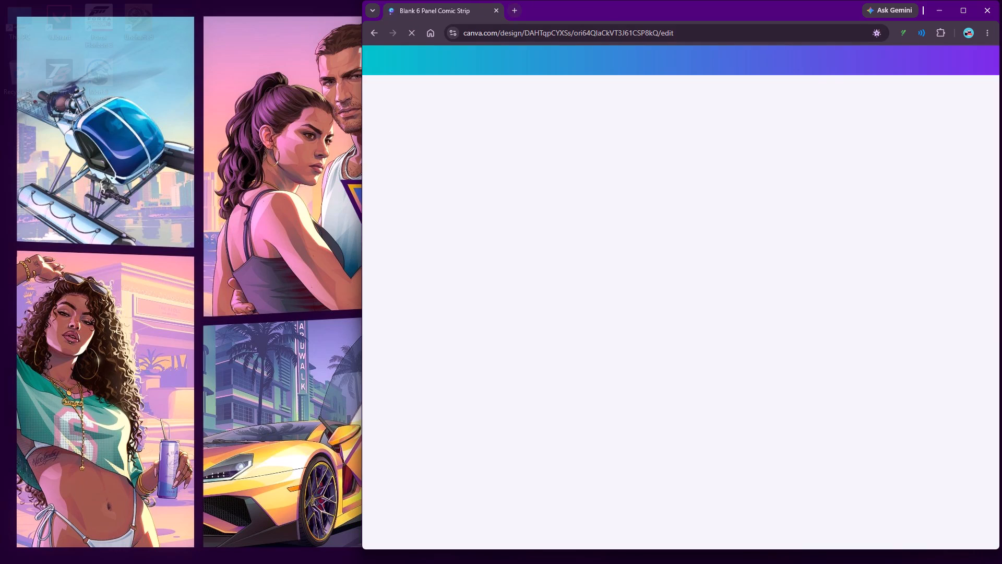
# Search Google for "flags" in a new tab.
pyautogui.click(518, 10)
pyautogui.click(557, 230)
pyautogui.click(539, 213)
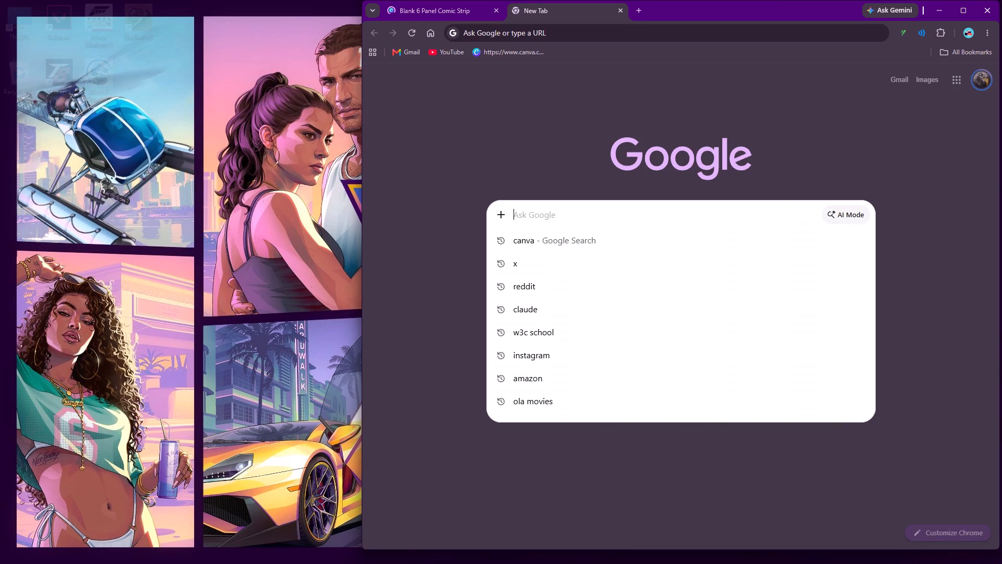
pyautogui.write('flags')
pyautogui.press('Return')
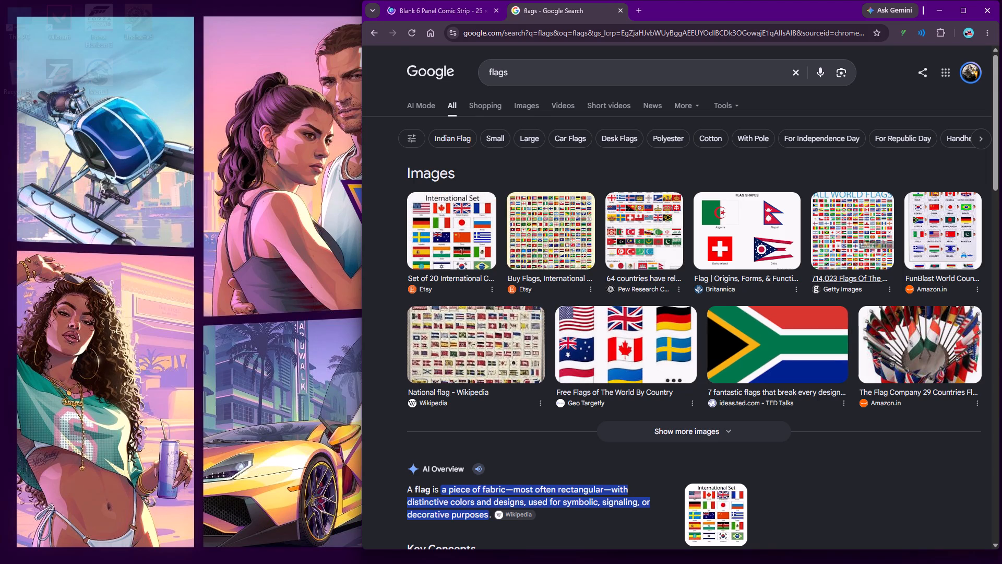
# Preview the Amazon.in and Etsy flag images, open the Etsy listing for the set of 20 international country flags, and close the search tab.
pyautogui.click(947, 216)
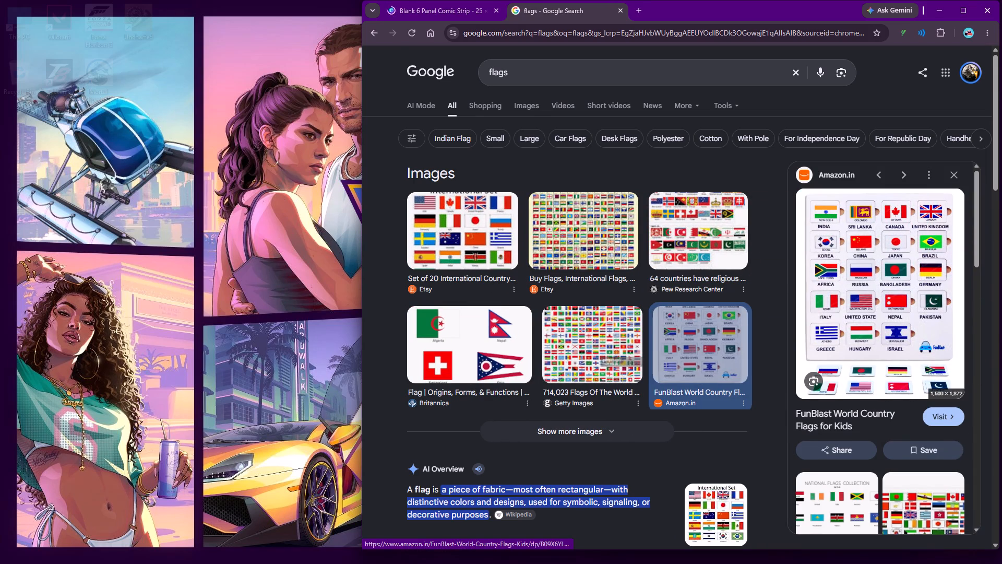
pyautogui.click(474, 211)
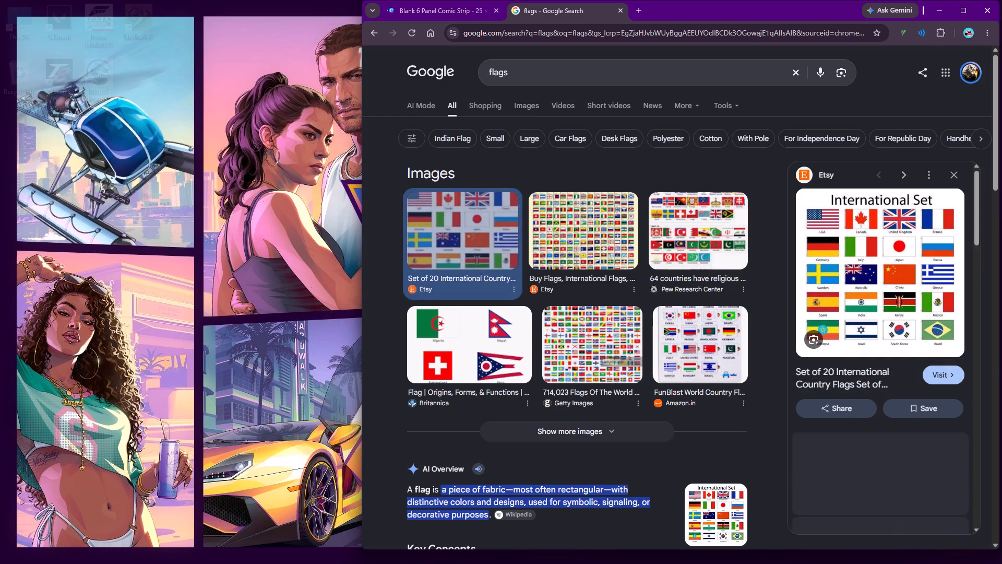
pyautogui.click(935, 372)
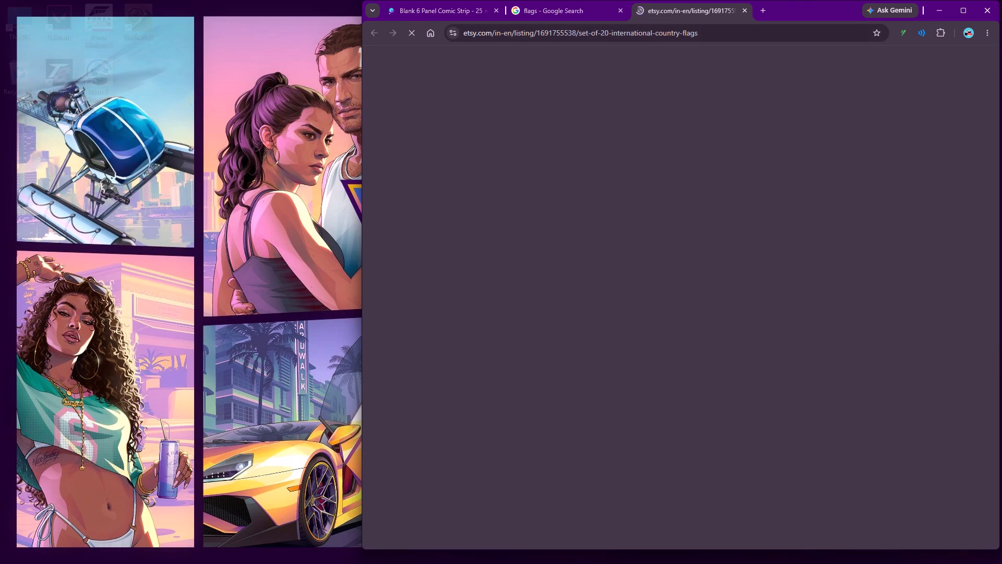
pyautogui.click(575, 13)
pyautogui.click(617, 10)
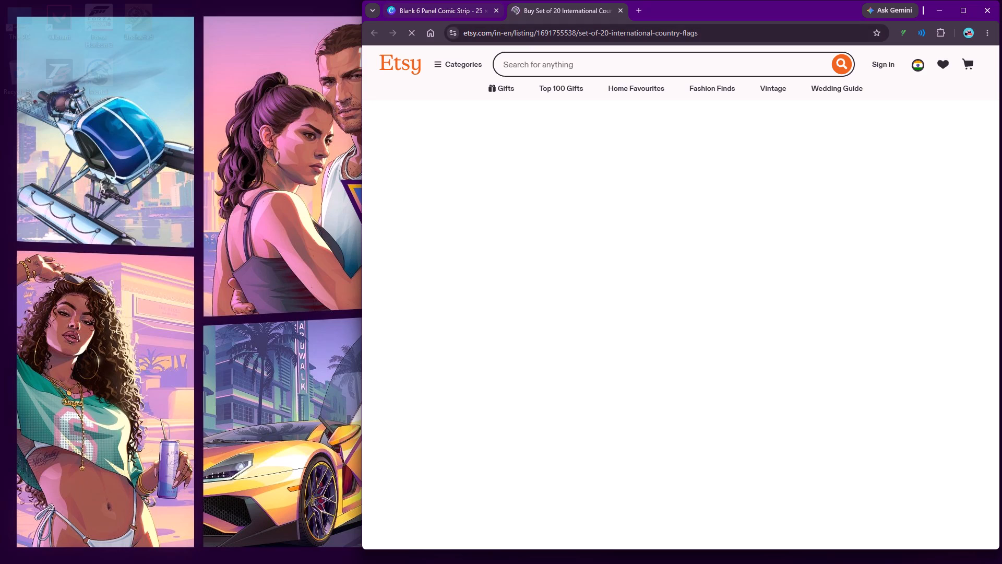
# Detach the Etsy tab into its own window and size it to sit beside the Canva window on the left.
pyautogui.moveTo(576, 8); pyautogui.dragTo(89, 10)
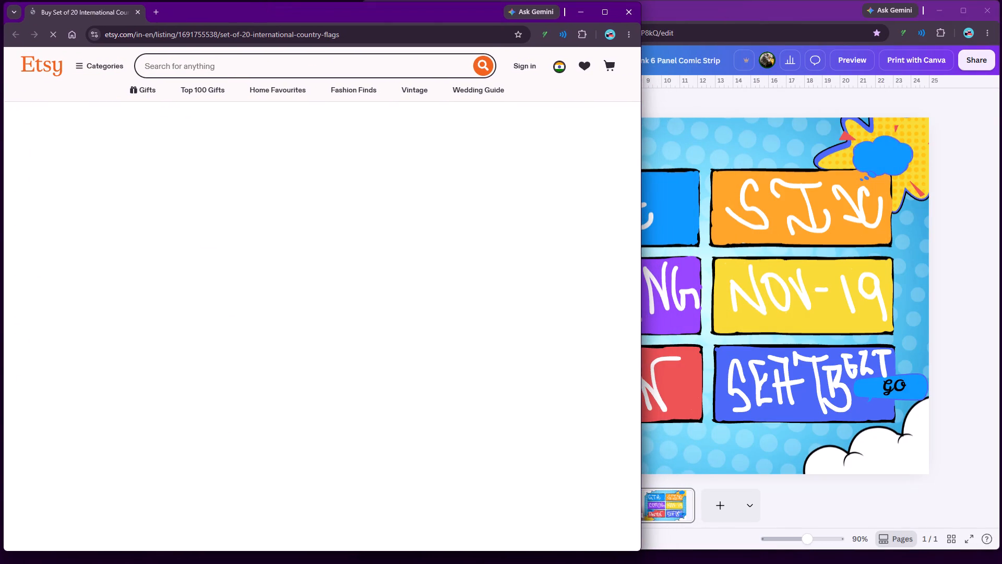
pyautogui.moveTo(642, 116); pyautogui.dragTo(521, 119)
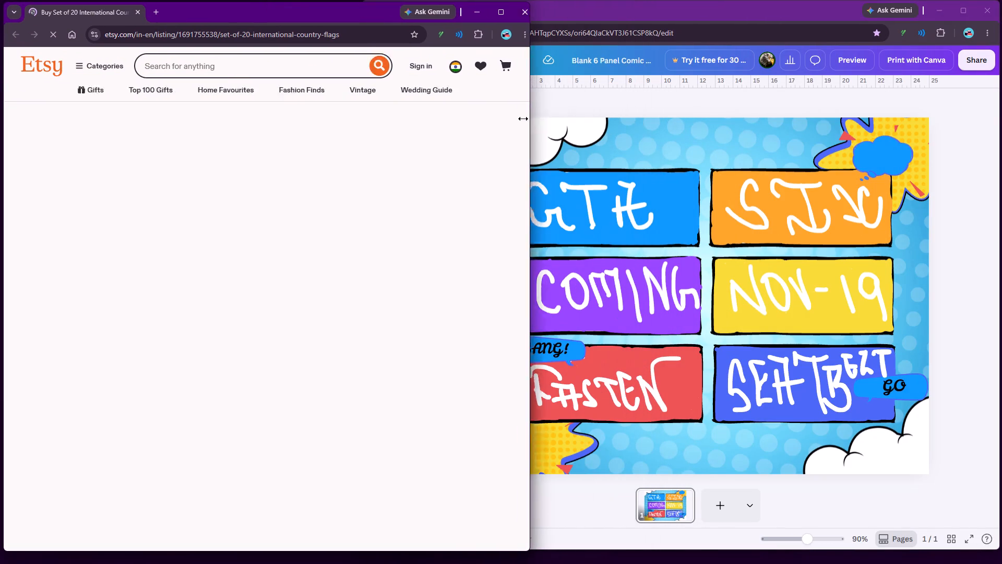
pyautogui.moveTo(521, 119); pyautogui.dragTo(364, 116)
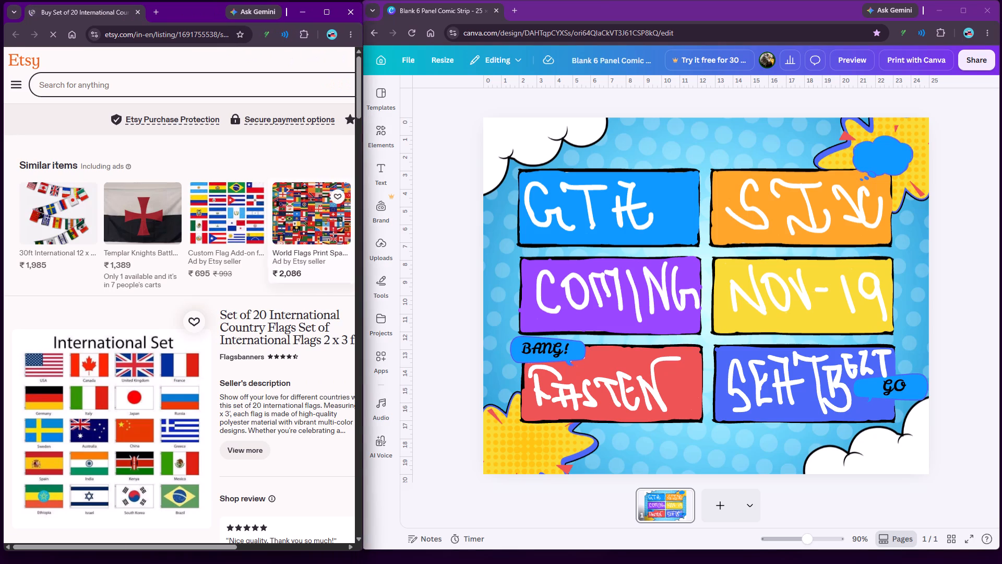
# Look through the Etsy listing and bring its International Set flag chart into view as a reference.
pyautogui.scroll(-2, 295, 179)
pyautogui.click(132, 285)
pyautogui.scroll(4, 143, 282)
pyautogui.scroll(-3, 146, 280)
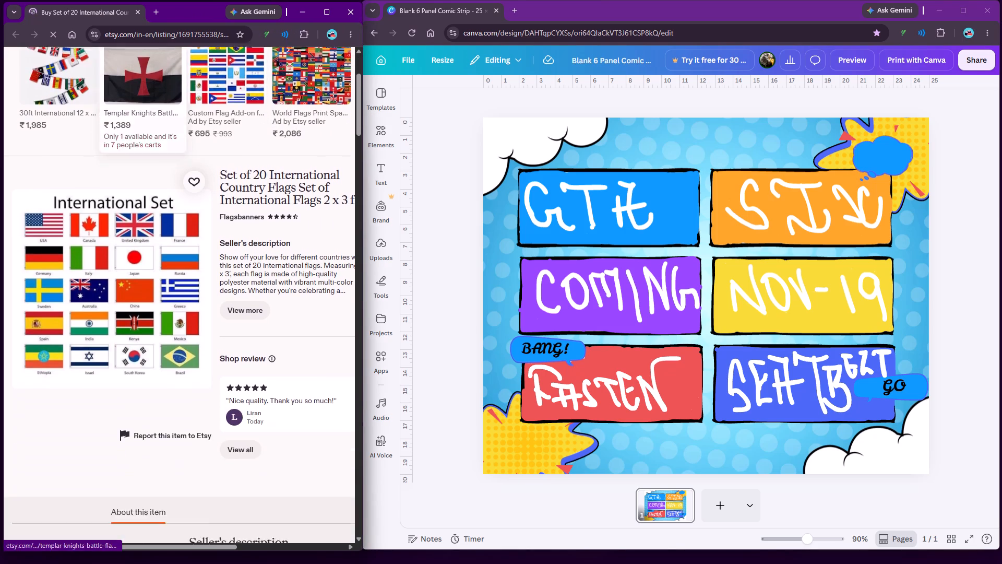
pyautogui.scroll(-3, 148, 279)
pyautogui.scroll(2, 150, 277)
pyautogui.scroll(-11, 154, 279)
pyautogui.scroll(14, 162, 268)
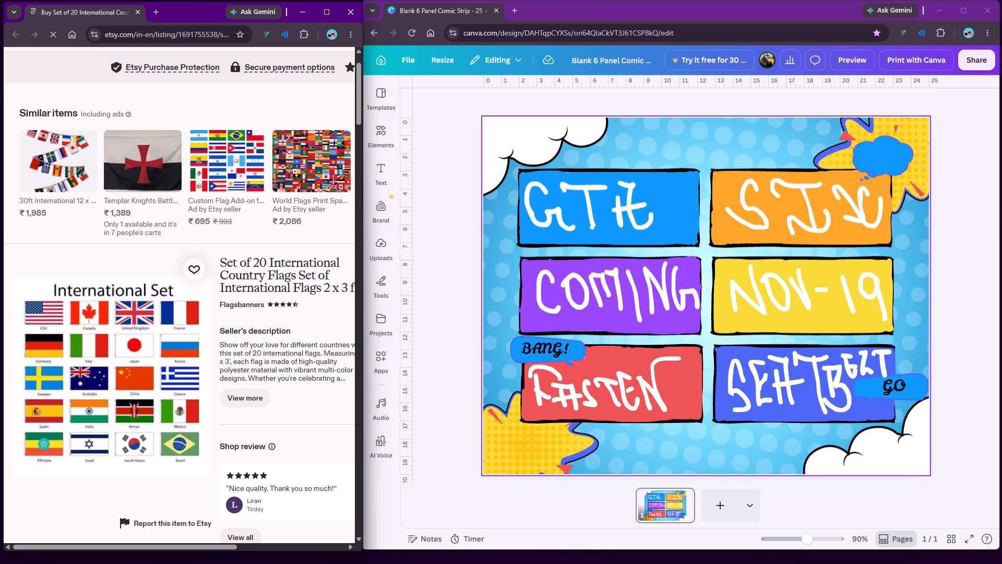
# Add a blank page to the Canva design and delete the original comic strip page.
pyautogui.click(720, 506)
pyautogui.click(635, 493)
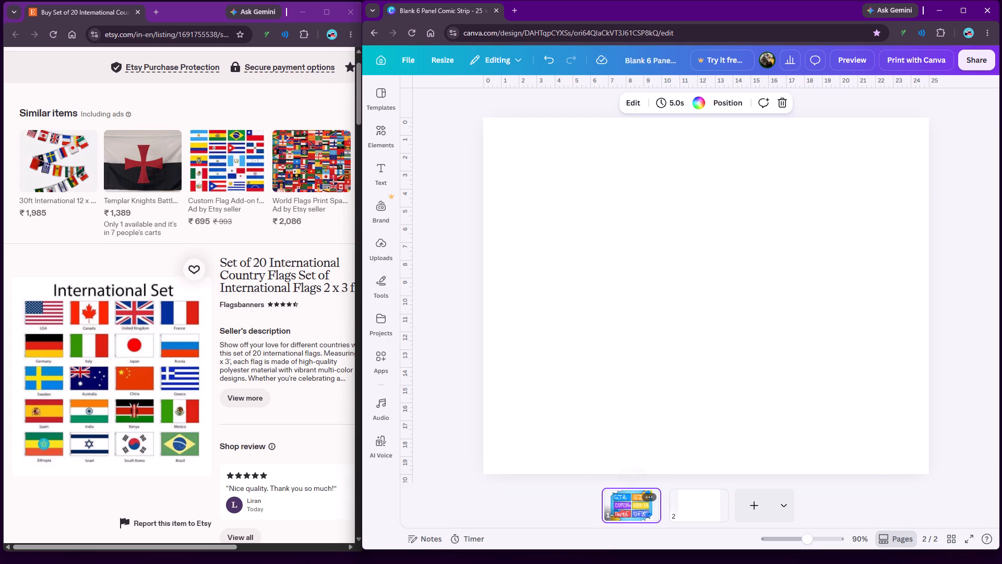
pyautogui.click(806, 103)
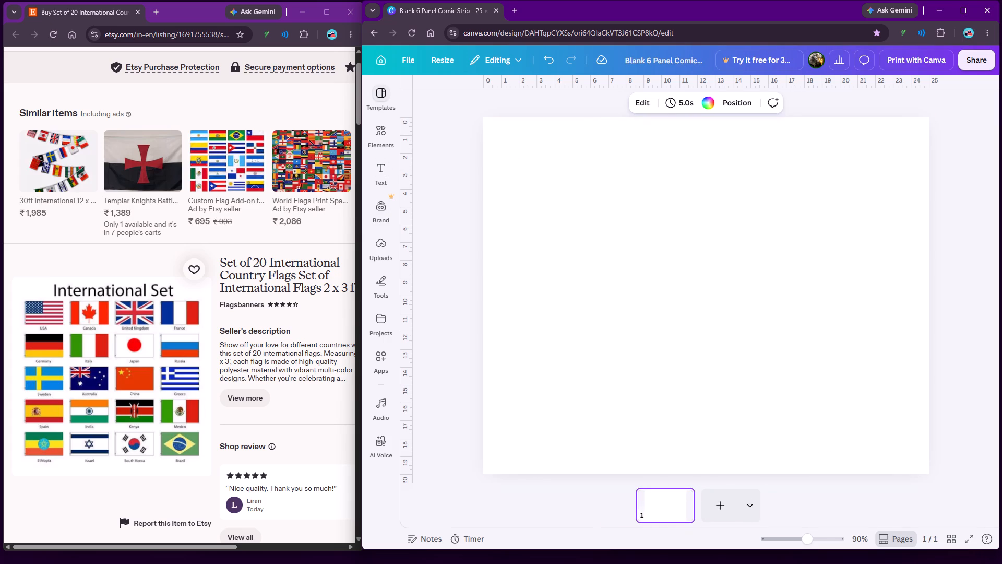
# Widen the Canva window over the Etsy window while keeping the flag chart uncovered.
pyautogui.click(598, 8)
pyautogui.moveTo(362, 78); pyautogui.dragTo(219, 95)
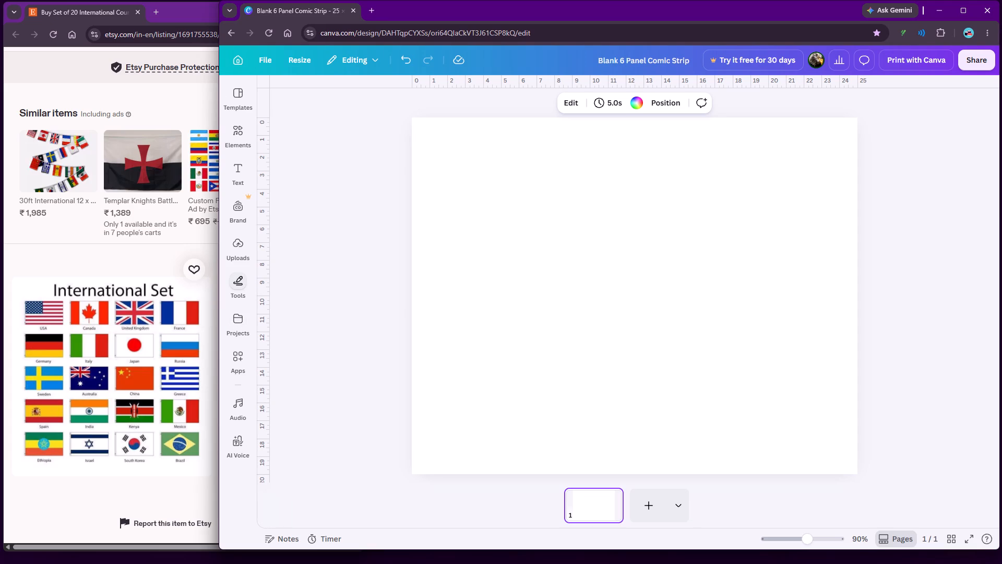
# Add a rounded square shape to the blank page and move it into the page's top-left corner.
pyautogui.click(235, 283)
pyautogui.click(270, 266)
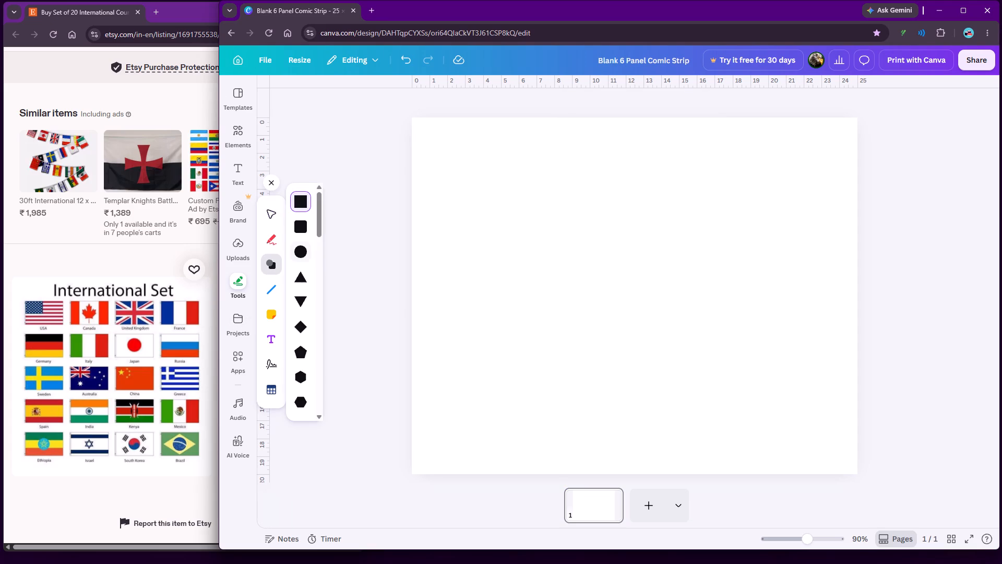
pyautogui.click(301, 231)
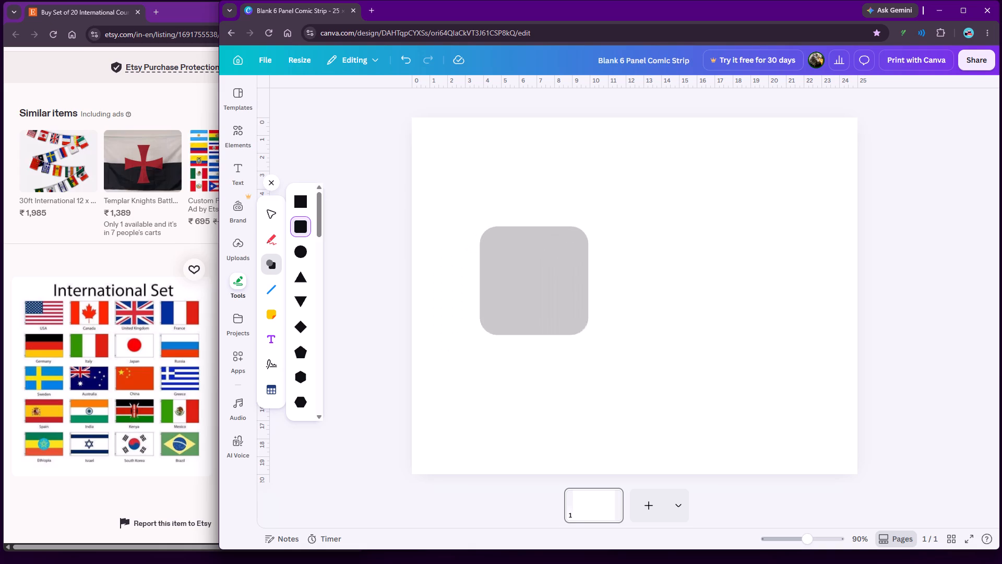
pyautogui.click(481, 198)
pyautogui.click(448, 252)
pyautogui.moveTo(524, 265); pyautogui.dragTo(522, 264)
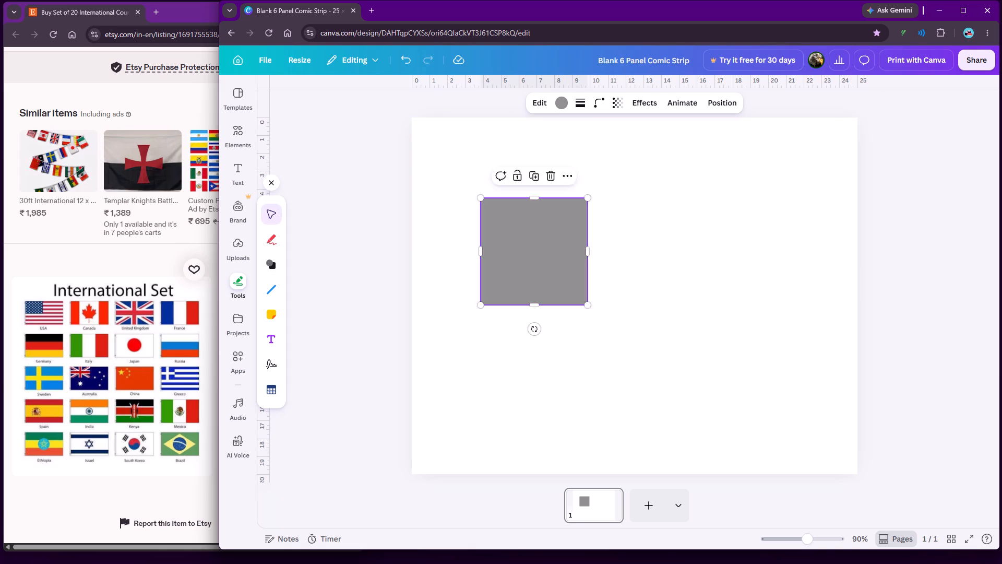
pyautogui.moveTo(522, 264); pyautogui.dragTo(456, 186)
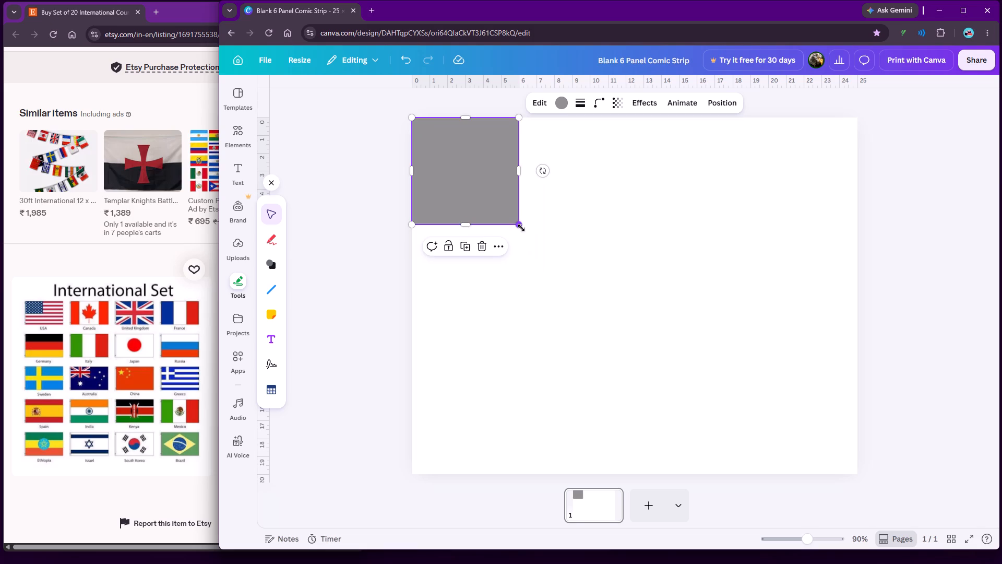
# Resize the rounded square from its lower-right corner to about 9.5 wide by 8.5 high.
pyautogui.moveTo(521, 228); pyautogui.dragTo(628, 318)
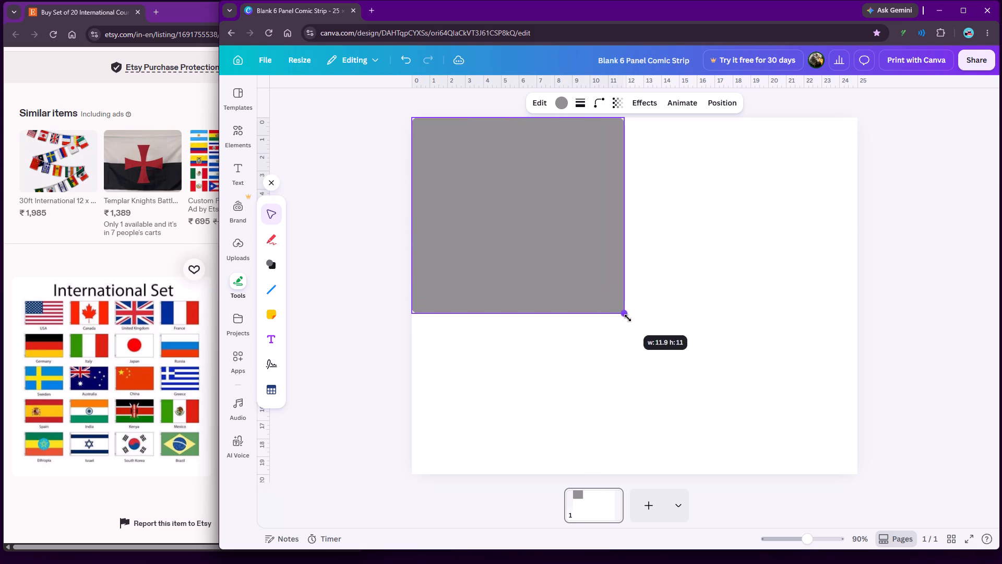
pyautogui.moveTo(628, 318); pyautogui.dragTo(630, 321)
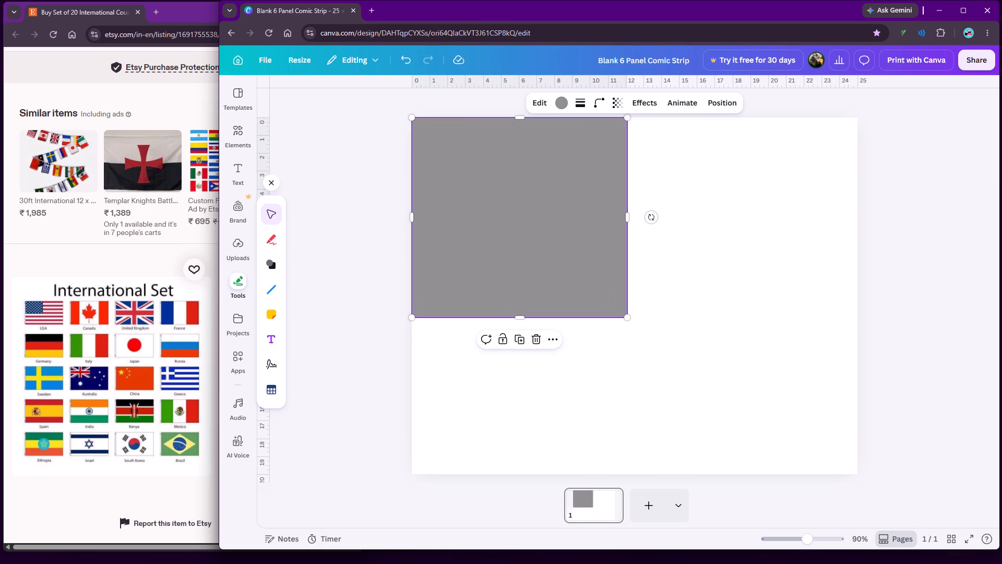
pyautogui.moveTo(629, 320); pyautogui.dragTo(617, 302)
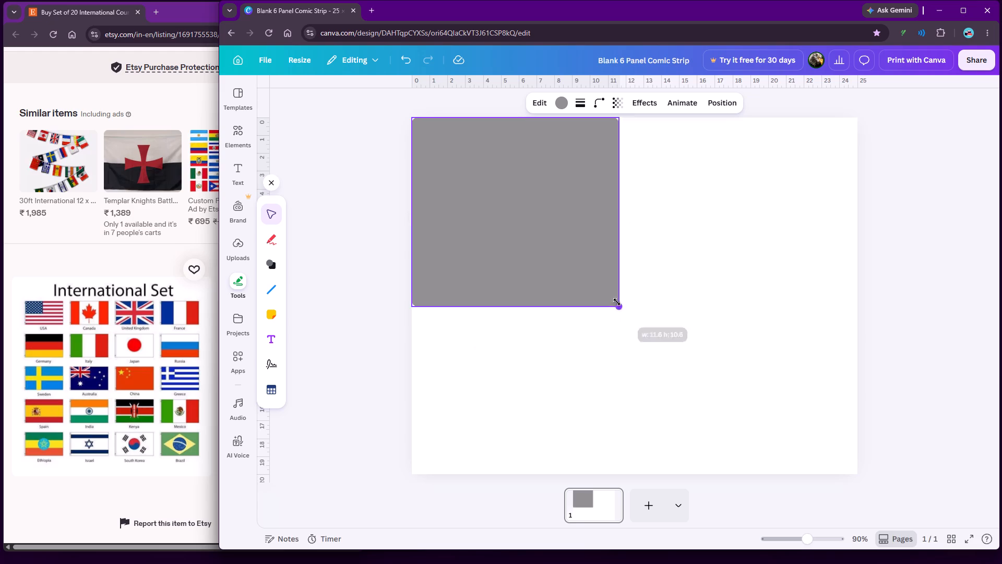
pyautogui.moveTo(617, 302); pyautogui.dragTo(583, 272)
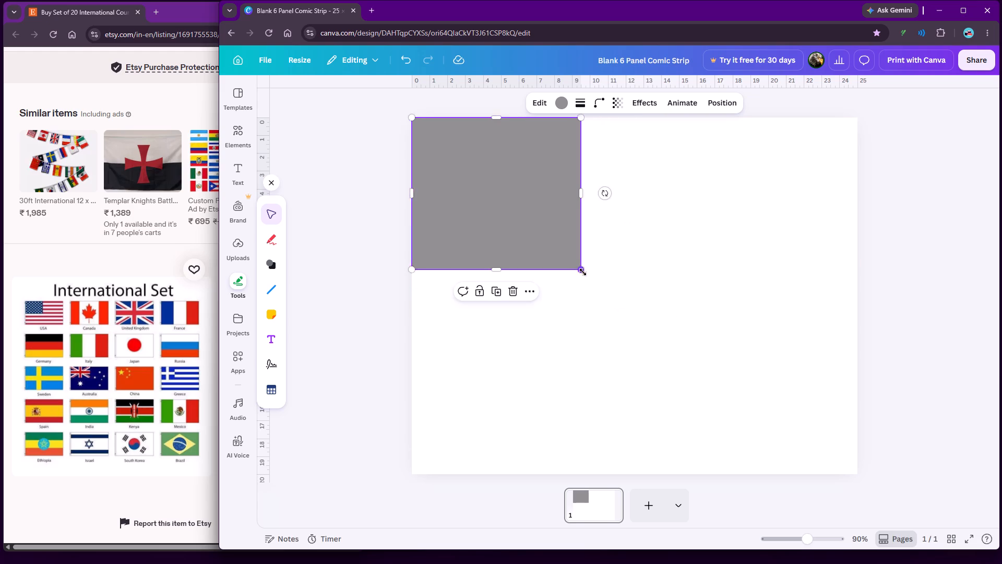
pyautogui.click(557, 342)
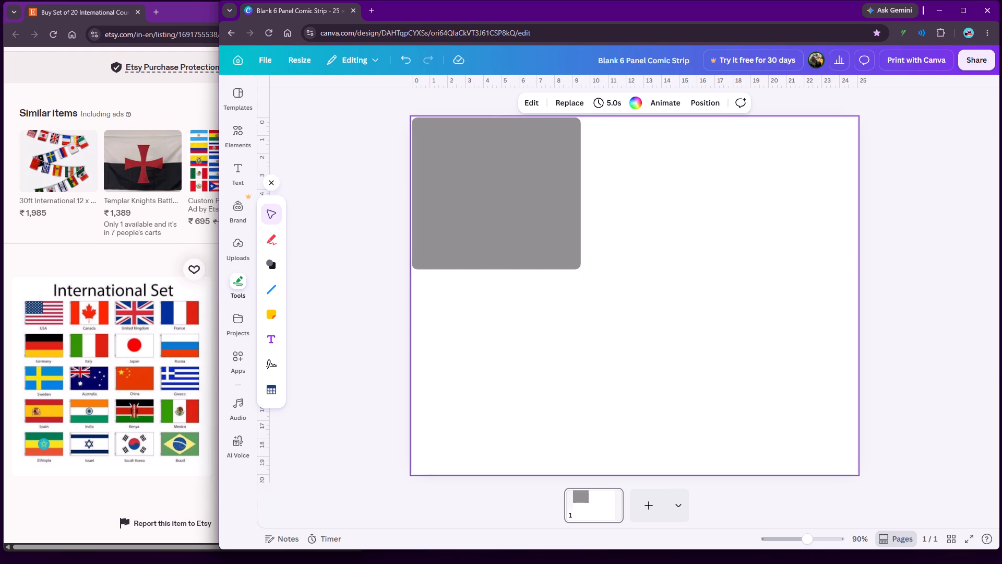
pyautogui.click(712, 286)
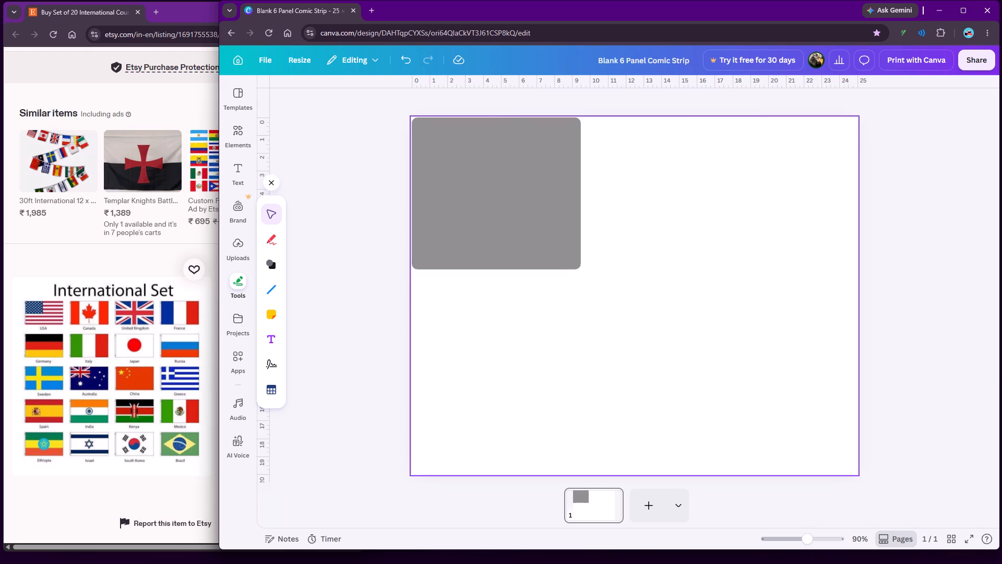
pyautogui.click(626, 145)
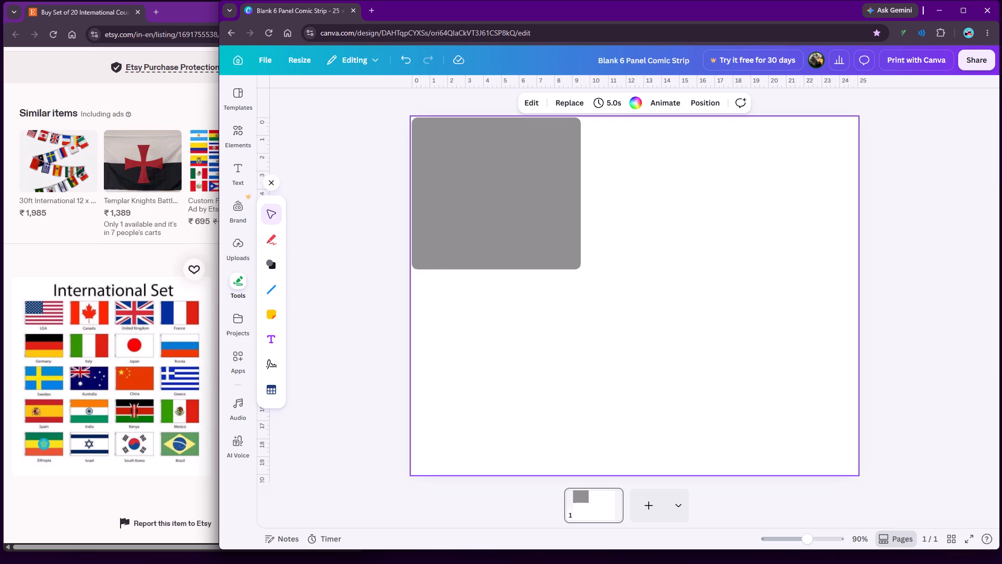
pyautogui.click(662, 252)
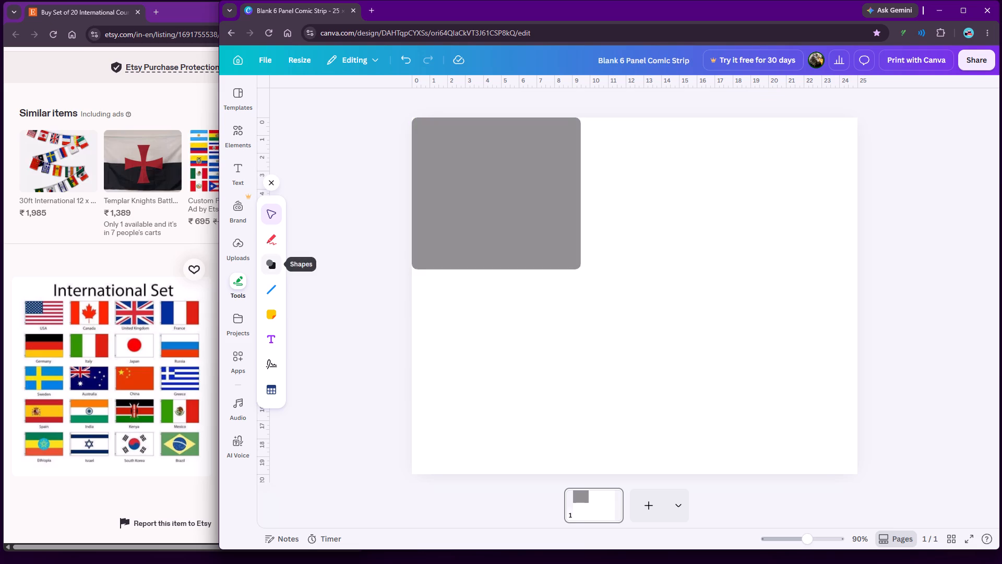
# Add a second rounded square shape and enlarge it from two opposite corners until it covers the whole page.
pyautogui.click(273, 260)
pyautogui.click(301, 221)
pyautogui.click(640, 230)
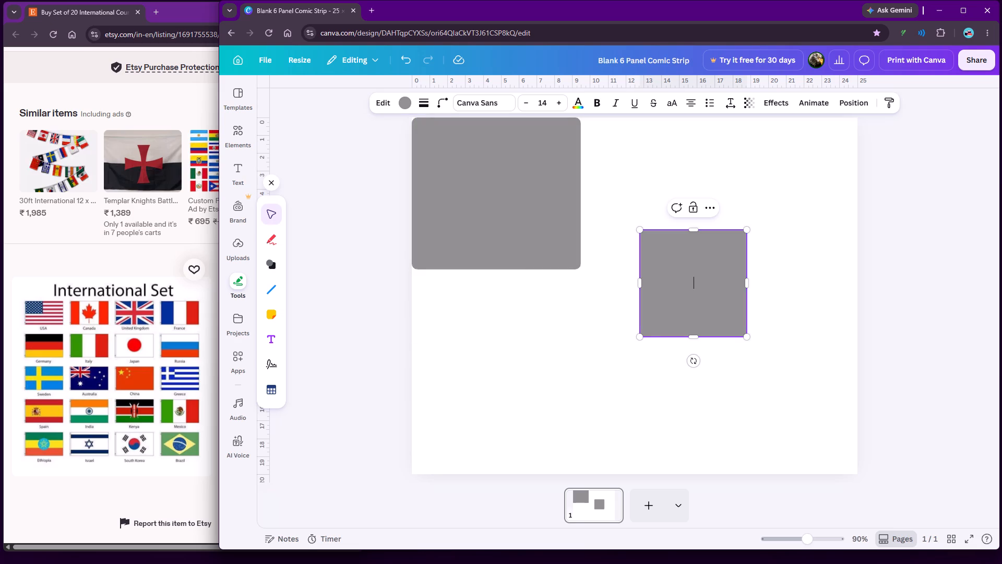
pyautogui.moveTo(638, 231); pyautogui.dragTo(413, 119)
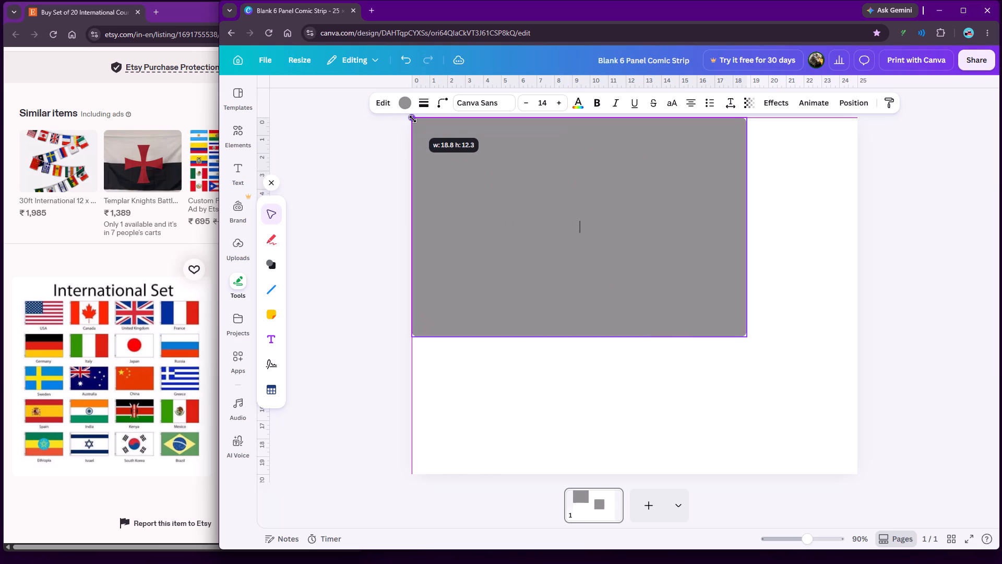
pyautogui.moveTo(413, 119); pyautogui.dragTo(411, 118)
pyautogui.moveTo(749, 337); pyautogui.dragTo(769, 365)
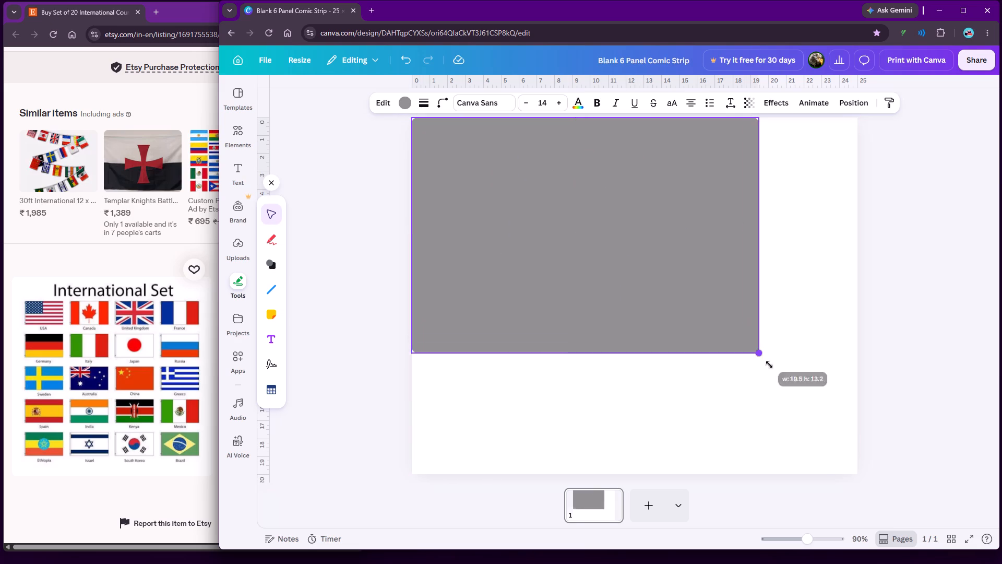
pyautogui.moveTo(769, 365); pyautogui.dragTo(858, 475)
pyautogui.click(900, 417)
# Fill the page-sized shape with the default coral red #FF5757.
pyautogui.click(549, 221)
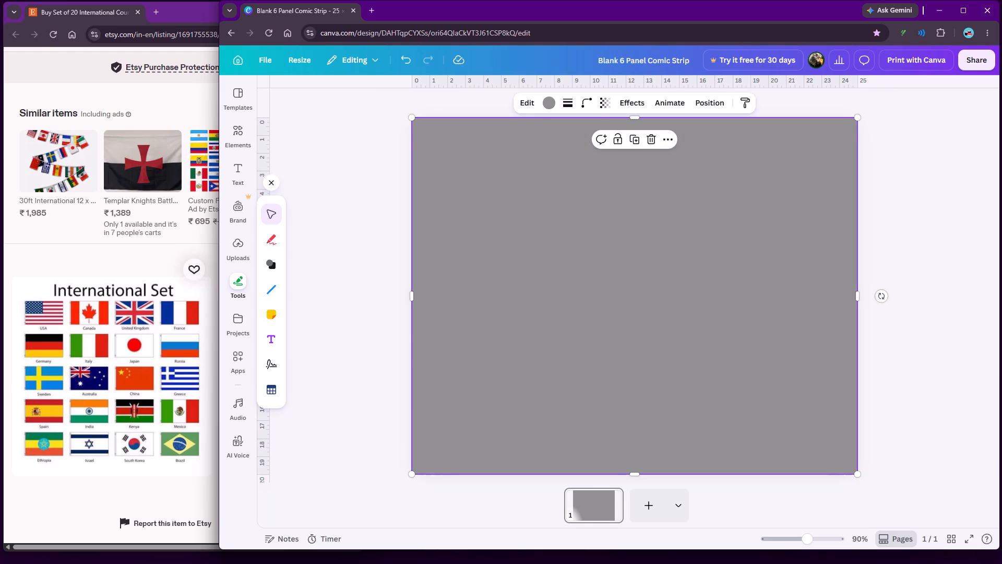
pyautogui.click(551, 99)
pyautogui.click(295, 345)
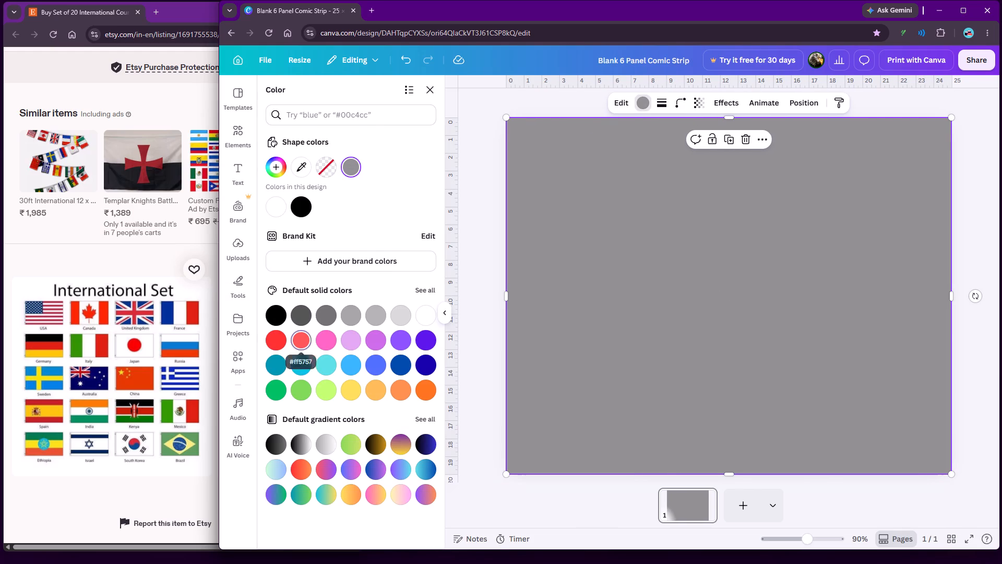
# Remove the corner rounding from the page-sized shape so its corners are square.
pyautogui.click(680, 101)
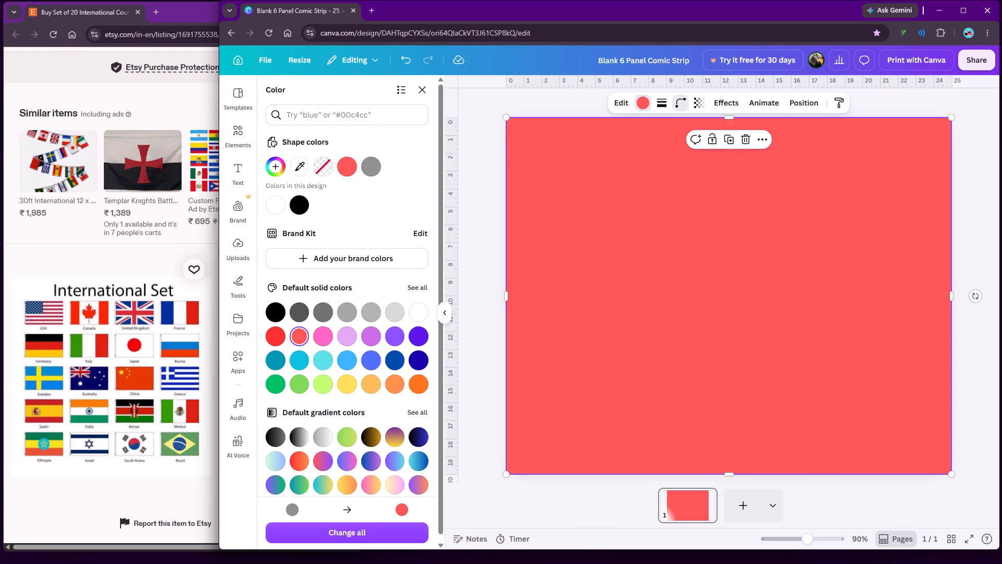
pyautogui.moveTo(637, 141); pyautogui.dragTo(581, 144)
pyautogui.click(569, 159)
pyautogui.click(428, 90)
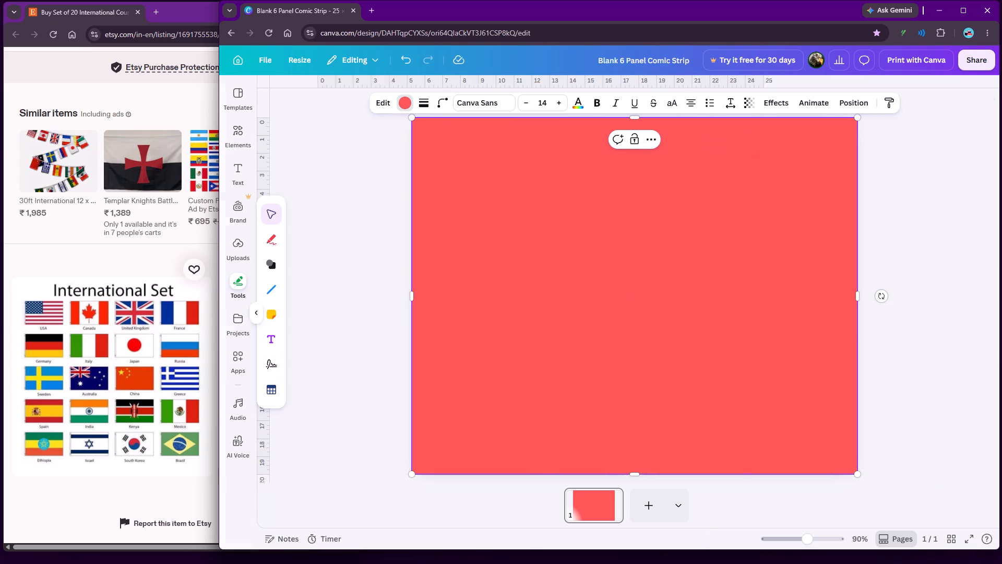
pyautogui.click(405, 200)
# Fill the page-sized shape with a custom dark red, darkened from the default red #FF3131.
pyautogui.click(679, 251)
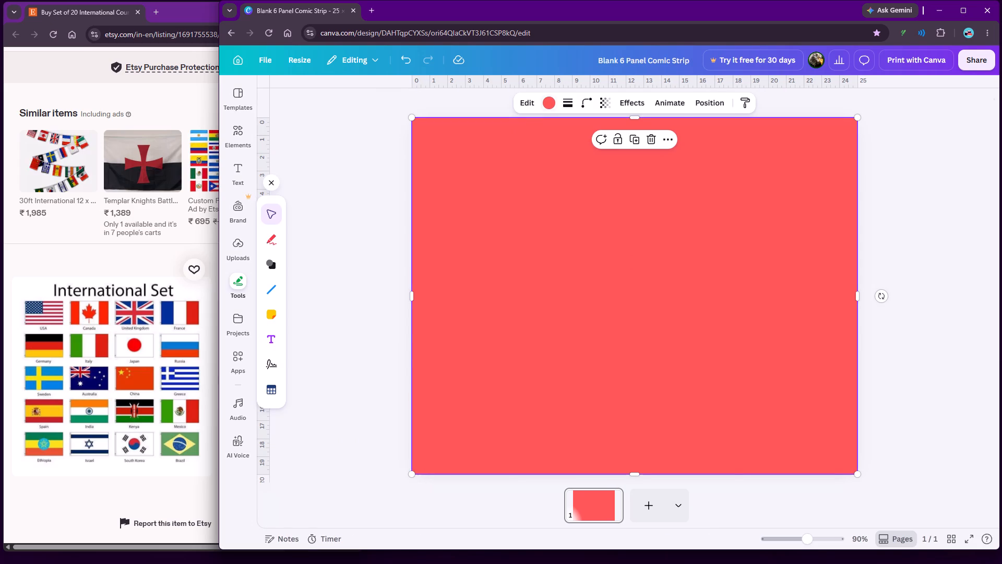
pyautogui.click(551, 100)
pyautogui.click(292, 342)
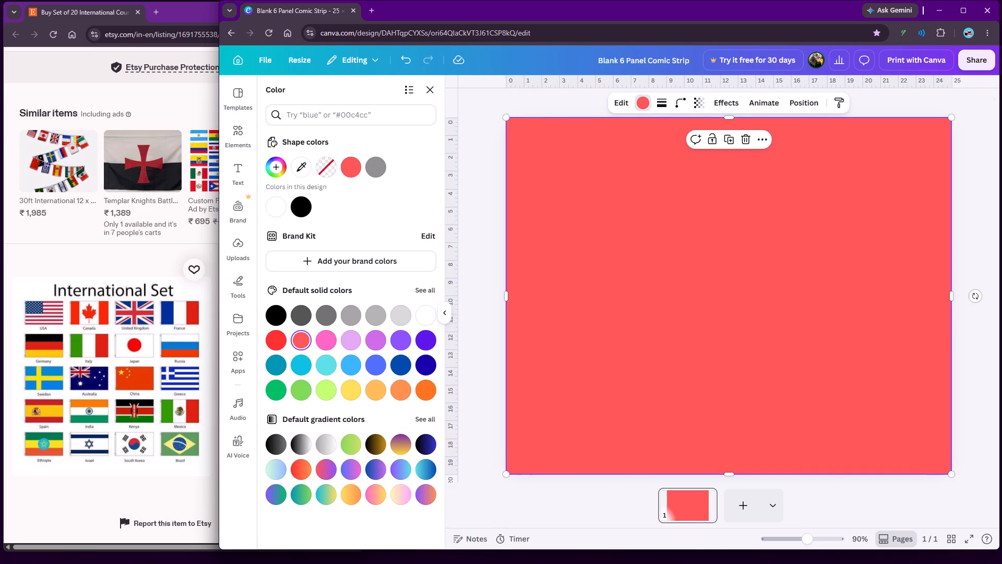
pyautogui.click(280, 343)
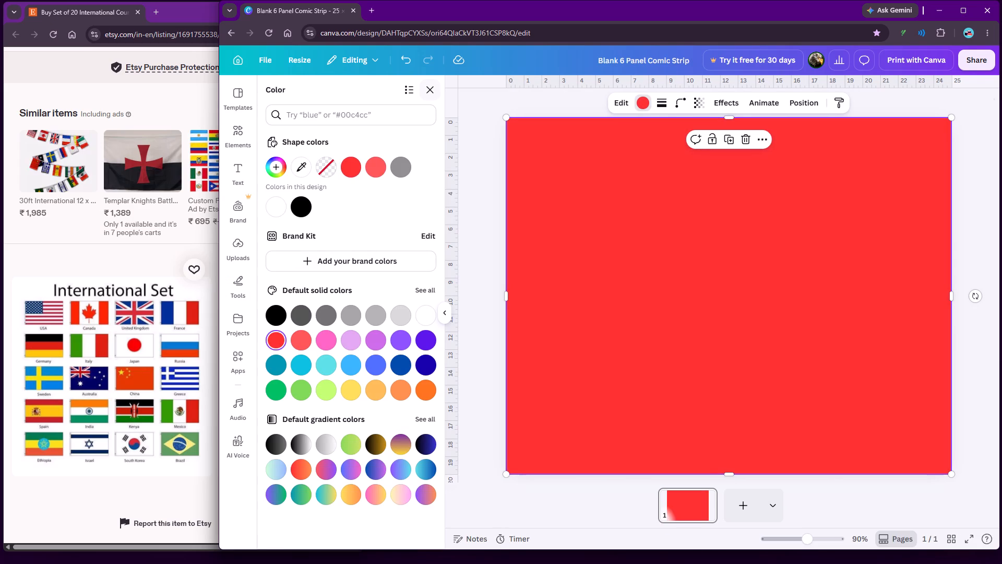
pyautogui.click(273, 168)
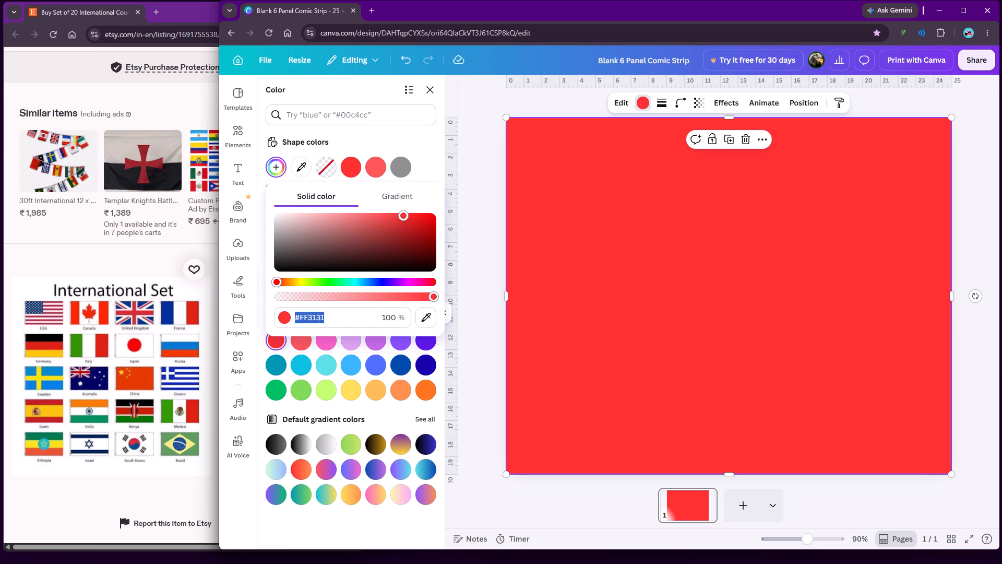
pyautogui.moveTo(404, 214); pyautogui.dragTo(407, 240)
pyautogui.click(426, 85)
pyautogui.click(362, 164)
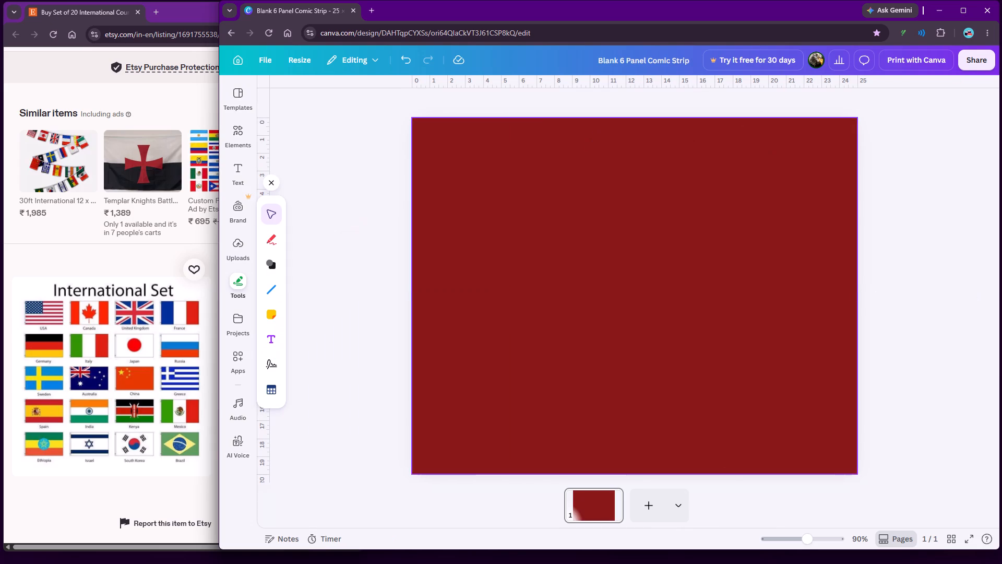
# Send the dark red page-sized shape backward, behind the grey rounded square.
pyautogui.click(542, 208)
pyautogui.rightClick(542, 208)
pyautogui.click(588, 312)
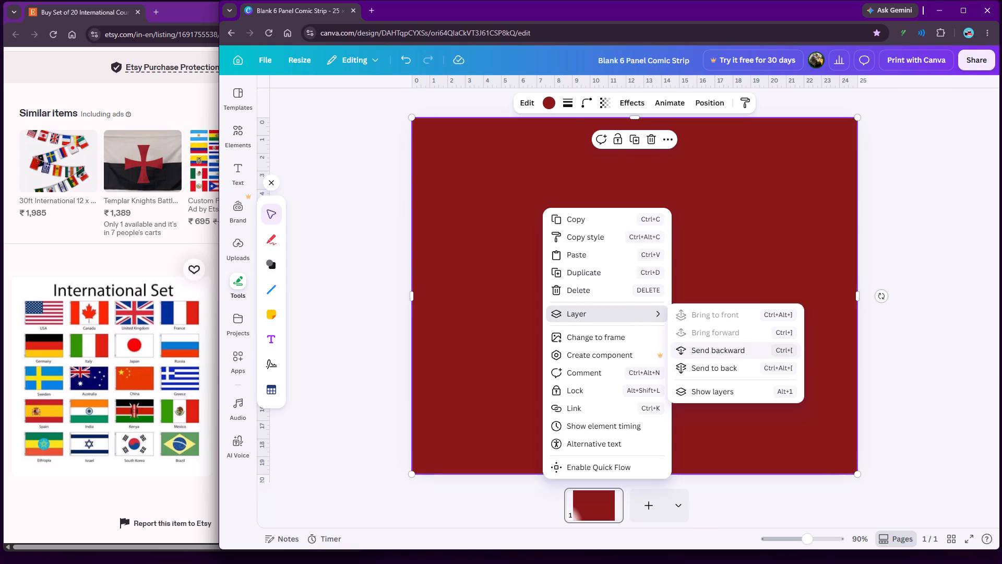
pyautogui.tripleClick(715, 354)
pyautogui.doubleClick(715, 354)
pyautogui.doubleClick(334, 195)
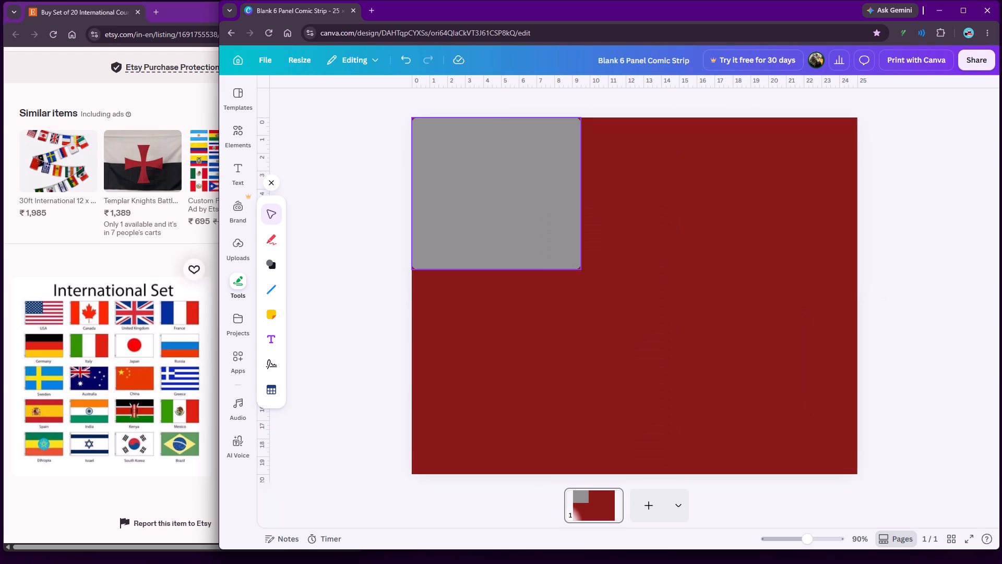
# Remove the corner rounding from the grey shape in the page's top-left corner.
pyautogui.click(458, 175)
pyautogui.click(589, 101)
pyautogui.moveTo(542, 146); pyautogui.dragTo(504, 154)
pyautogui.click(331, 154)
pyautogui.click(331, 154)
# Enlarge the grey rectangle from its lower-right corner to half the page's width and half its height.
pyautogui.click(527, 222)
pyautogui.click(576, 268)
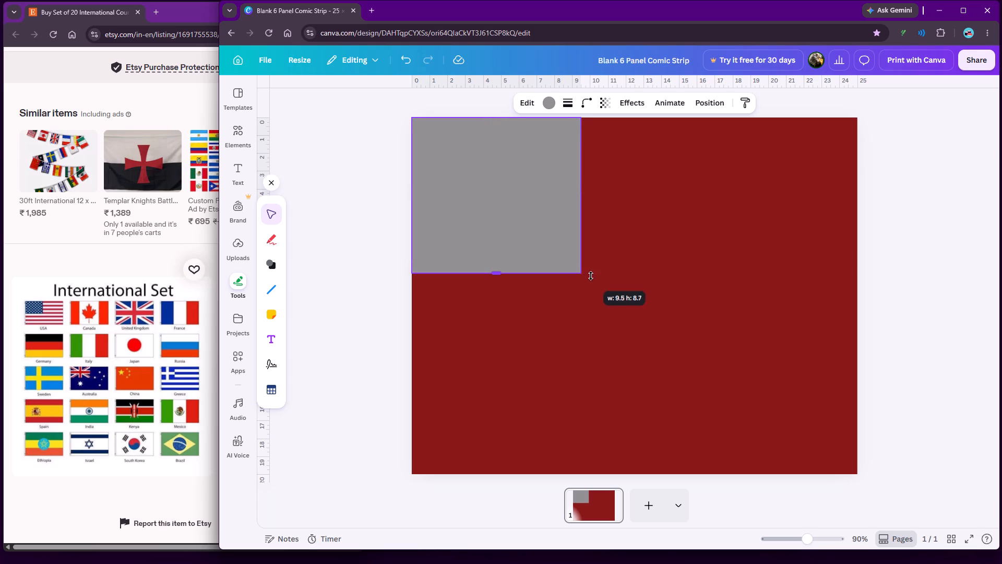
pyautogui.moveTo(584, 273); pyautogui.dragTo(628, 307)
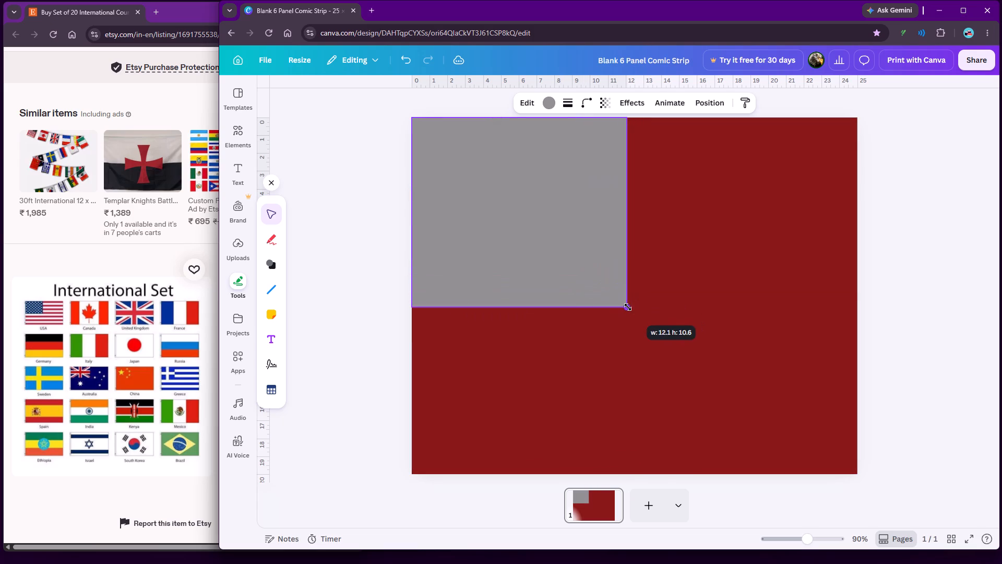
pyautogui.moveTo(628, 307); pyautogui.dragTo(616, 295)
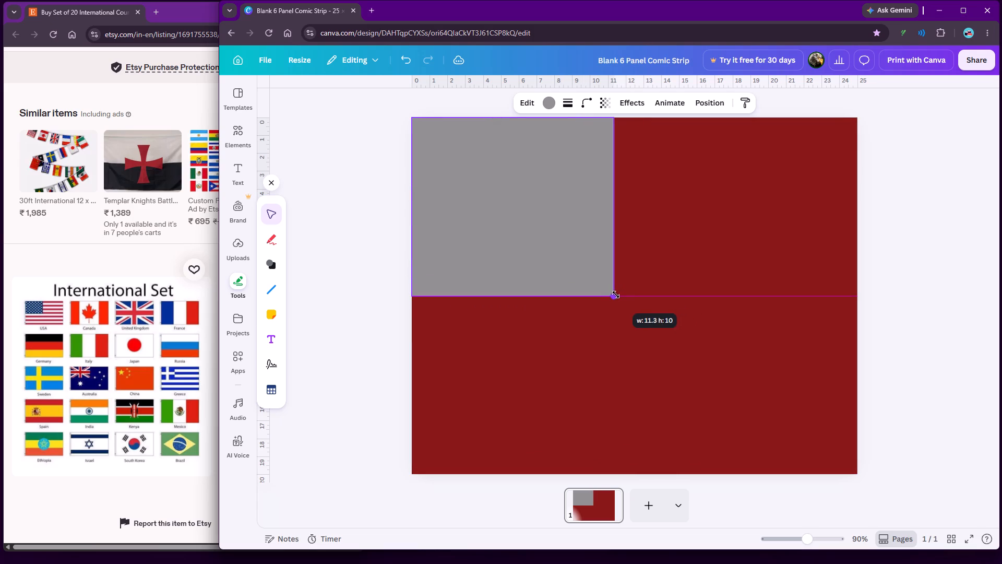
pyautogui.moveTo(616, 295); pyautogui.dragTo(638, 295)
pyautogui.click(700, 336)
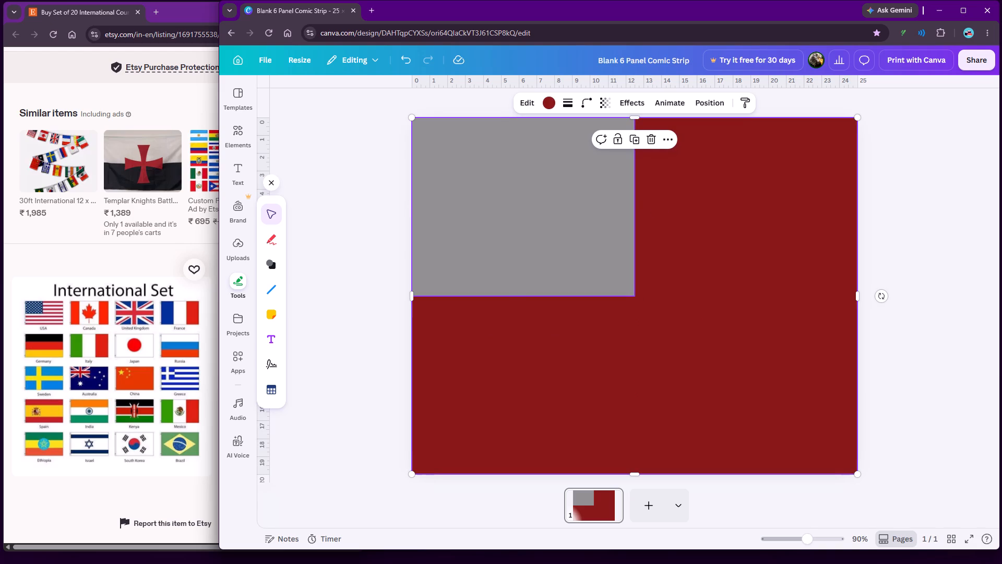
# Try the default blues on the grey rectangle and fill it with the darkest one, a deep navy blue.
pyautogui.click(464, 213)
pyautogui.click(550, 99)
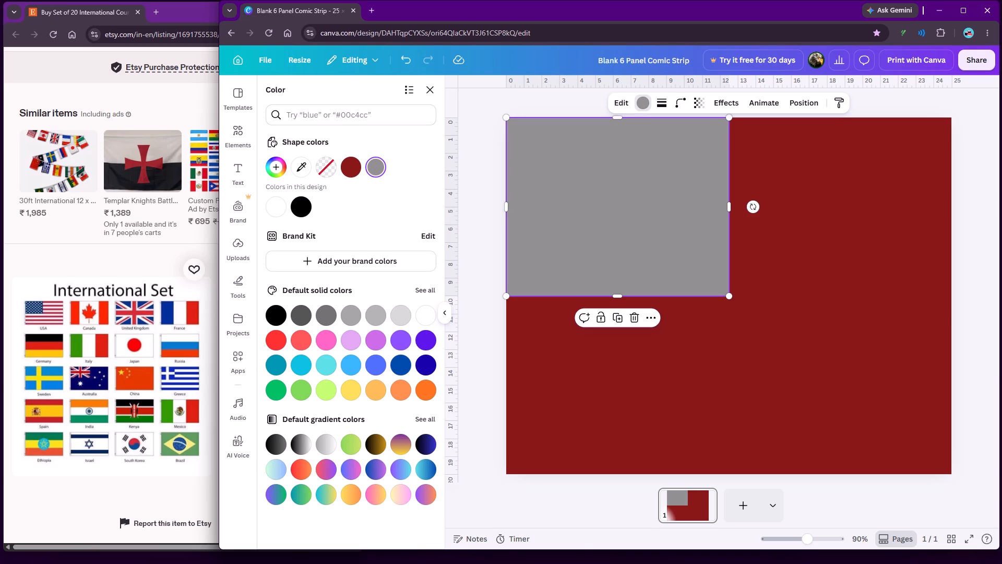
pyautogui.click(425, 365)
pyautogui.click(377, 365)
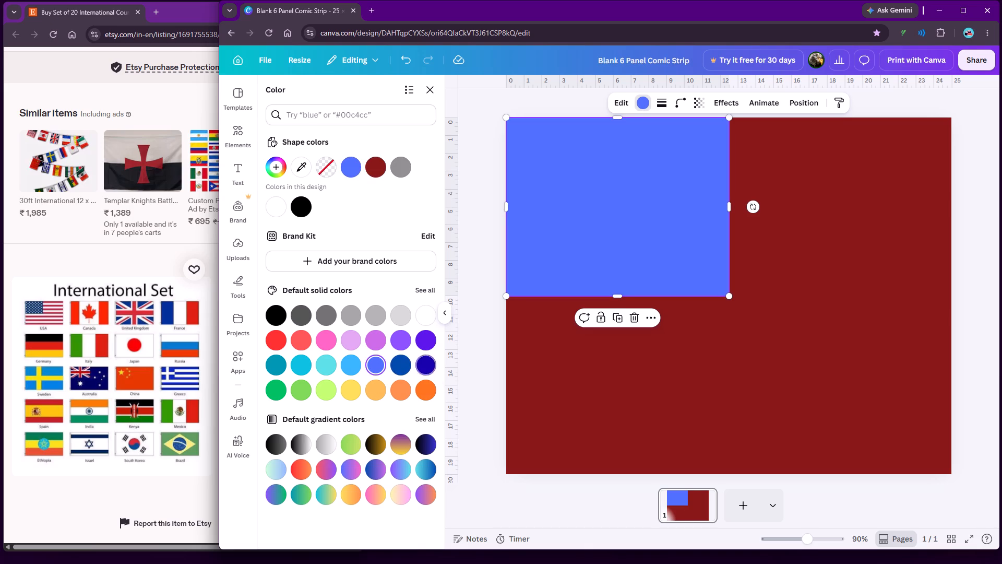
pyautogui.click(424, 365)
pyautogui.click(407, 366)
pyautogui.click(425, 366)
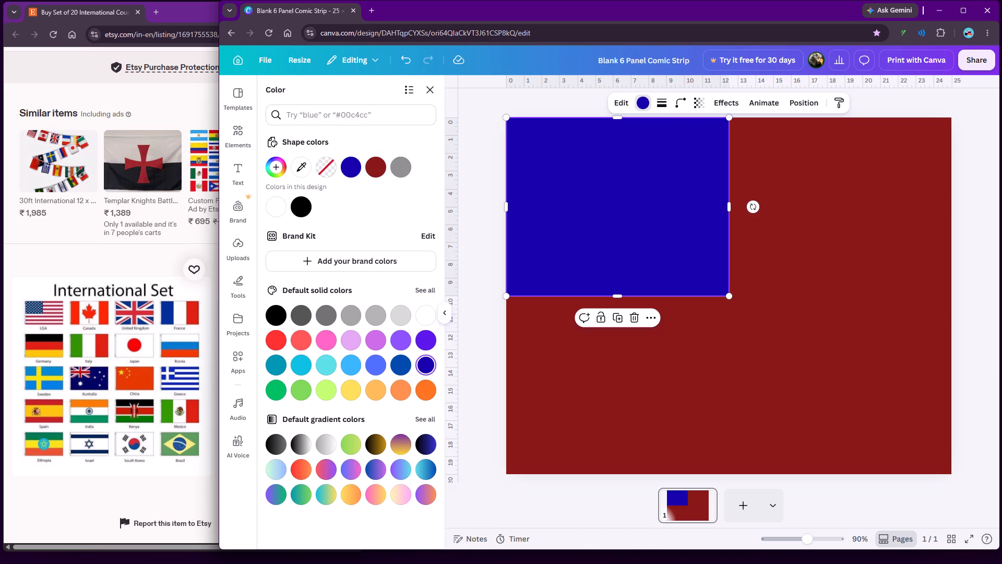
pyautogui.click(431, 91)
pyautogui.click(350, 182)
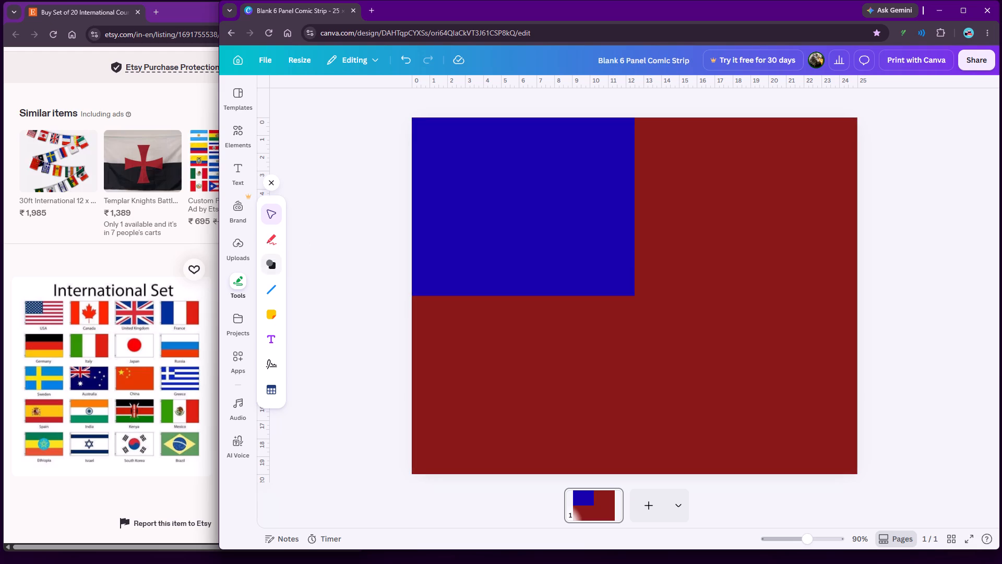
# Add a square shape on the red area and flatten it into a thin horizontal bar.
pyautogui.click(275, 266)
pyautogui.click(301, 193)
pyautogui.click(301, 198)
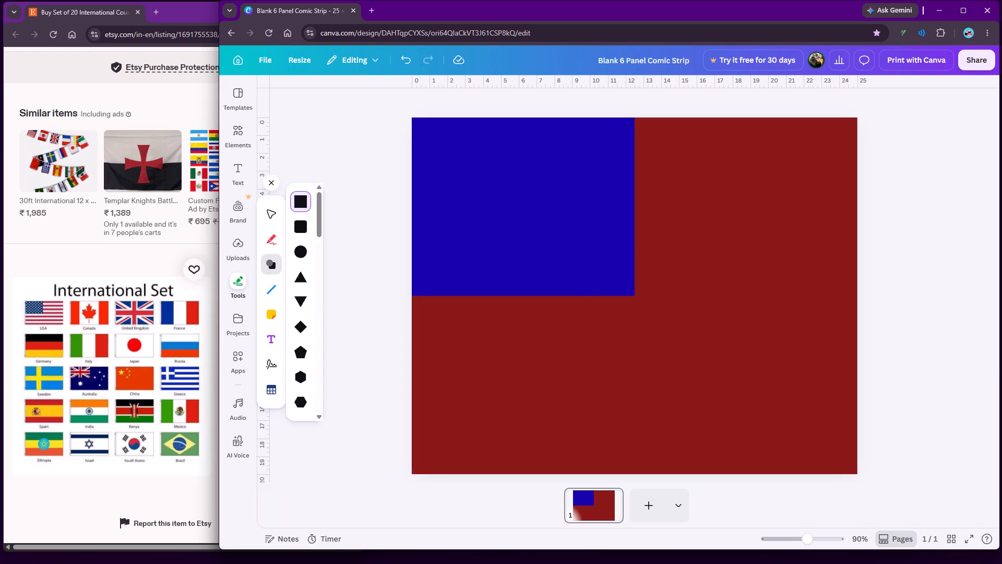
pyautogui.click(690, 181)
pyautogui.click(689, 249)
pyautogui.moveTo(731, 236); pyautogui.dragTo(714, 226)
pyautogui.moveTo(743, 289); pyautogui.dragTo(732, 209)
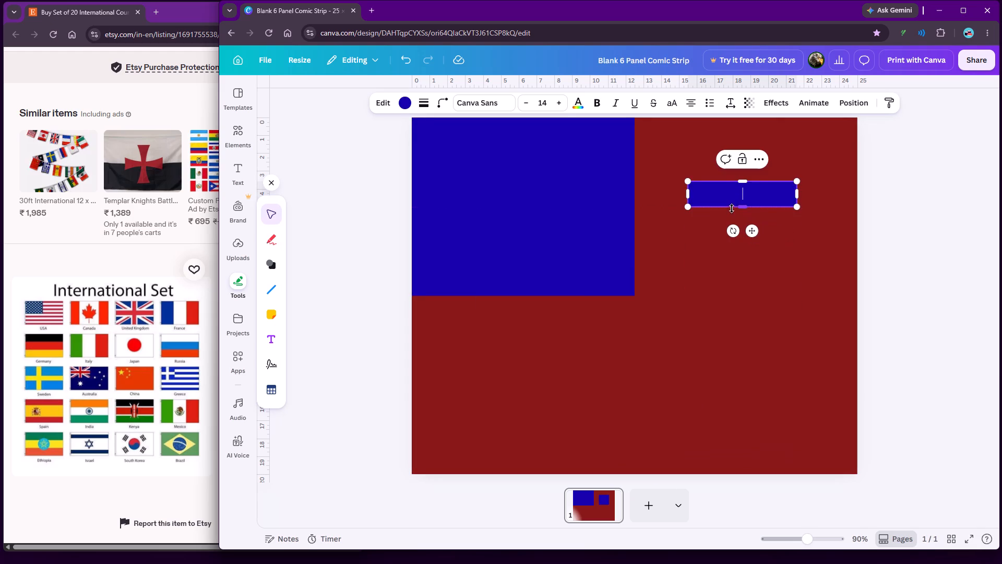
pyautogui.click(746, 242)
# Move the thin bar against the blue rectangle's right edge near the page top and stretch it to the page's right edge.
pyautogui.moveTo(732, 197); pyautogui.dragTo(682, 145)
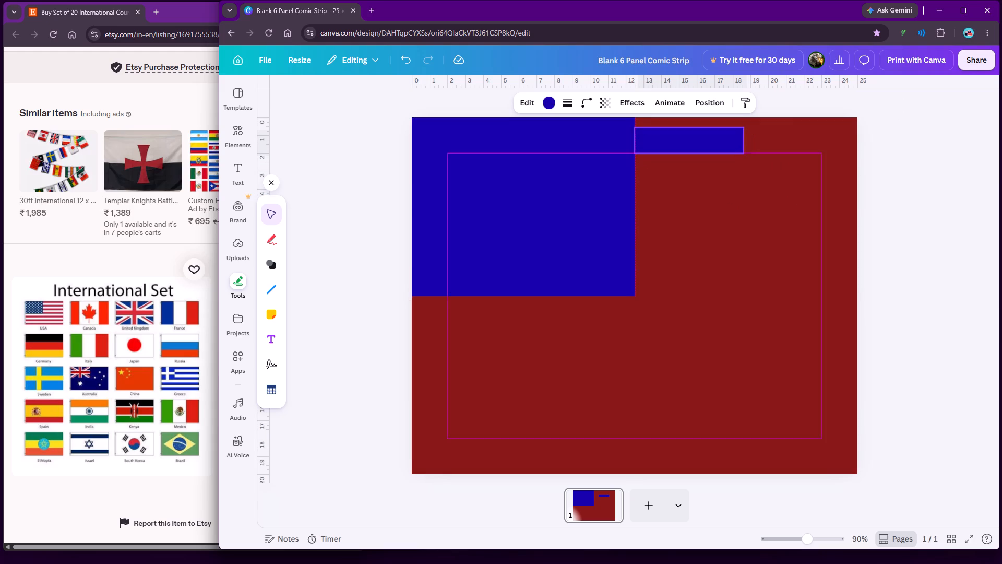
pyautogui.moveTo(682, 145); pyautogui.dragTo(681, 156)
pyautogui.moveTo(744, 154); pyautogui.dragTo(745, 154)
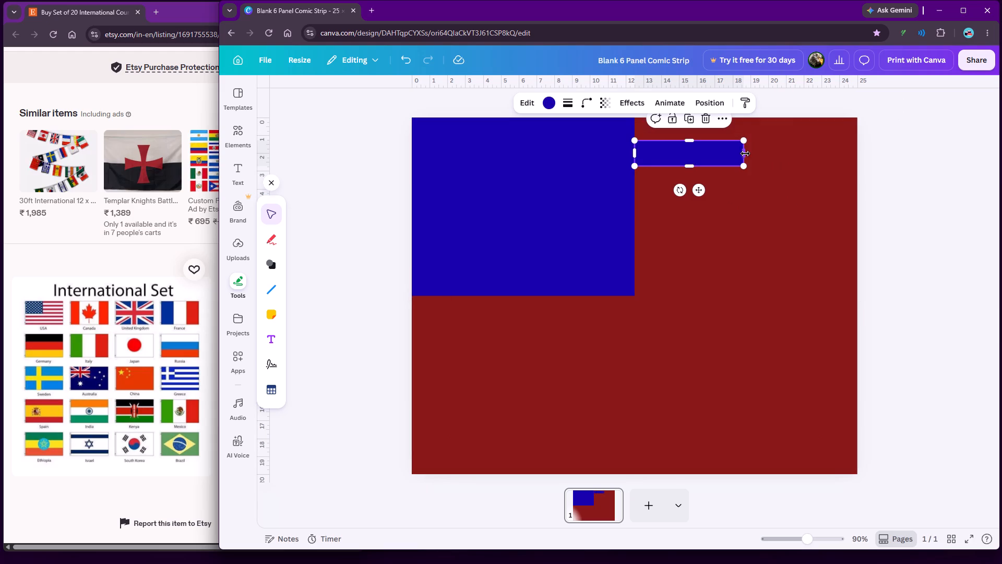
pyautogui.moveTo(745, 154); pyautogui.dragTo(857, 159)
# Duplicate the horizontal blue stripe.
pyautogui.rightClick(747, 151)
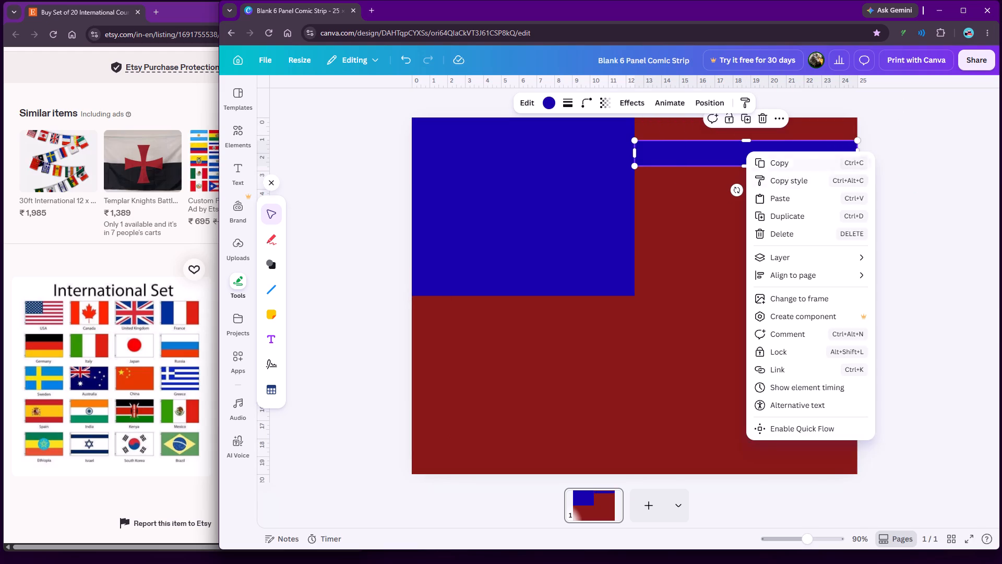
pyautogui.click(781, 215)
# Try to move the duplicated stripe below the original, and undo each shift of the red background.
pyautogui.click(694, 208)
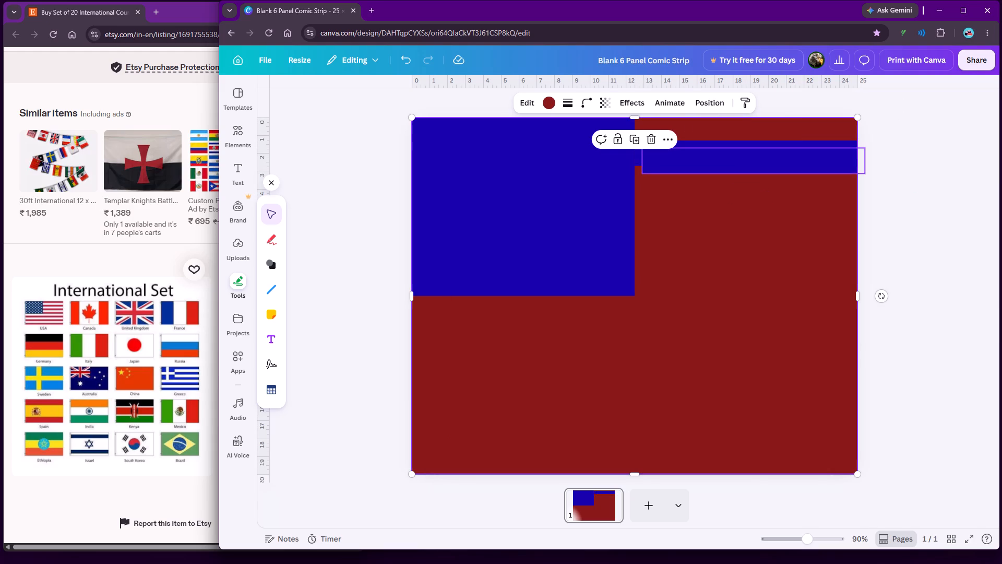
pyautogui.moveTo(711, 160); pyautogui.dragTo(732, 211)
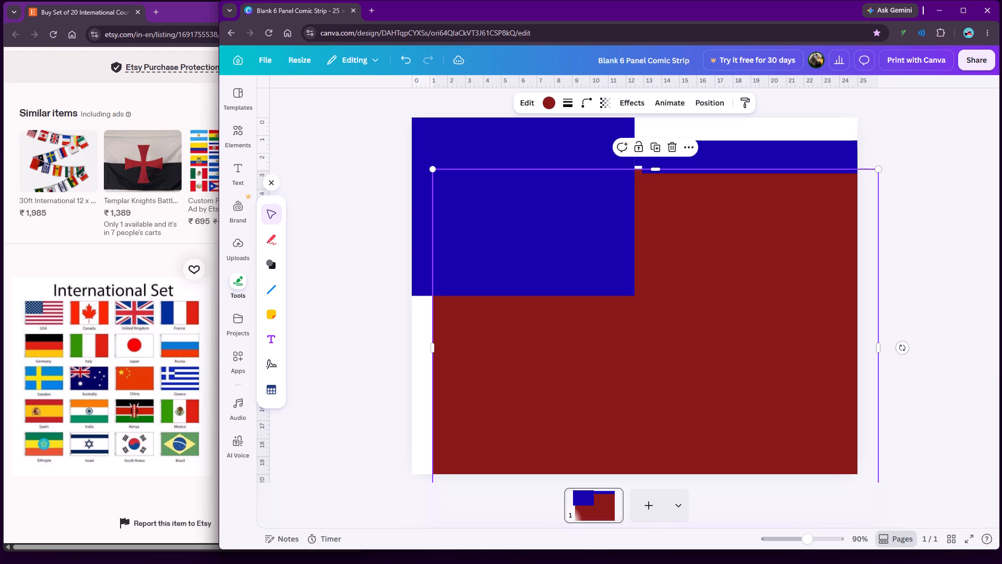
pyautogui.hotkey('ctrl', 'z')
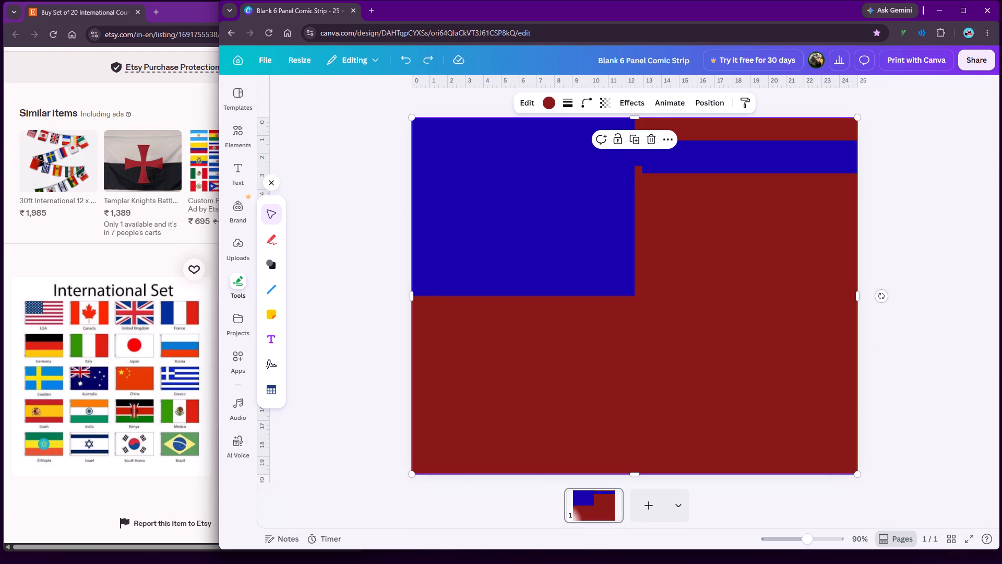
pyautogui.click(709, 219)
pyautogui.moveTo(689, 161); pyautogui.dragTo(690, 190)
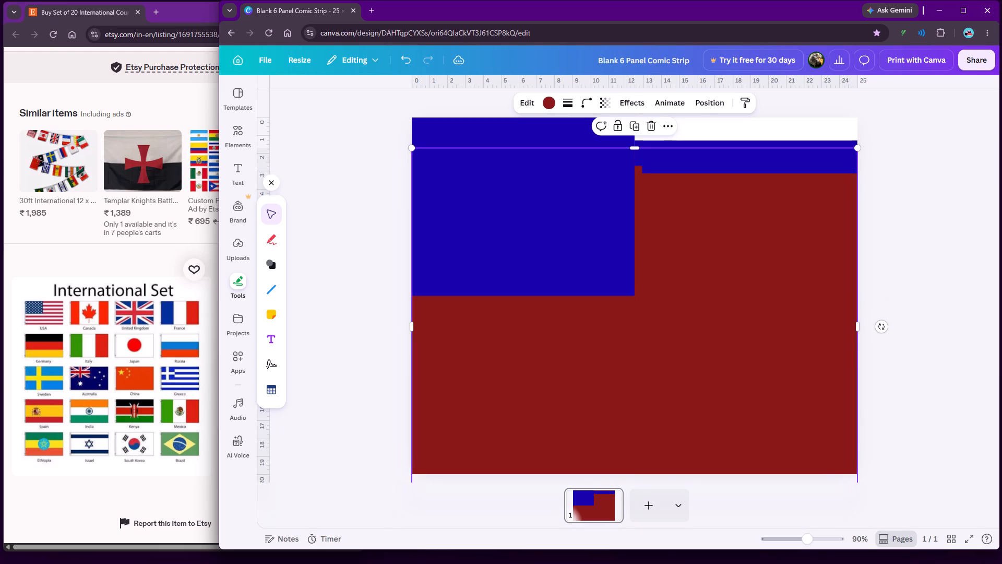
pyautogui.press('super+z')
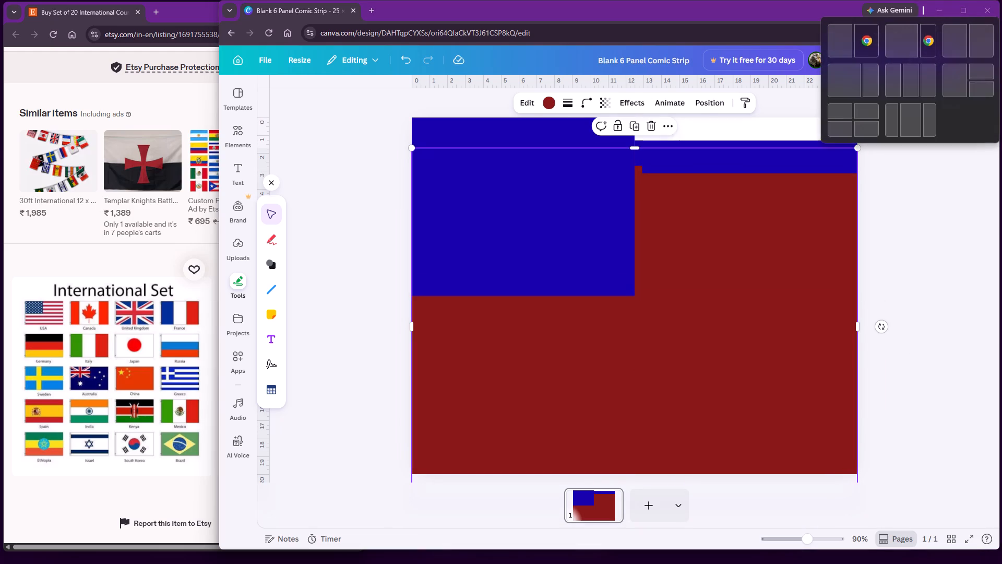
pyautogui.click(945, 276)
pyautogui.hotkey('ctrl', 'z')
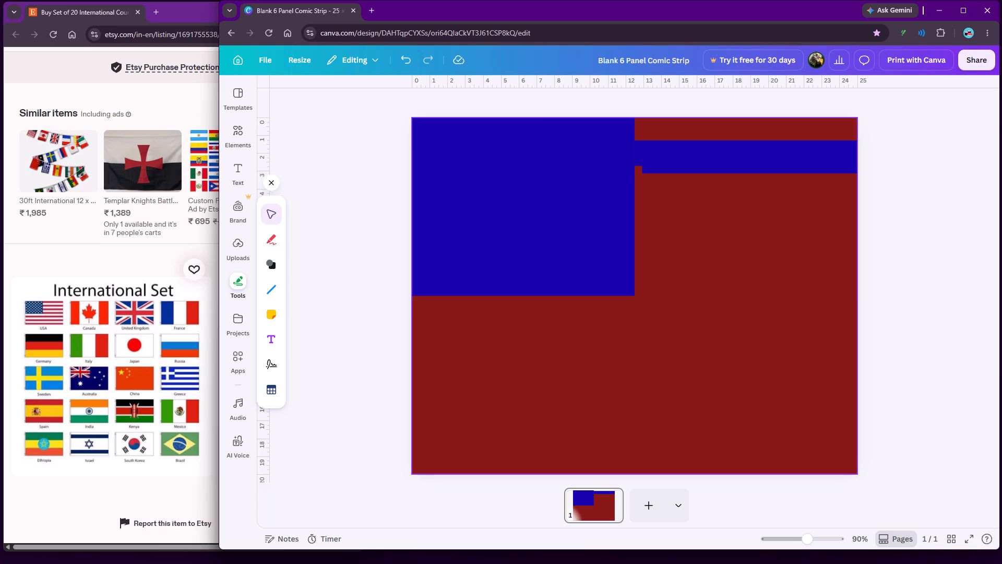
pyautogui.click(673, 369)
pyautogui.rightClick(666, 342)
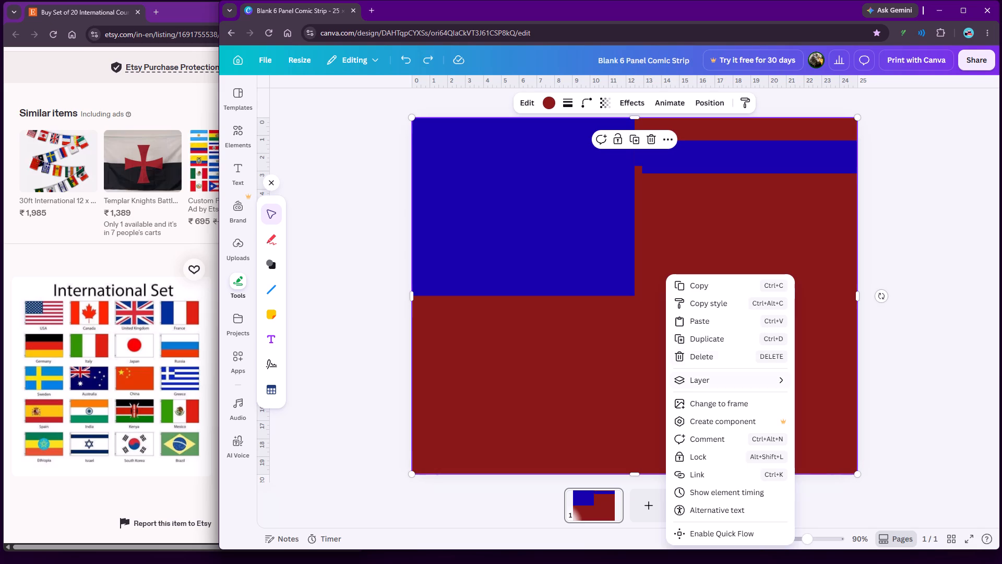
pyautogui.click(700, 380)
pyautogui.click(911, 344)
# Move the duplicated blue stripe below the first one, flush with the blue rectangle and the page's right edge, leaving a red gap.
pyautogui.click(708, 163)
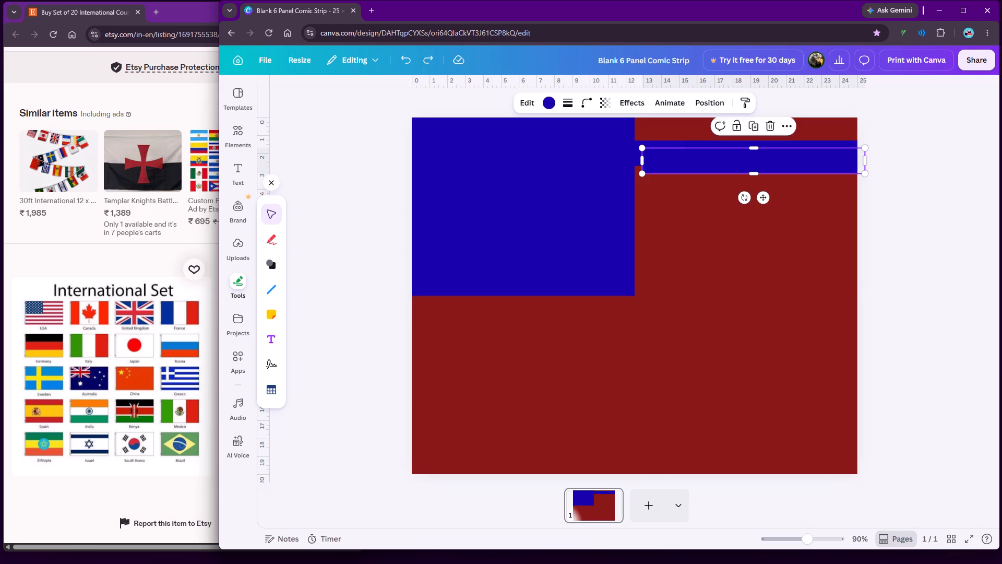
pyautogui.moveTo(721, 161); pyautogui.dragTo(714, 199)
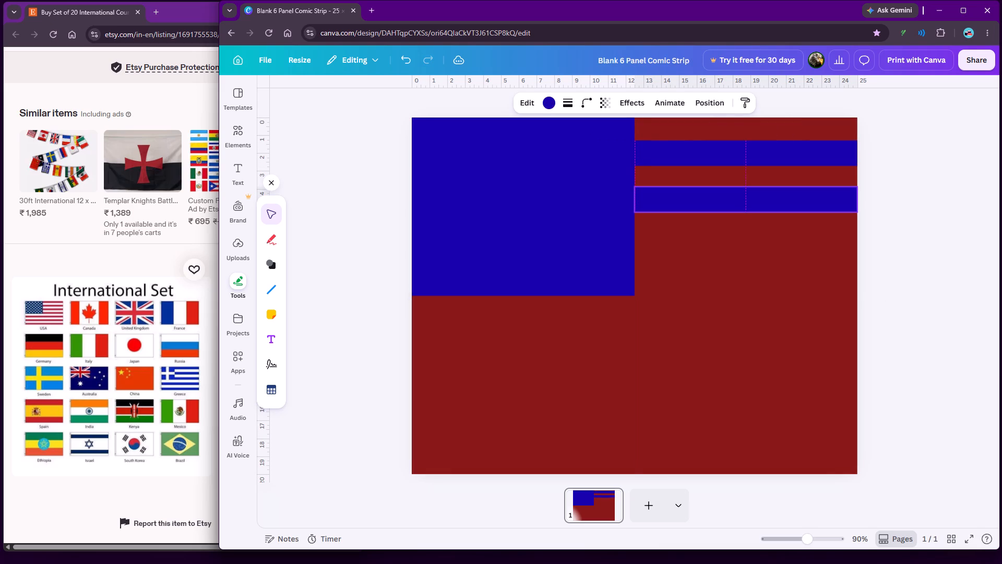
pyautogui.moveTo(714, 199); pyautogui.dragTo(713, 196)
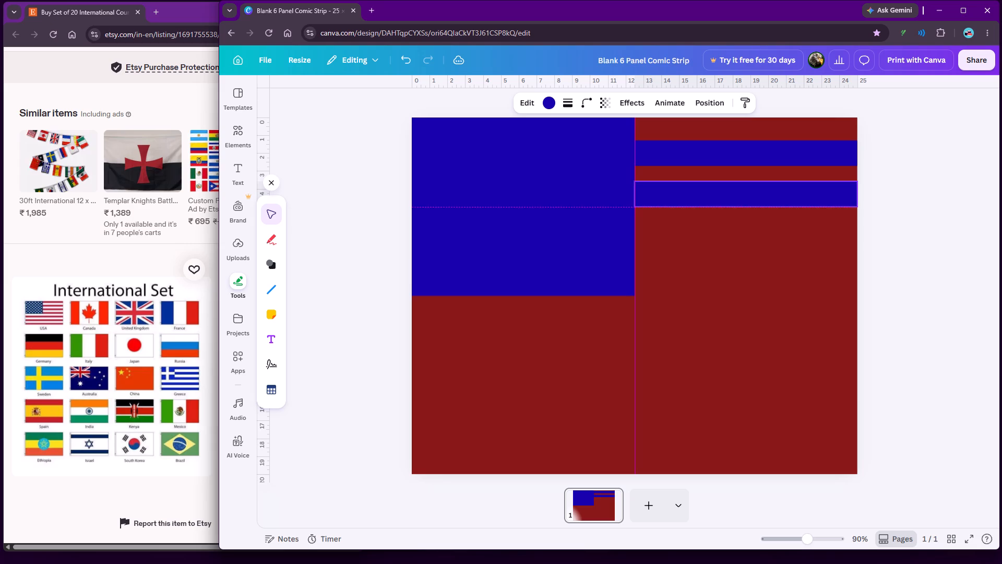
pyautogui.moveTo(713, 196); pyautogui.dragTo(713, 198)
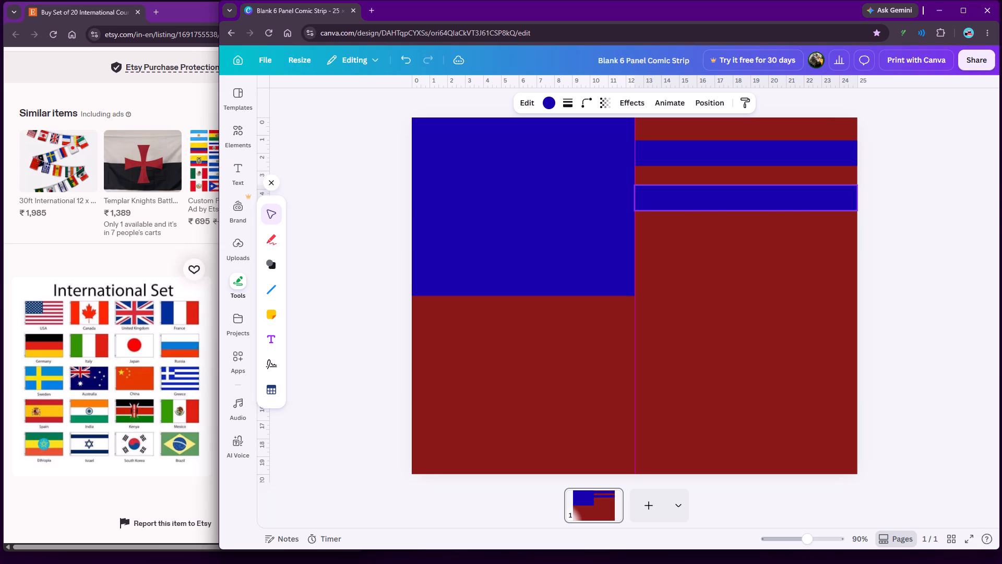
pyautogui.moveTo(713, 198); pyautogui.dragTo(713, 199)
# Duplicate the second blue stripe twice to make four evenly spaced stripes beside the blue rectangle.
pyautogui.rightClick(712, 201)
pyautogui.click(741, 263)
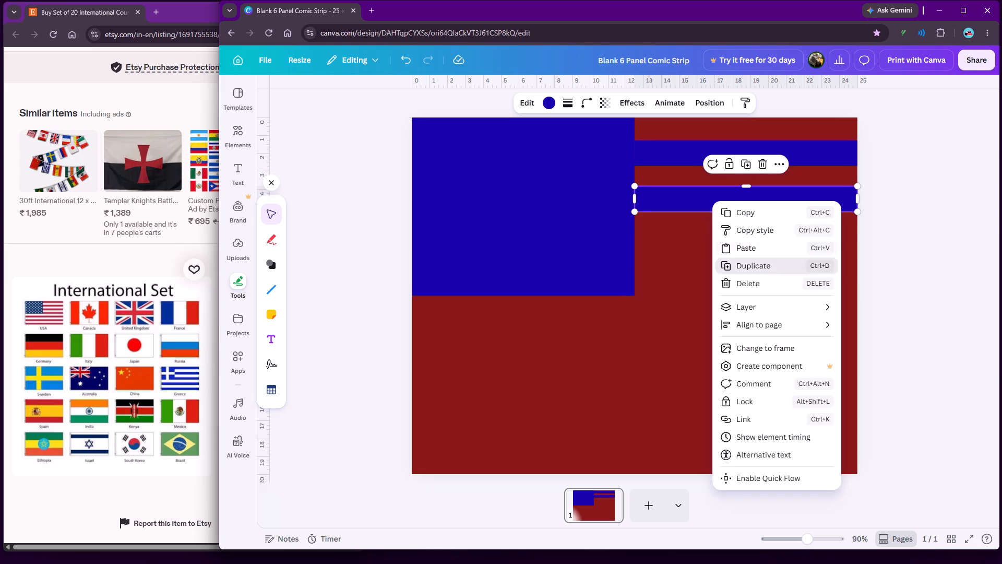
pyautogui.rightClick(713, 243)
pyautogui.click(745, 303)
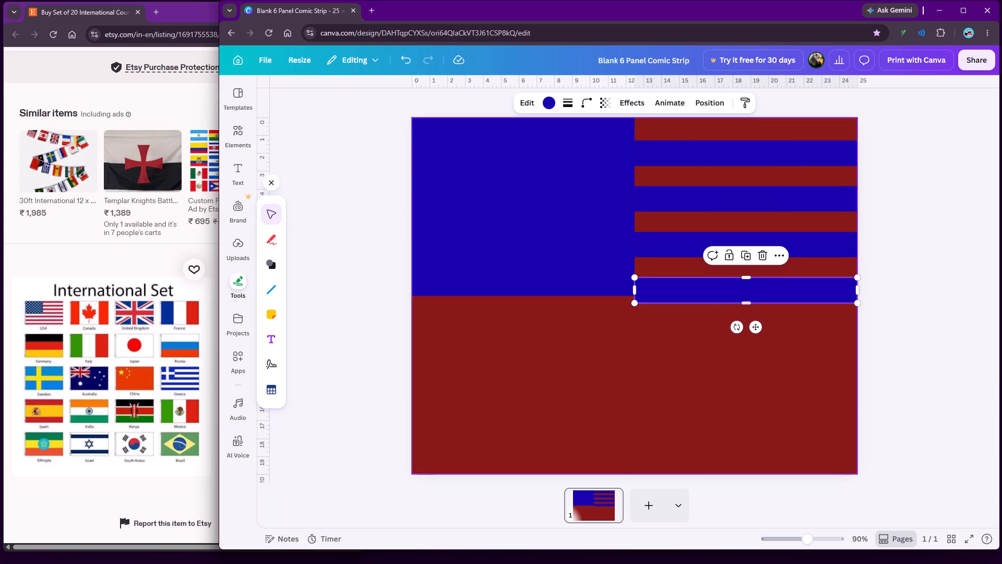
pyautogui.click(668, 347)
pyautogui.click(925, 239)
# Move the fourth stripe up to align its bottom with the blue rectangle's bottom edge, and shift the third stripe up slightly.
pyautogui.moveTo(721, 292); pyautogui.dragTo(721, 288)
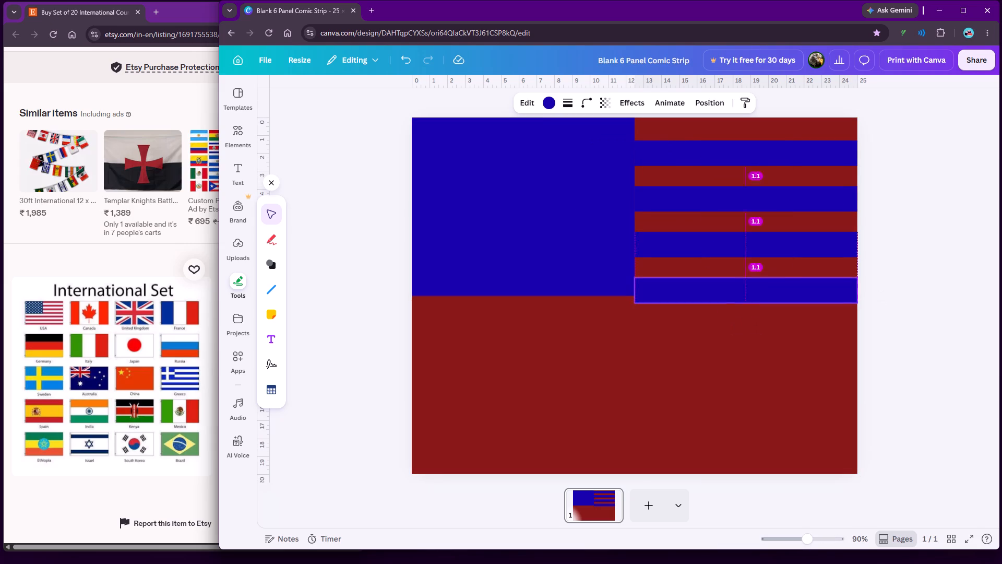
pyautogui.moveTo(721, 288); pyautogui.dragTo(722, 285)
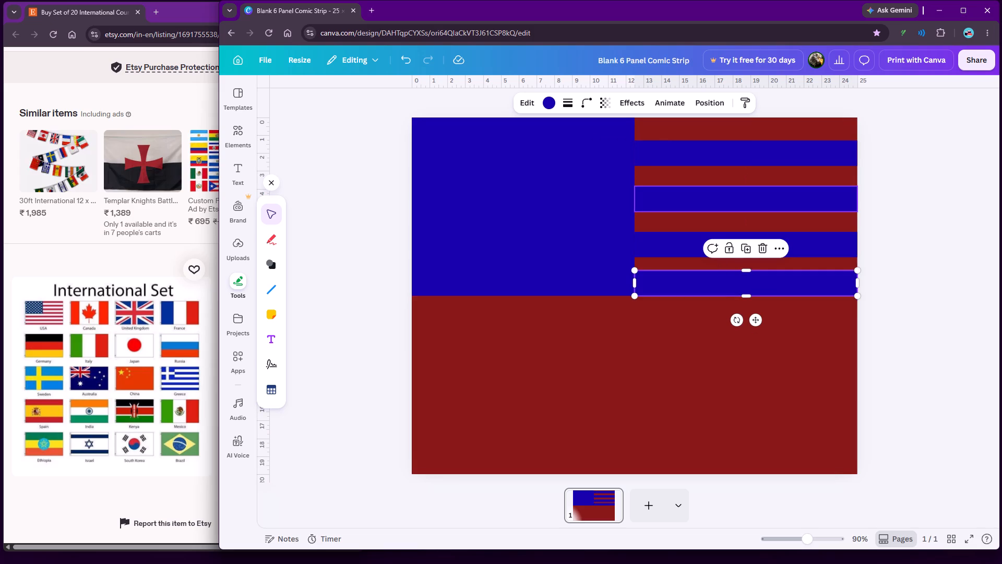
pyautogui.click(688, 239)
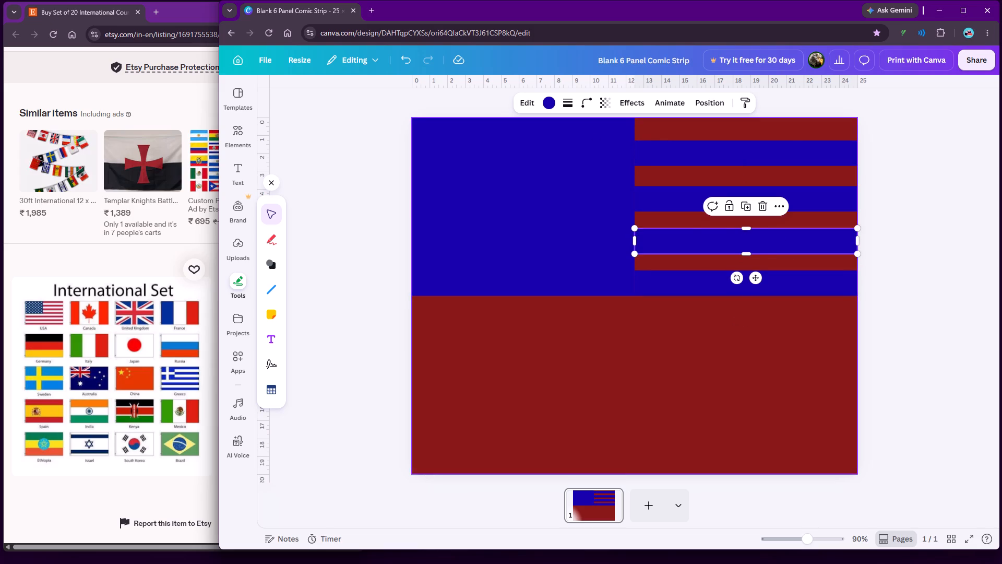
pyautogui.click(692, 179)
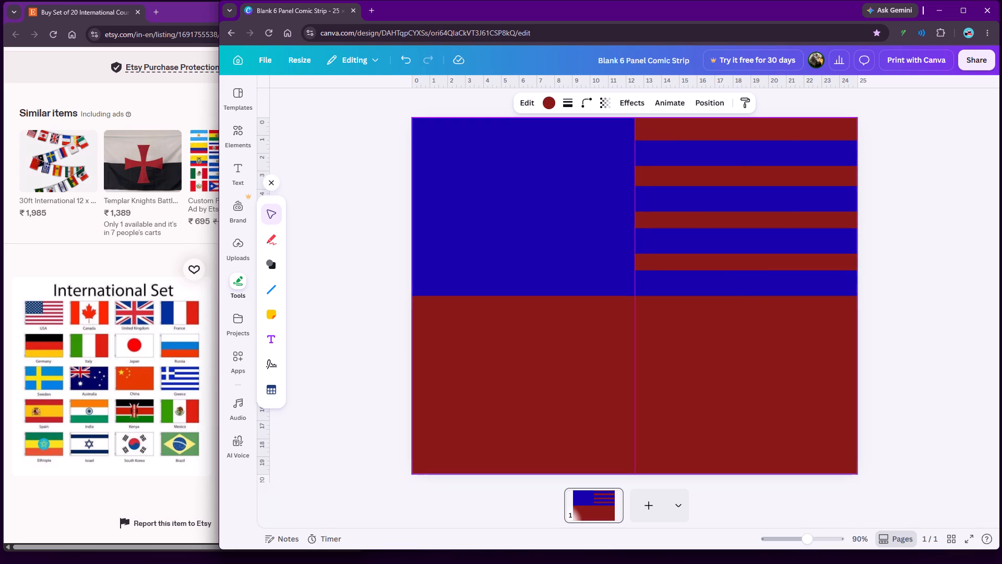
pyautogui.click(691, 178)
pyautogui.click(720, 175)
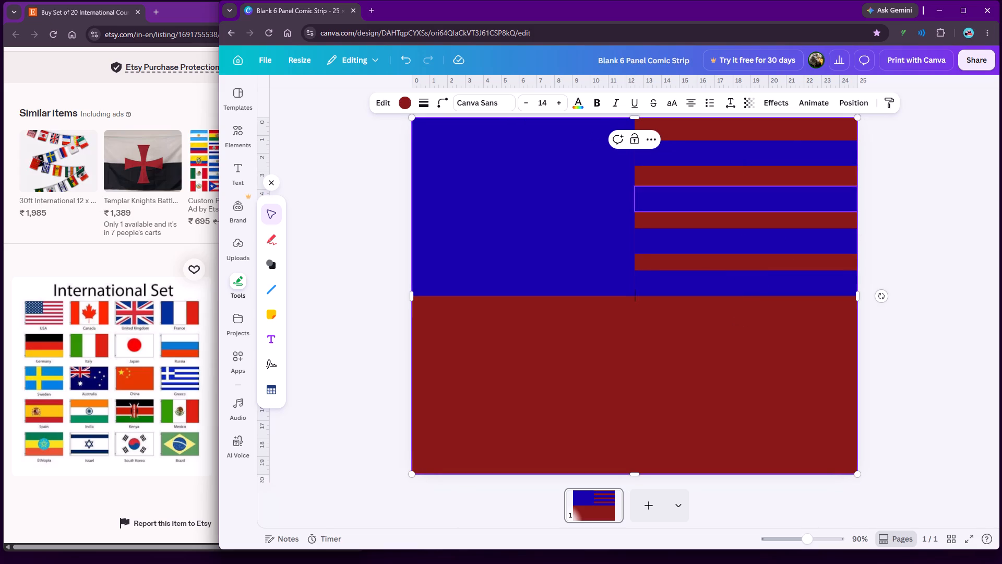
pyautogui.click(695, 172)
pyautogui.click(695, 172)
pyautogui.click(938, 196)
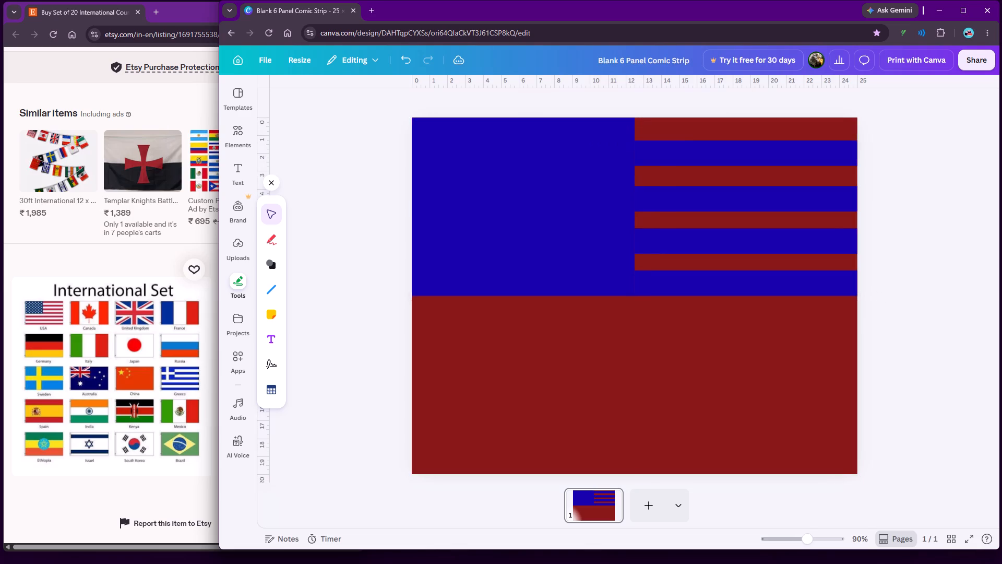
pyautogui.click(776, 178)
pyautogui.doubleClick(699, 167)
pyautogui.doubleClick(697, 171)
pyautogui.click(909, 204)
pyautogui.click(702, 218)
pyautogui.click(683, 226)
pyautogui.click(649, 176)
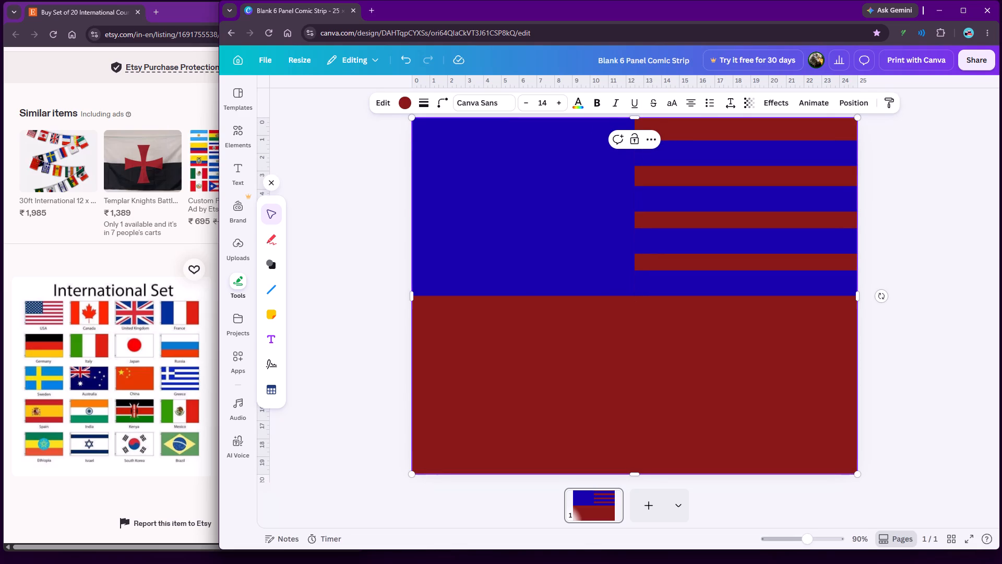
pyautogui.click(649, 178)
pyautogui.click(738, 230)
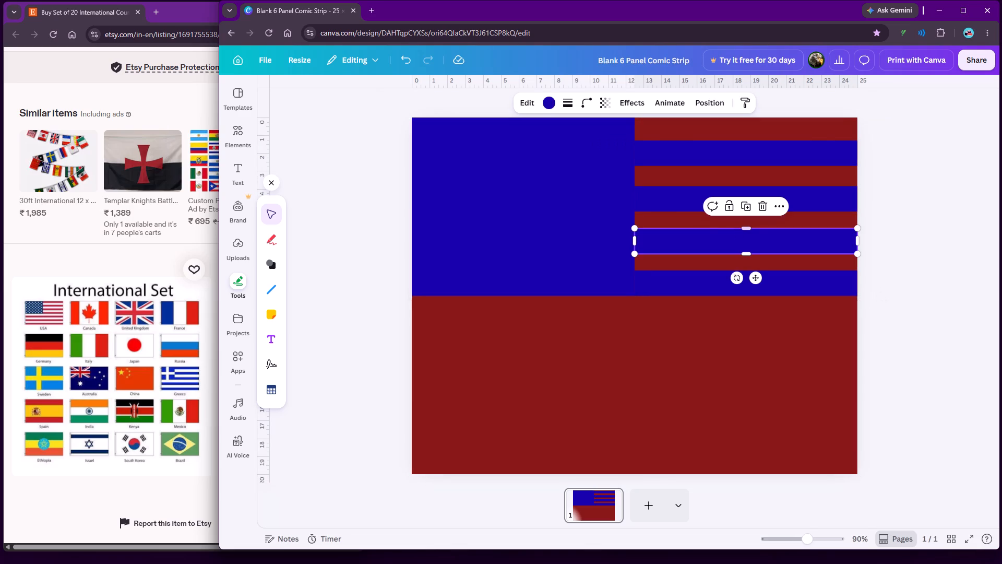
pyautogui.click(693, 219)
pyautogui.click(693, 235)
# Shift the top two blue stripes up slightly to even out the red gaps, keeping them against the blue rectangle.
pyautogui.click(675, 199)
pyautogui.click(682, 199)
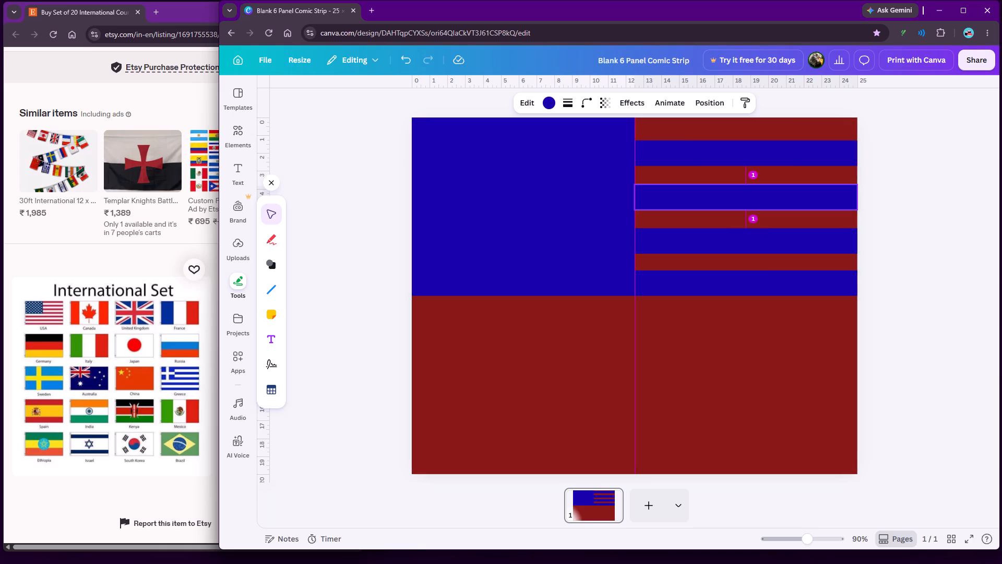
pyautogui.click(704, 247)
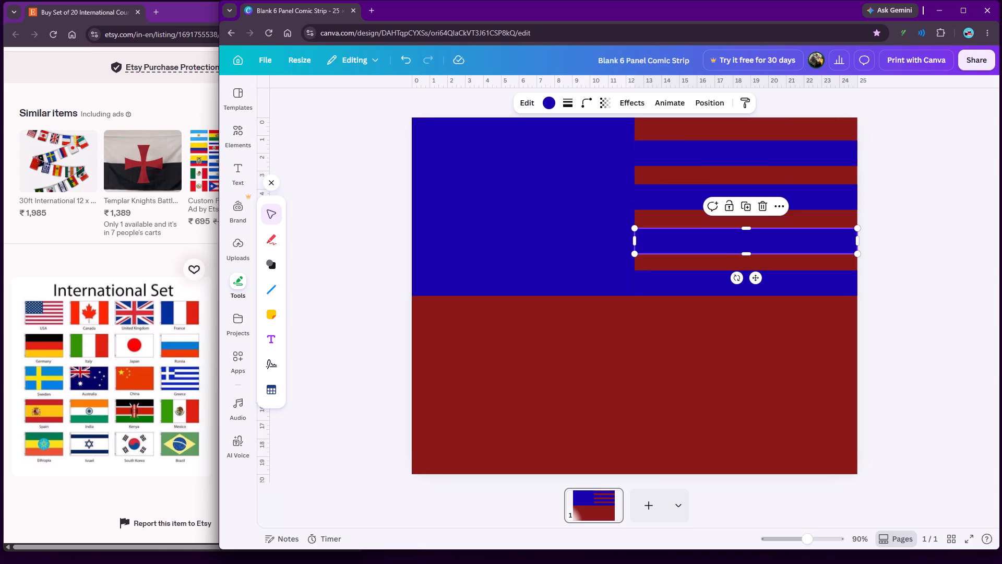
pyautogui.click(709, 155)
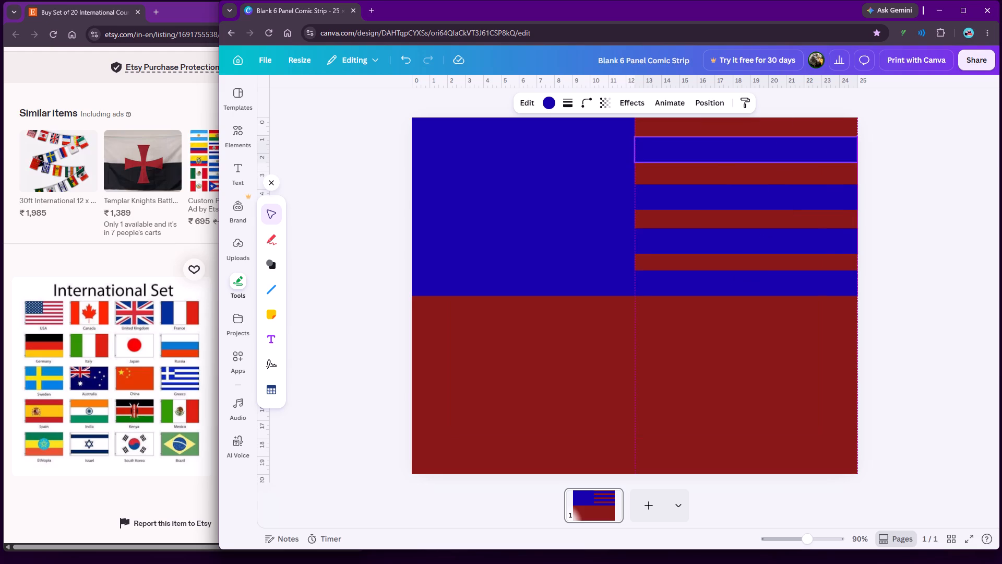
pyautogui.moveTo(708, 192); pyautogui.dragTo(707, 187)
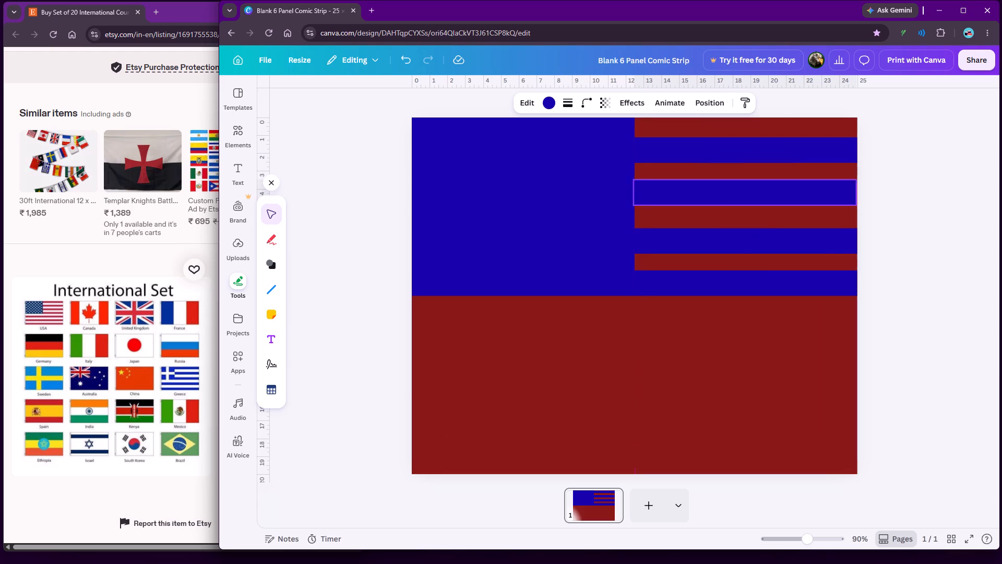
pyautogui.moveTo(707, 187); pyautogui.dragTo(707, 187)
pyautogui.click(995, 241)
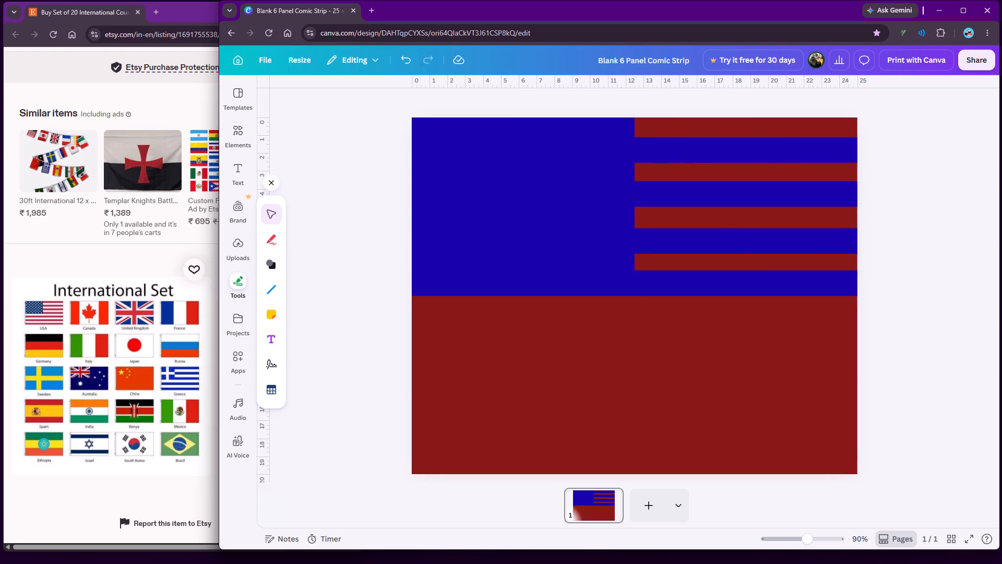
# Duplicate the fourth blue stripe and stretch the copy below it leftward to span the full page width.
pyautogui.click(707, 280)
pyautogui.rightClick(707, 281)
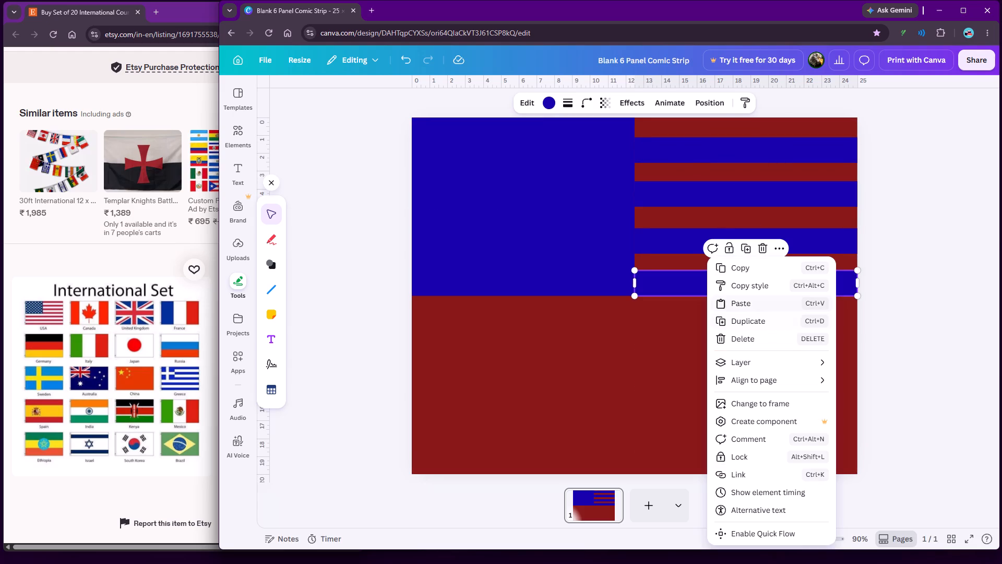
pyautogui.click(742, 324)
pyautogui.moveTo(635, 328); pyautogui.dragTo(414, 330)
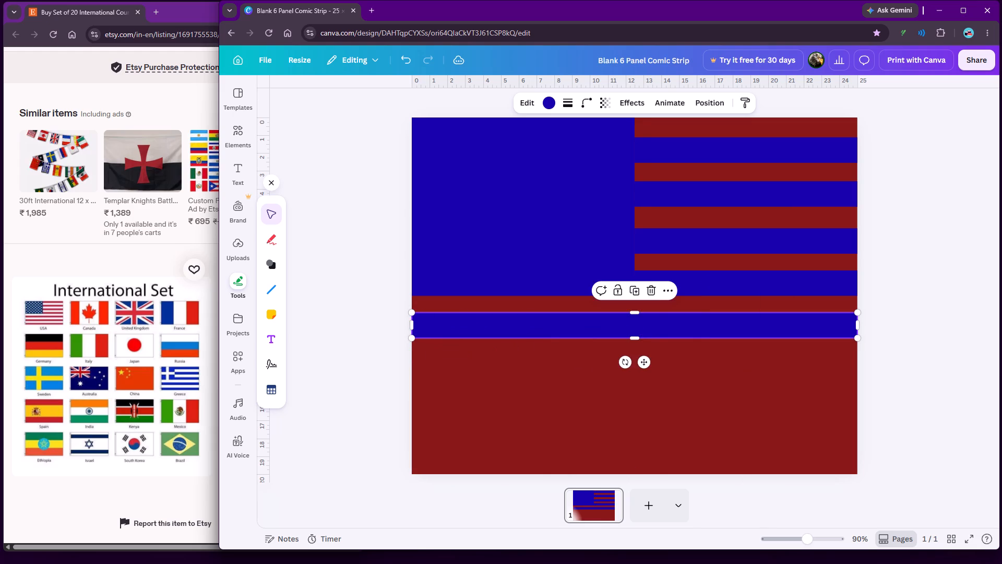
# Duplicate the full-width stripe twice and move the first copy across the page below the original, leaving a red gap of about 1.2.
pyautogui.rightClick(525, 323)
pyautogui.click(566, 324)
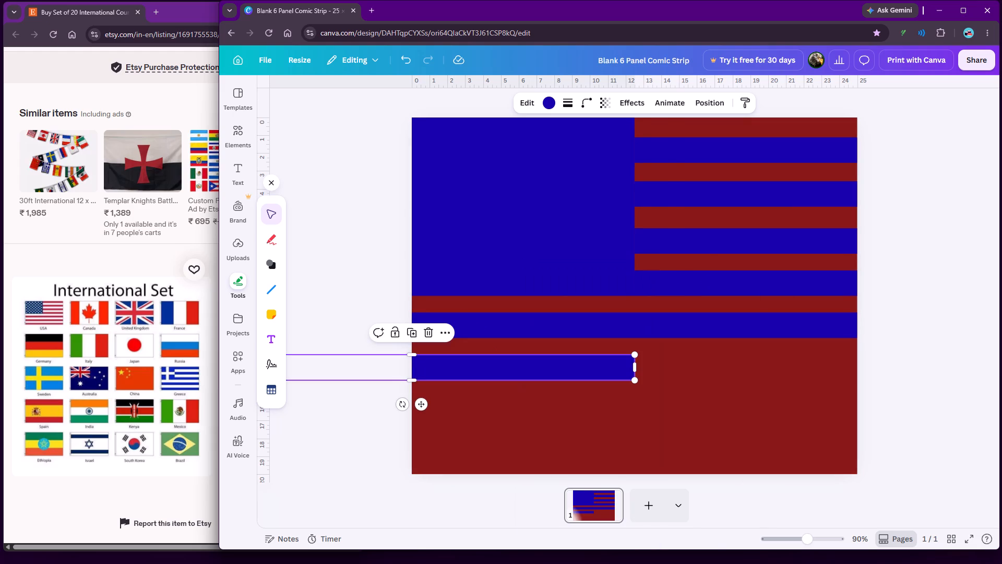
pyautogui.rightClick(583, 369)
pyautogui.click(628, 323)
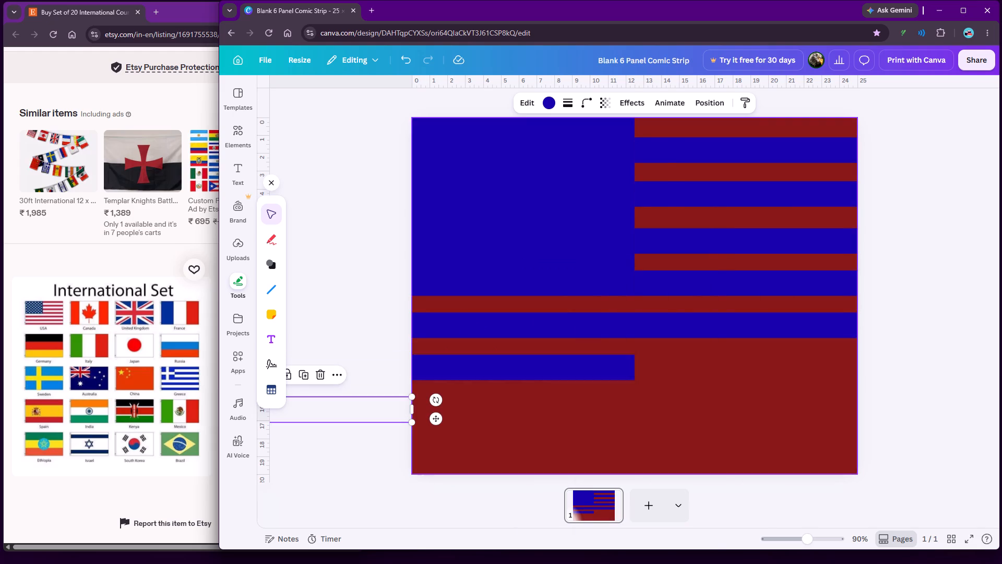
pyautogui.moveTo(558, 372); pyautogui.dragTo(779, 374)
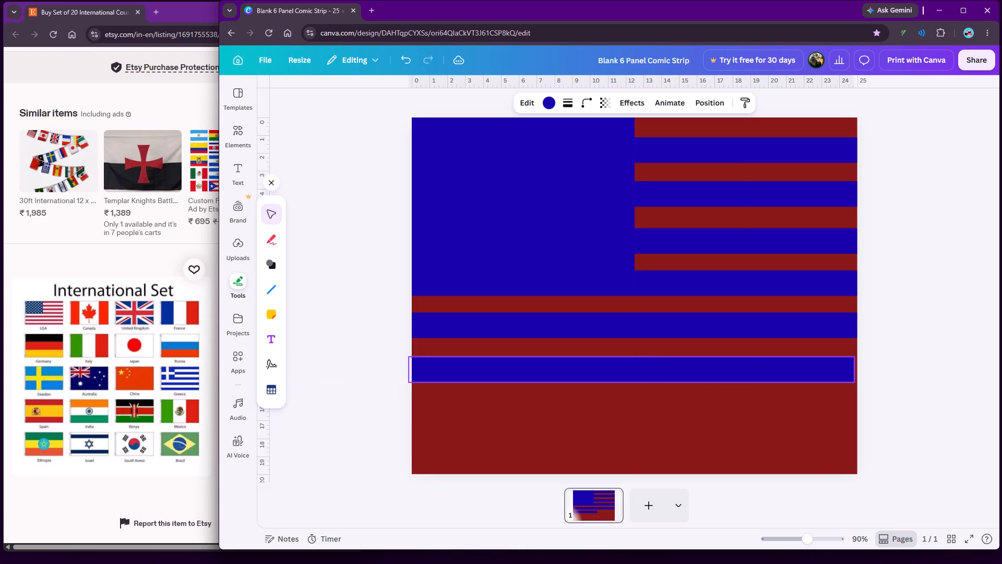
pyautogui.moveTo(779, 374); pyautogui.dragTo(781, 369)
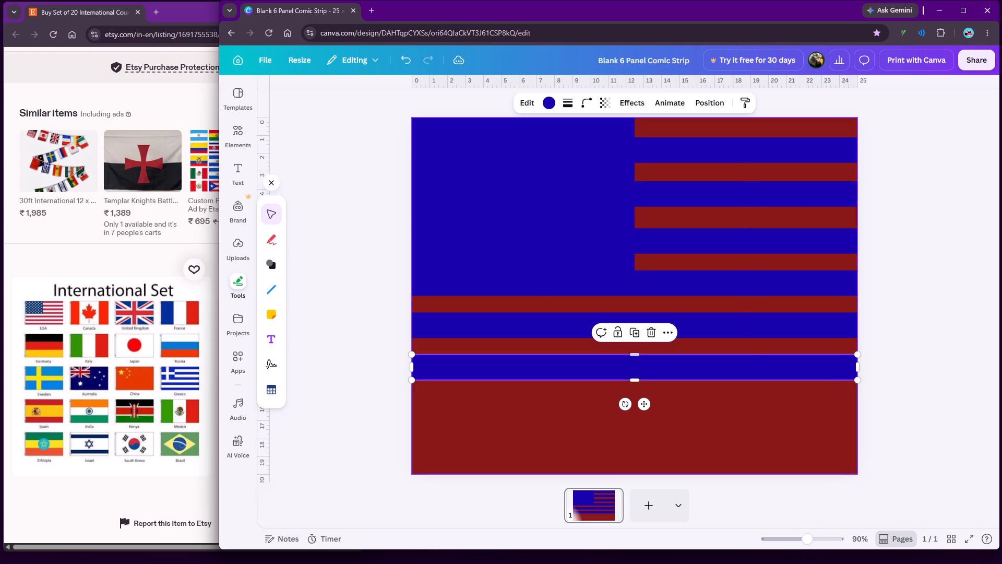
pyautogui.click(685, 366)
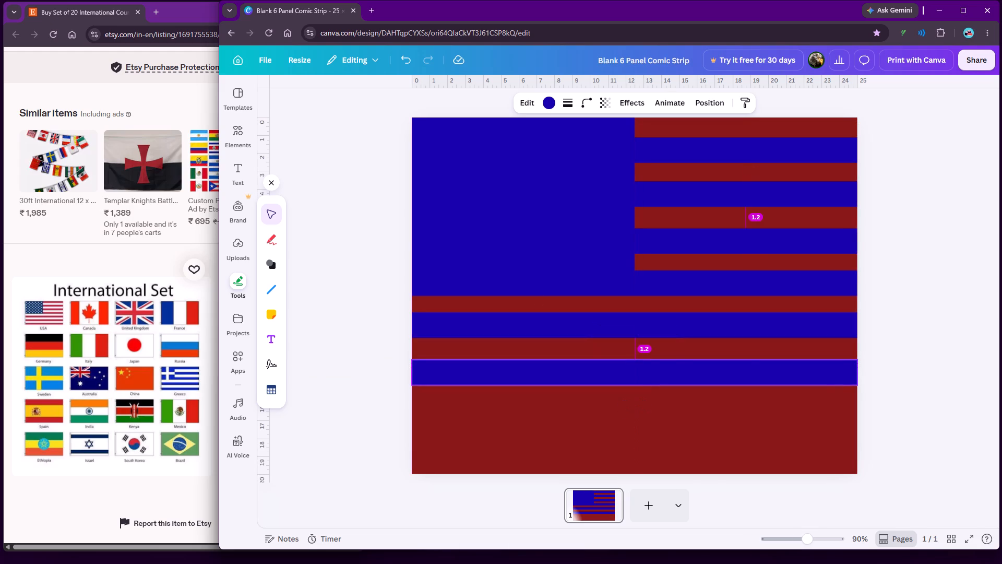
# Duplicate the lower full-width stripe and move the copy below it, aligned with the page edges with a narrow red gap between.
pyautogui.rightClick(683, 370)
pyautogui.click(727, 326)
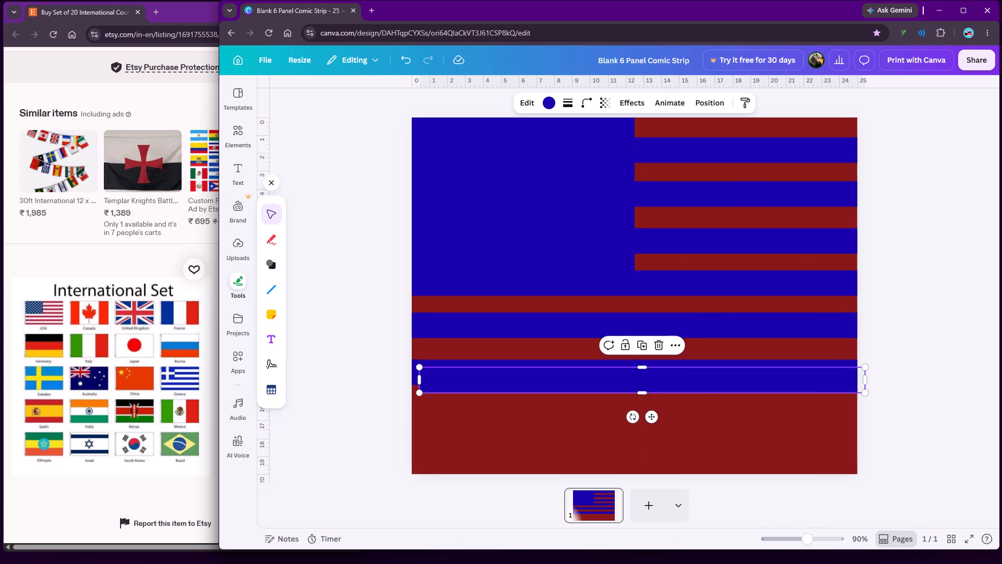
pyautogui.moveTo(662, 381); pyautogui.dragTo(653, 418)
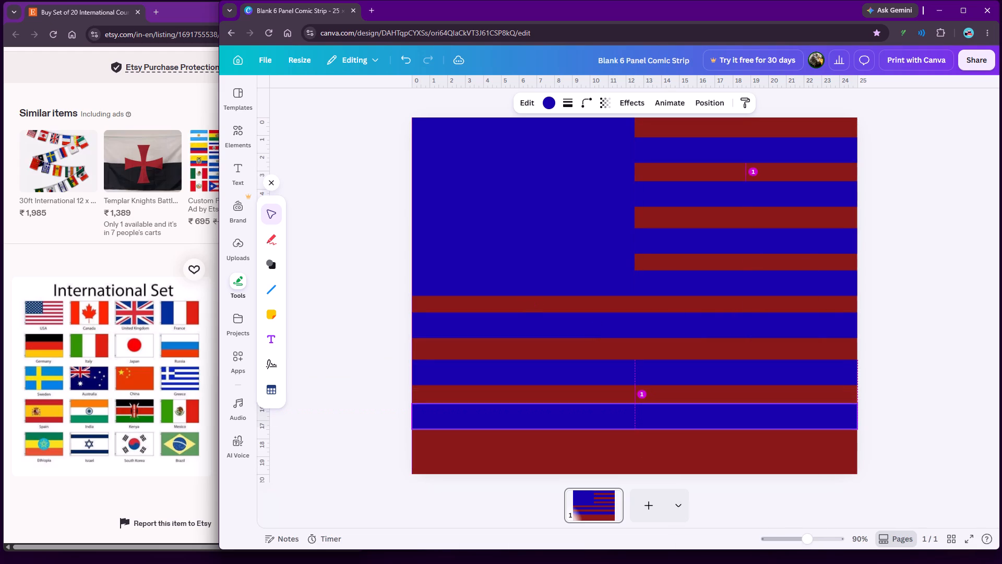
pyautogui.moveTo(653, 418); pyautogui.dragTo(654, 415)
# Duplicate the lowest full-width stripe and position the copy near the page bottom, leaving thin red strips above and below it.
pyautogui.rightClick(654, 415)
pyautogui.click(694, 319)
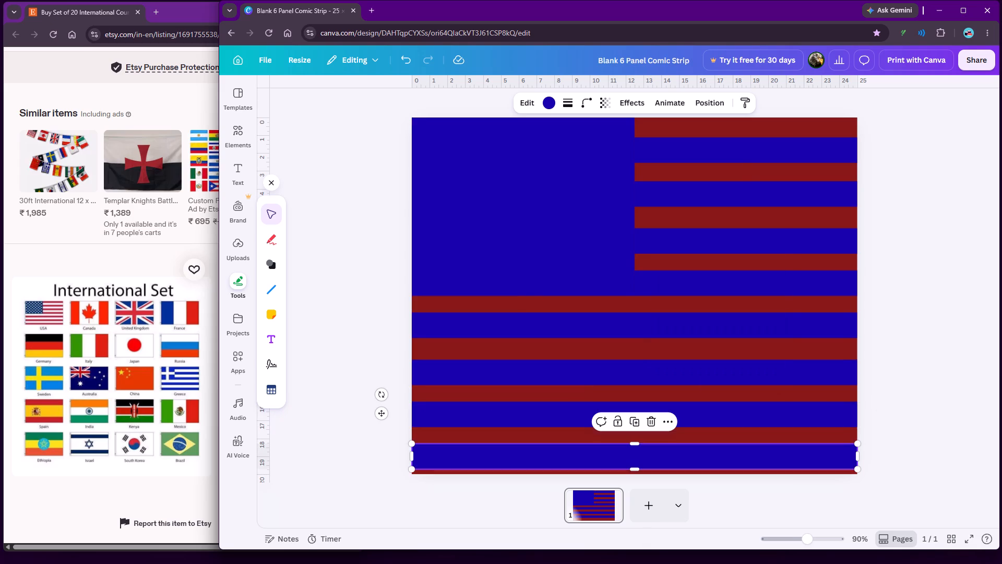
pyautogui.moveTo(653, 456); pyautogui.dragTo(652, 463)
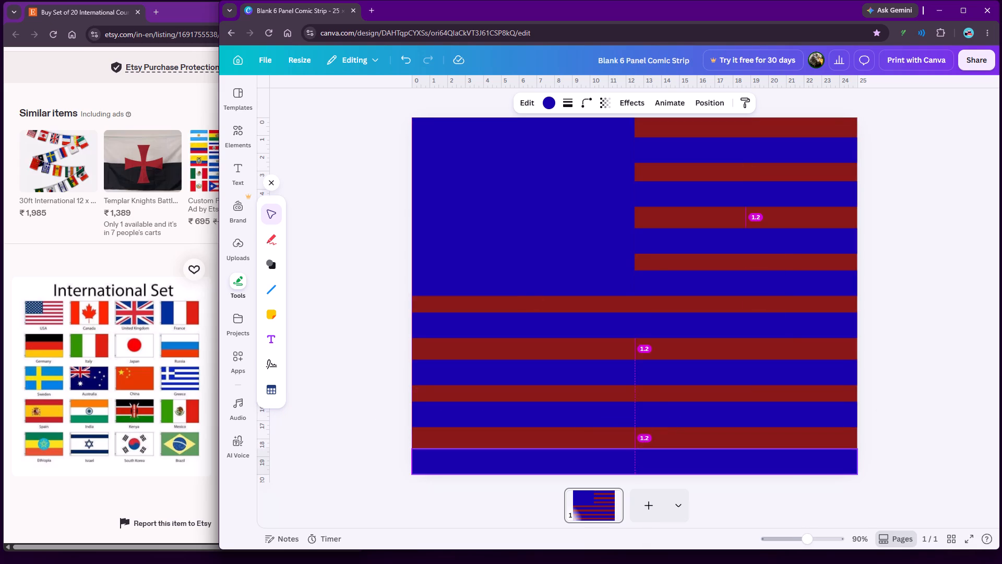
pyautogui.moveTo(652, 463); pyautogui.dragTo(652, 449)
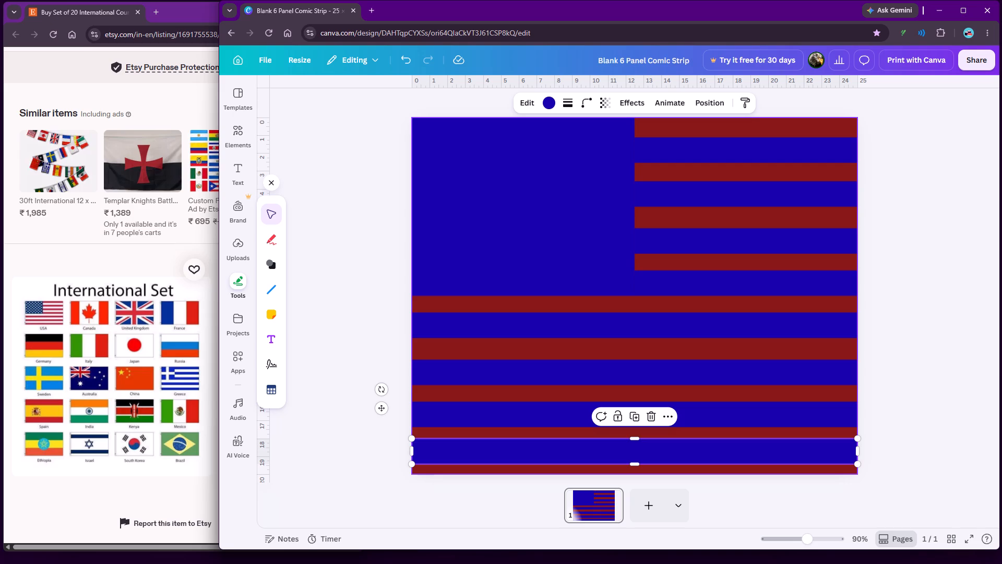
pyautogui.click(875, 390)
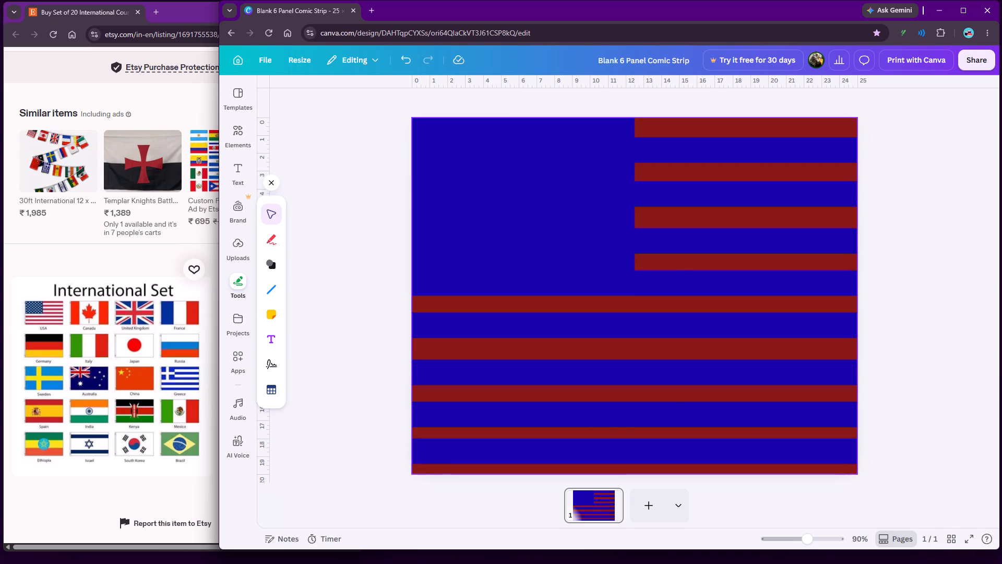
# Nudge the second and third full-width blue stripes slightly upward to even out the red gaps between the lower stripes.
pyautogui.click(634, 367)
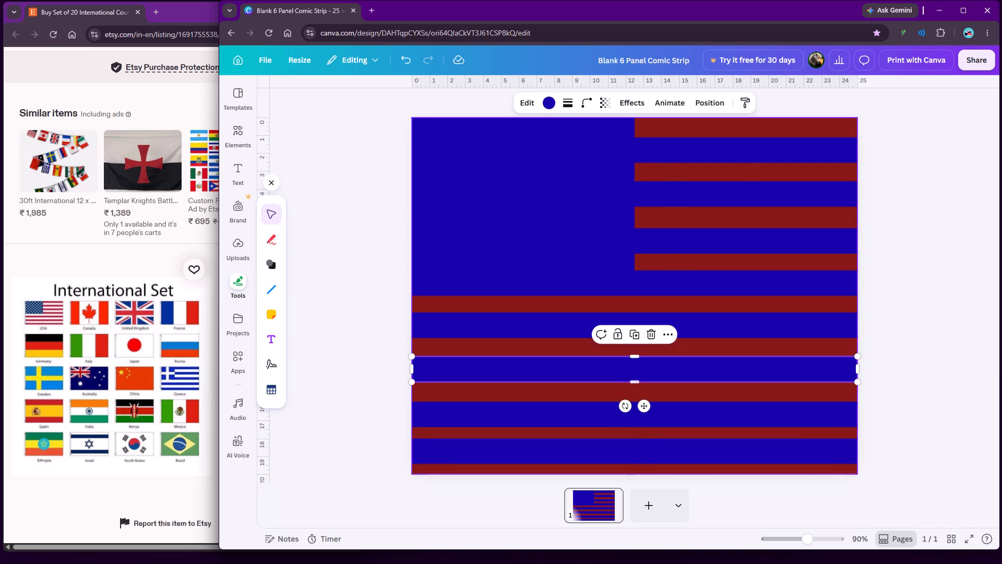
pyautogui.click(667, 393)
pyautogui.click(653, 393)
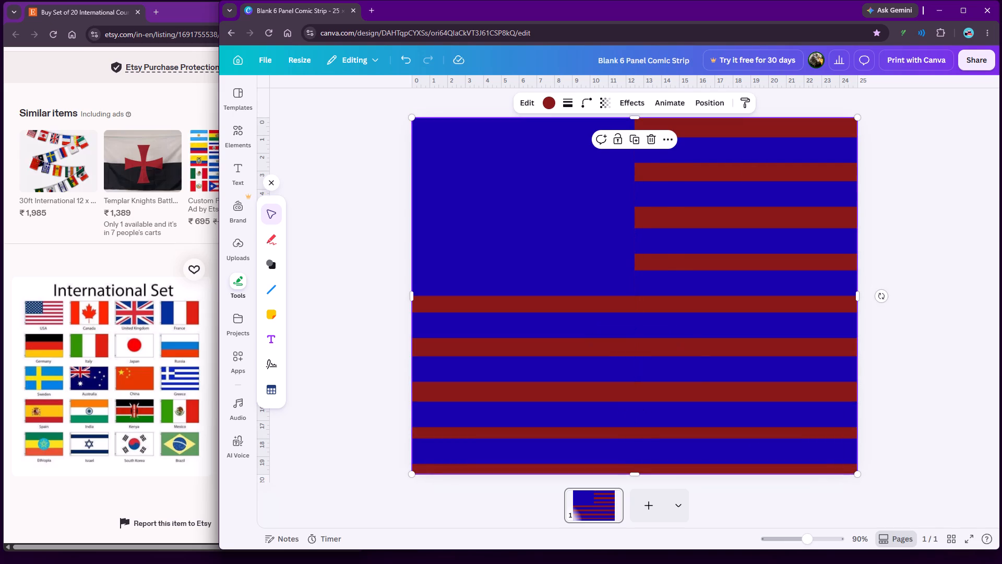
pyautogui.click(647, 409)
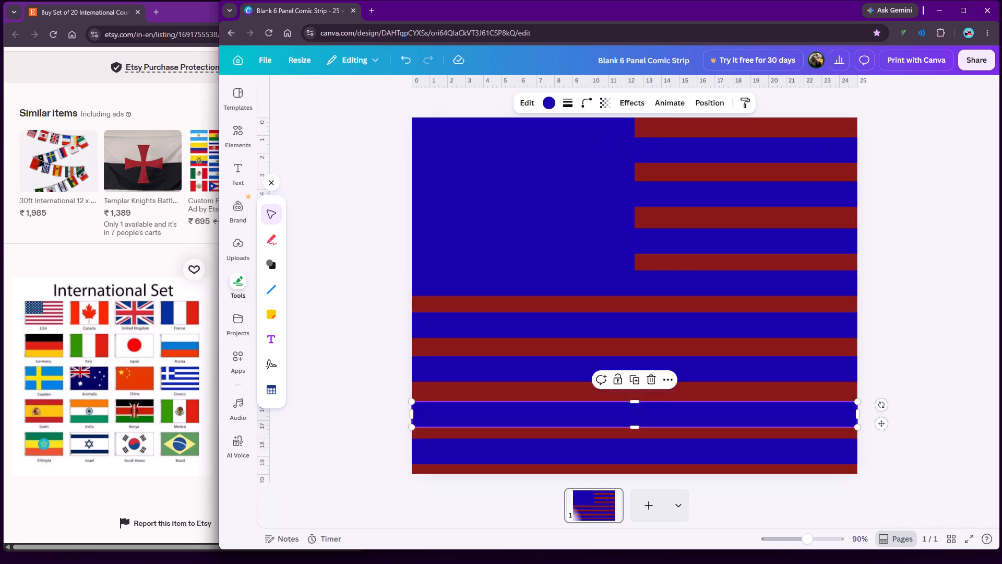
pyautogui.click(694, 373)
pyautogui.click(660, 445)
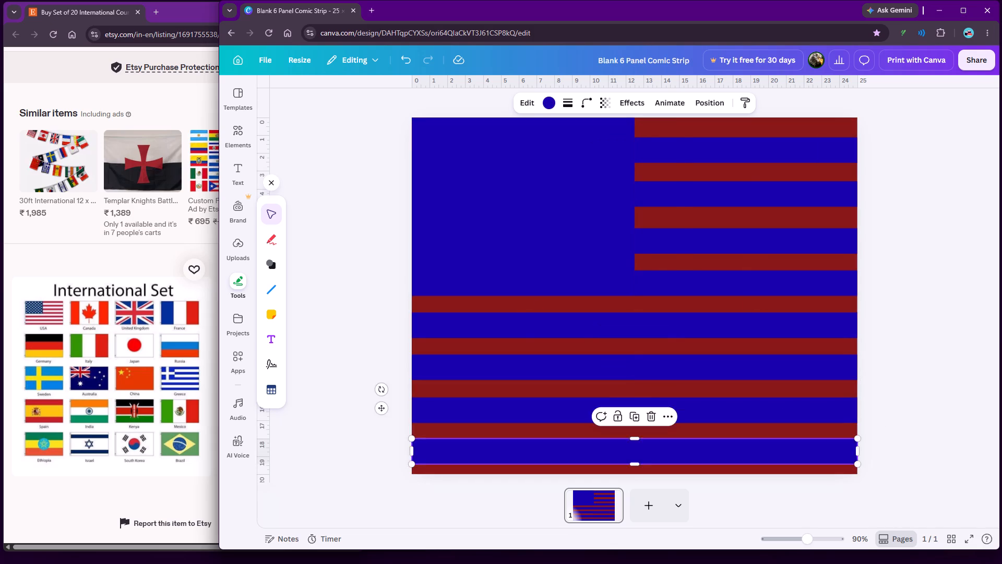
pyautogui.click(912, 417)
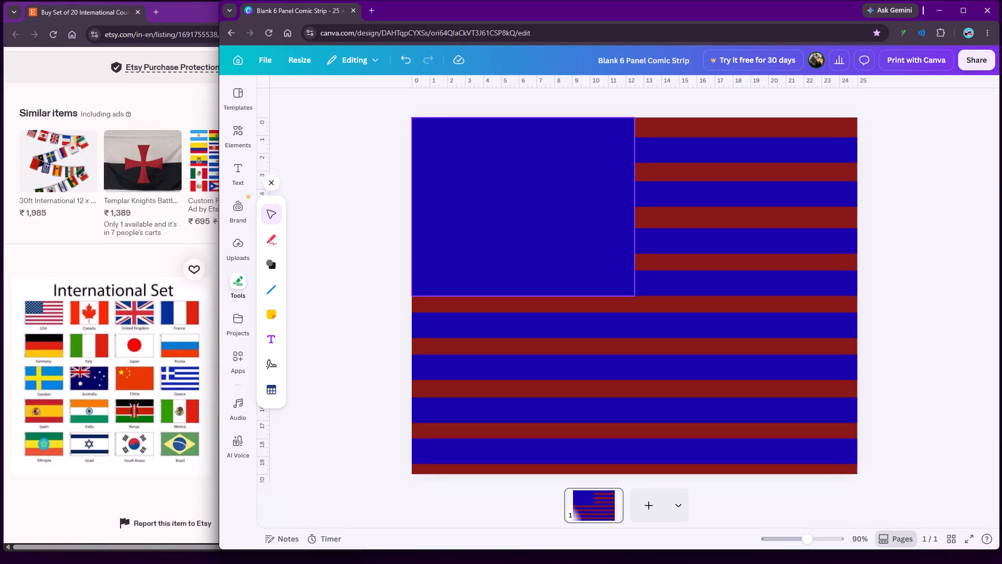
# Recolor the four short blue stripes beside the corner rectangle white.
pyautogui.click(703, 128)
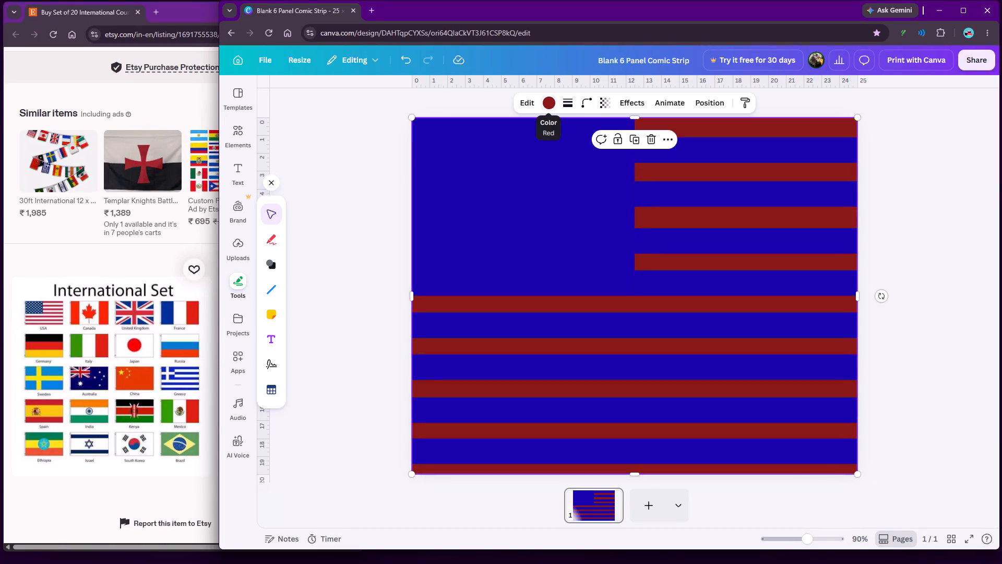
pyautogui.click(734, 148)
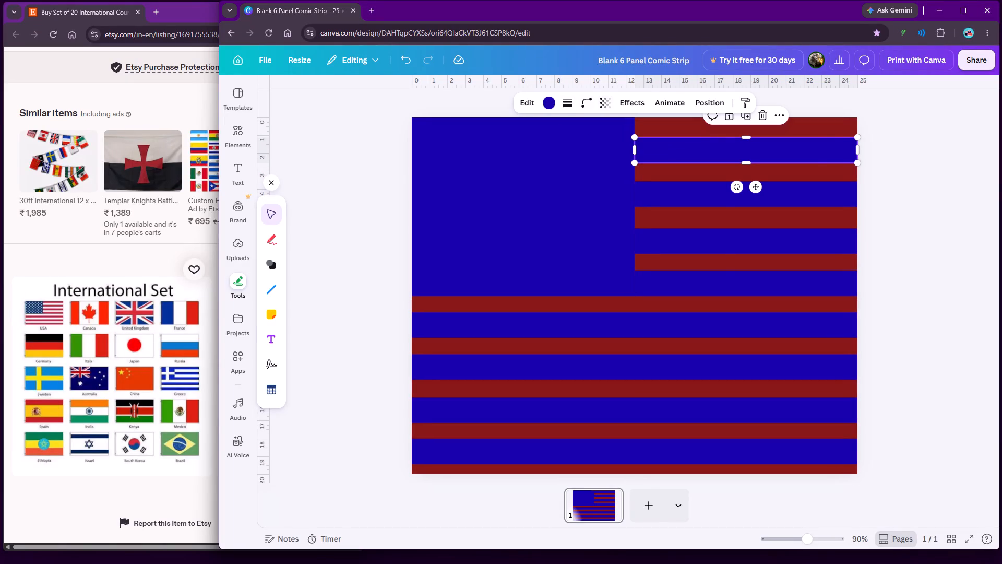
pyautogui.click(547, 99)
pyautogui.click(276, 213)
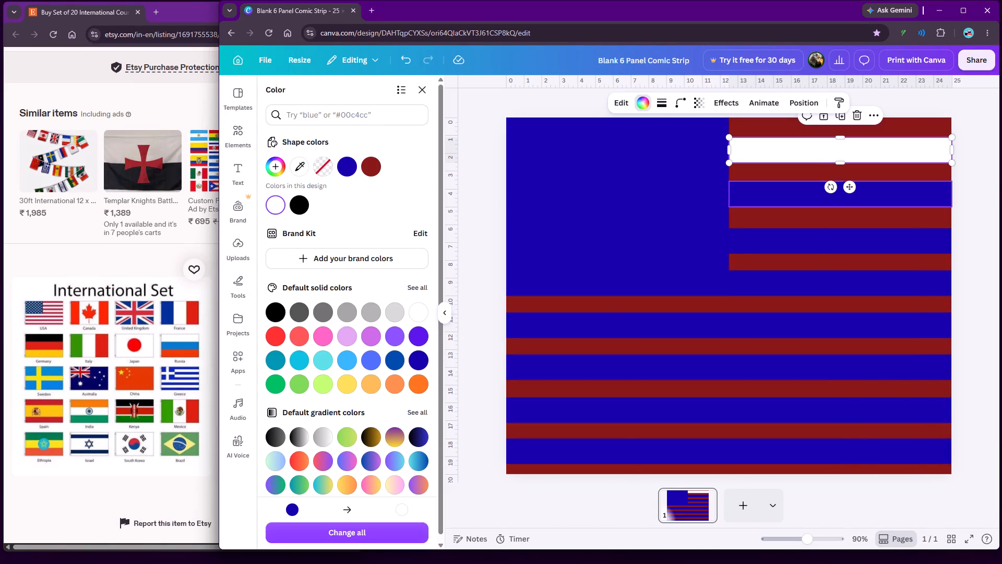
pyautogui.click(767, 191)
pyautogui.click(273, 209)
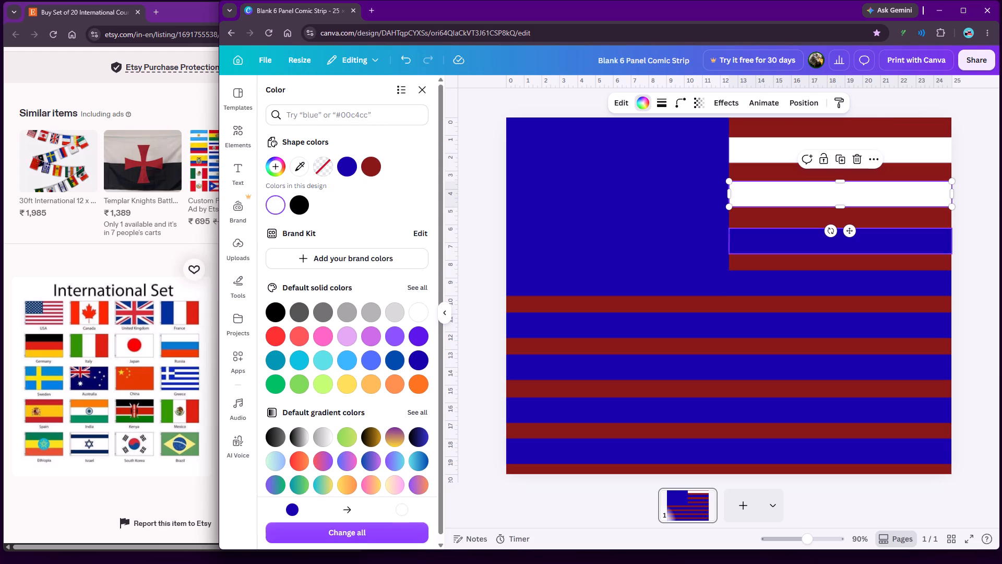
pyautogui.click(773, 239)
pyautogui.click(272, 206)
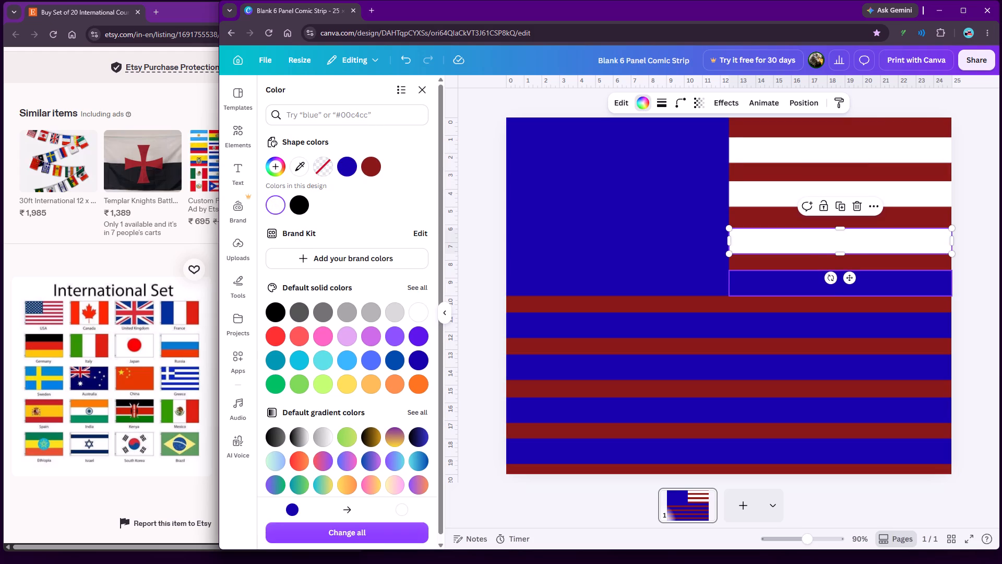
pyautogui.click(779, 276)
pyautogui.click(265, 205)
pyautogui.click(274, 205)
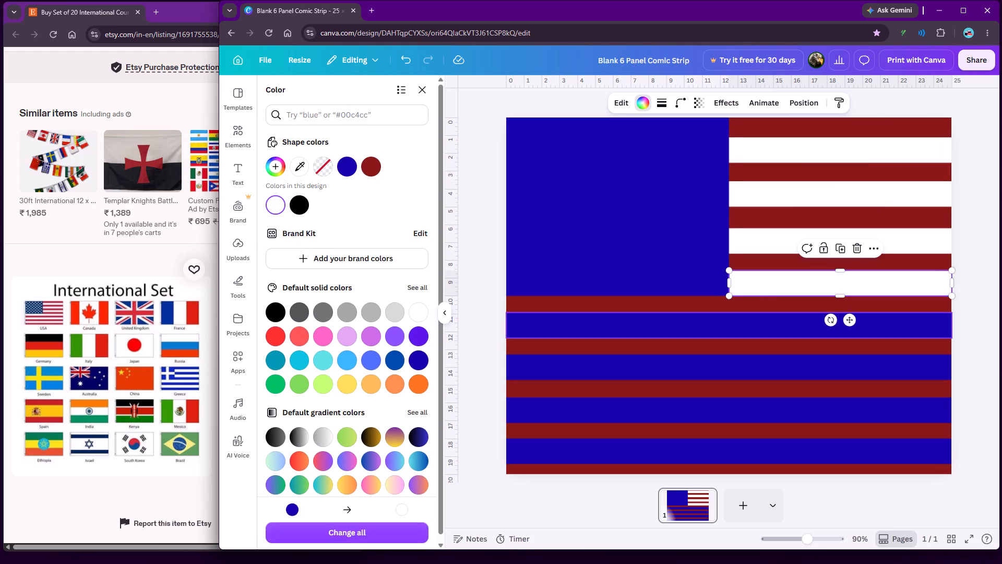
# Recolor the four full-width blue stripes on the lower part of the page white.
pyautogui.click(606, 325)
pyautogui.click(276, 207)
pyautogui.click(621, 362)
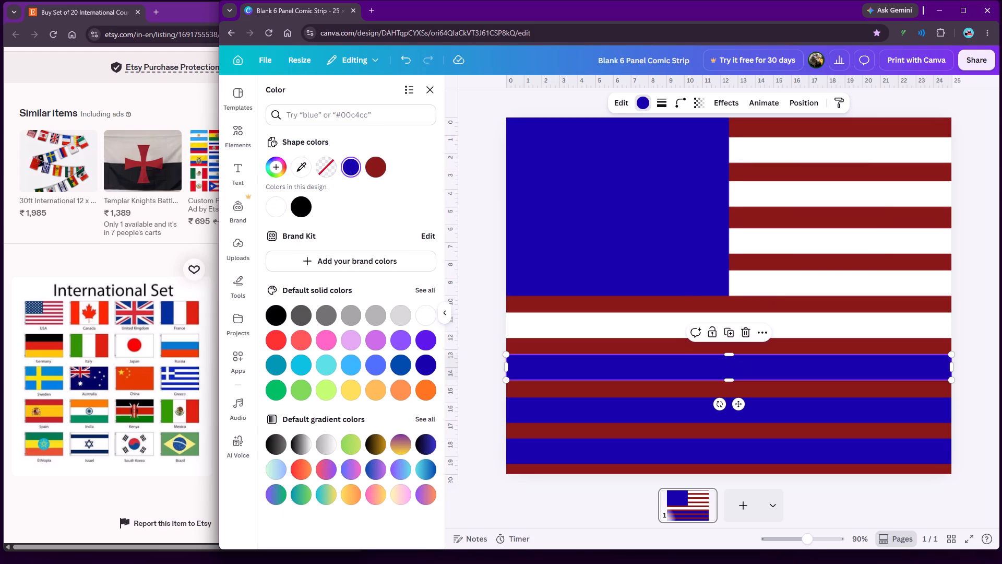
pyautogui.click(278, 206)
pyautogui.click(634, 405)
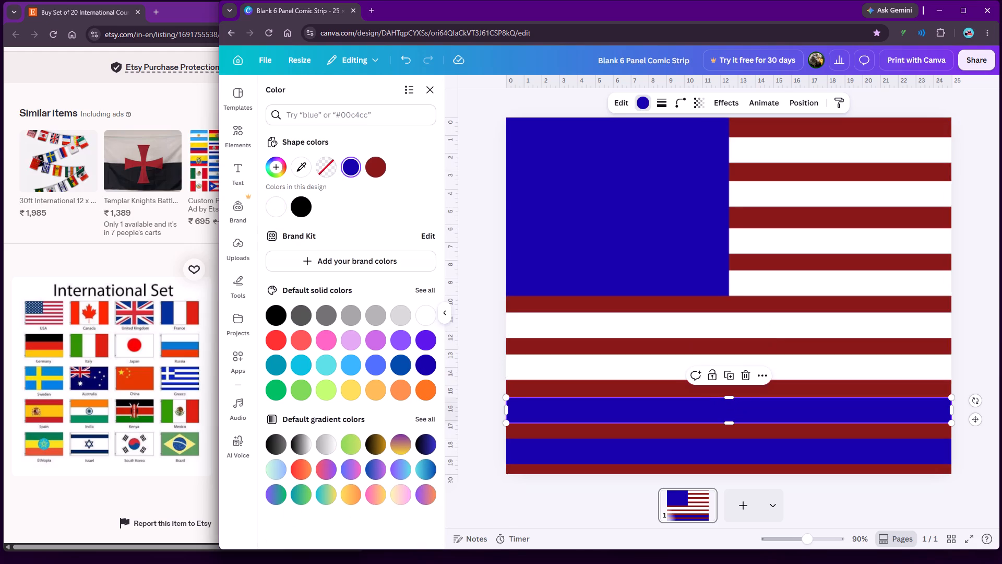
pyautogui.click(277, 203)
pyautogui.click(599, 447)
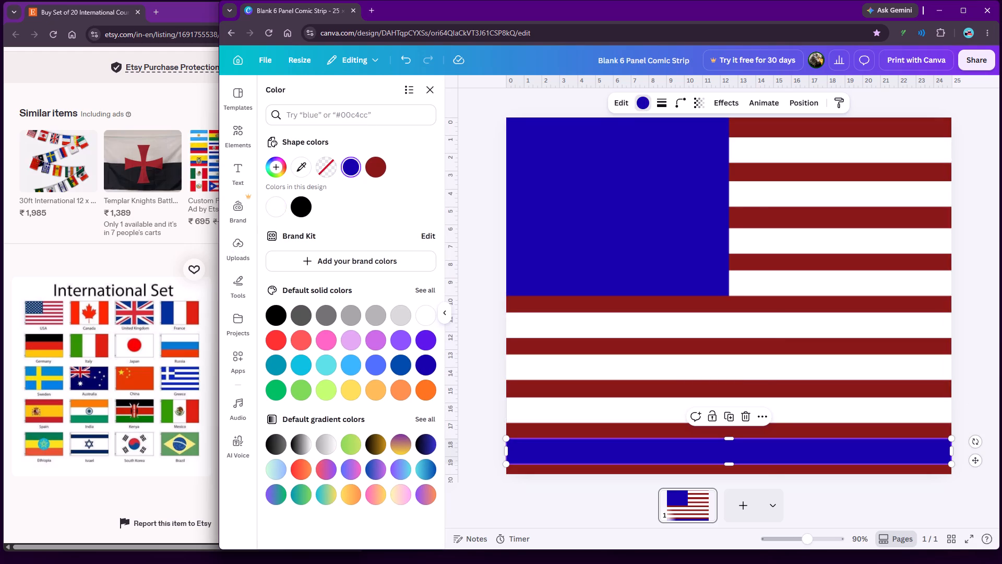
pyautogui.click(273, 208)
pyautogui.click(427, 92)
pyautogui.click(366, 132)
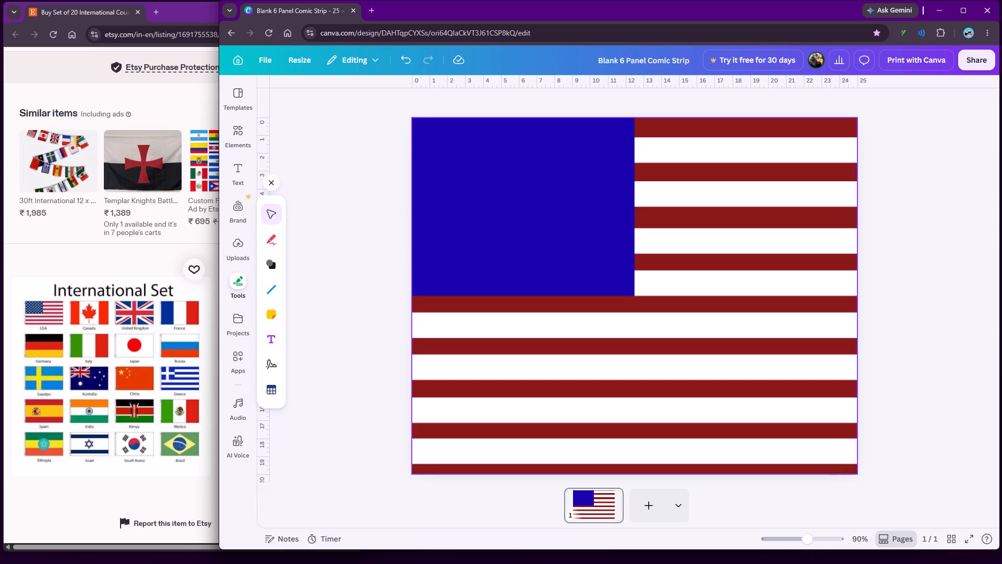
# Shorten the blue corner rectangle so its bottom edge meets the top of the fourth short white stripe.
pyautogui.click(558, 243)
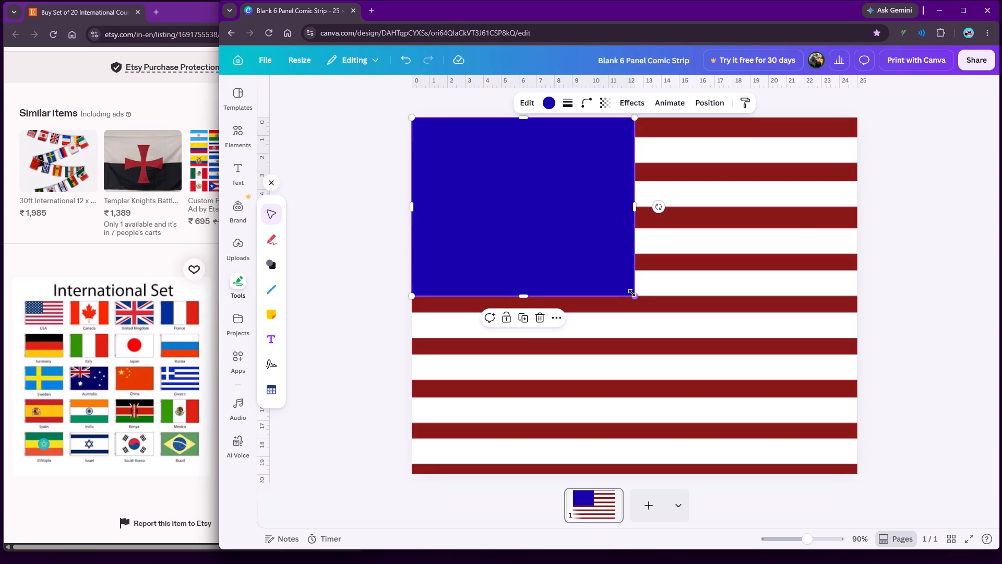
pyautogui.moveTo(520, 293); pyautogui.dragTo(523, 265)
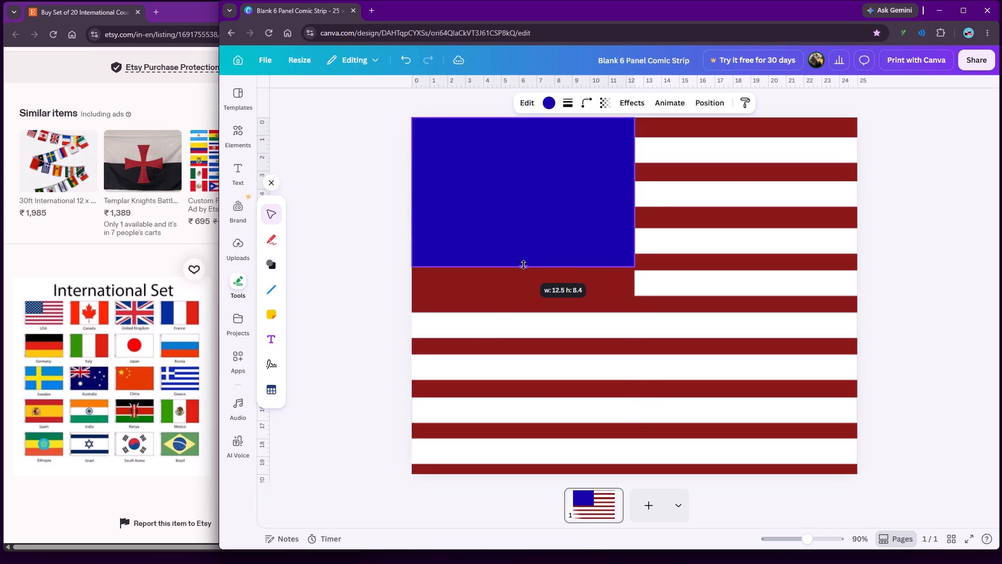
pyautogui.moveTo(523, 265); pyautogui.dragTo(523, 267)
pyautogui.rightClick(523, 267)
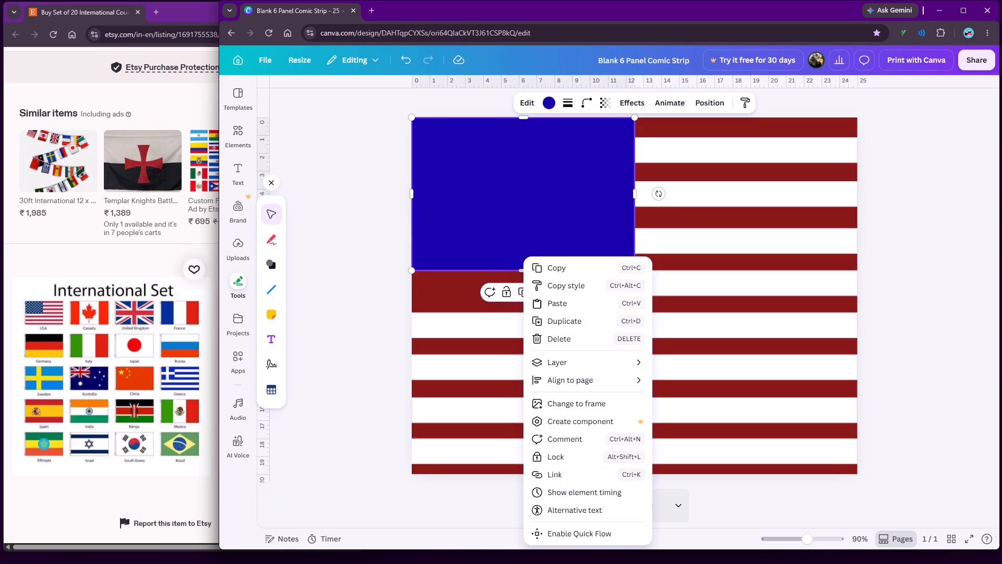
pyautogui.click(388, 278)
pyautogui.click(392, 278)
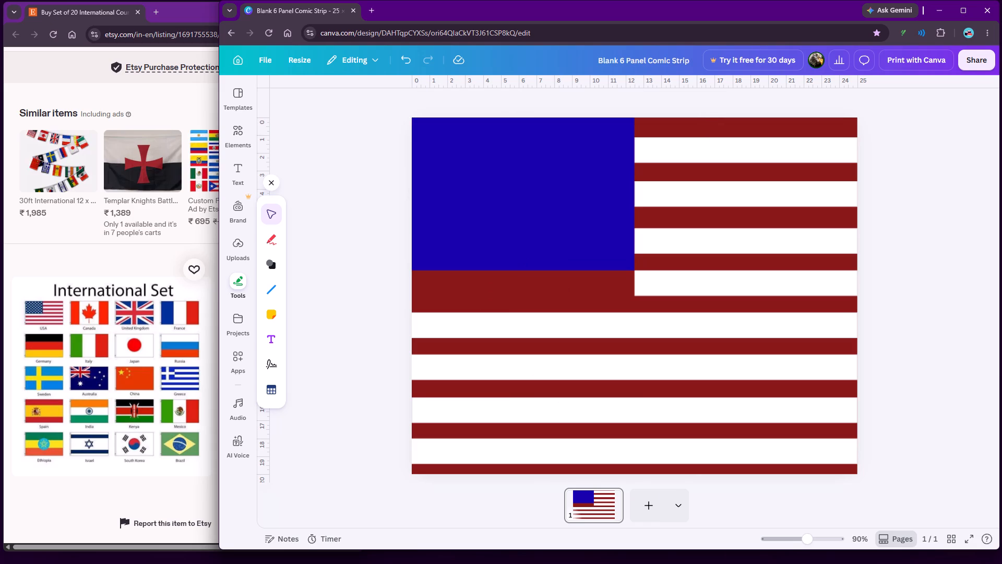
# Extend the blue corner rectangle down to the top edge of the first full-width white stripe.
pyautogui.click(562, 234)
pyautogui.moveTo(525, 269); pyautogui.dragTo(527, 310)
pyautogui.click(1001, 302)
pyautogui.click(979, 292)
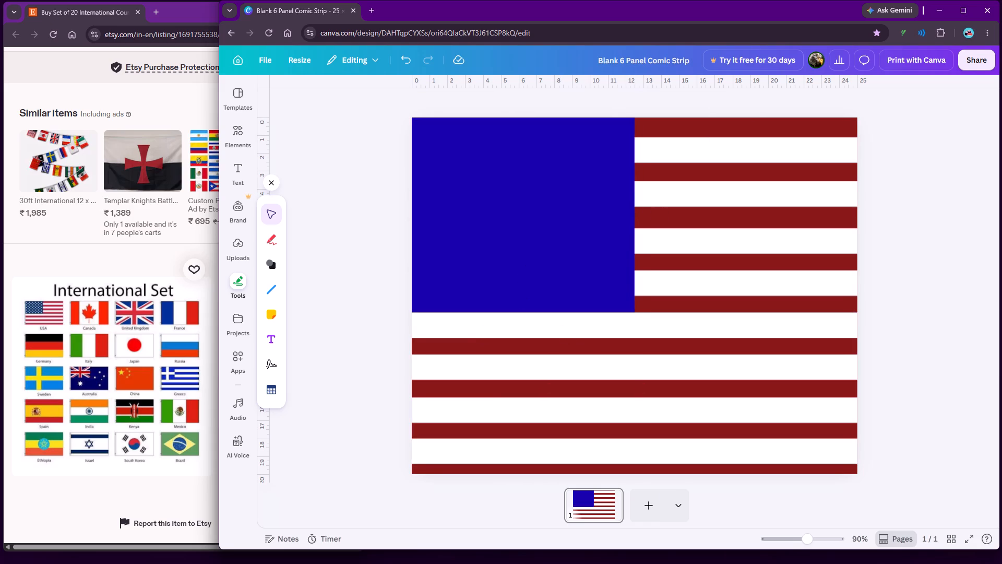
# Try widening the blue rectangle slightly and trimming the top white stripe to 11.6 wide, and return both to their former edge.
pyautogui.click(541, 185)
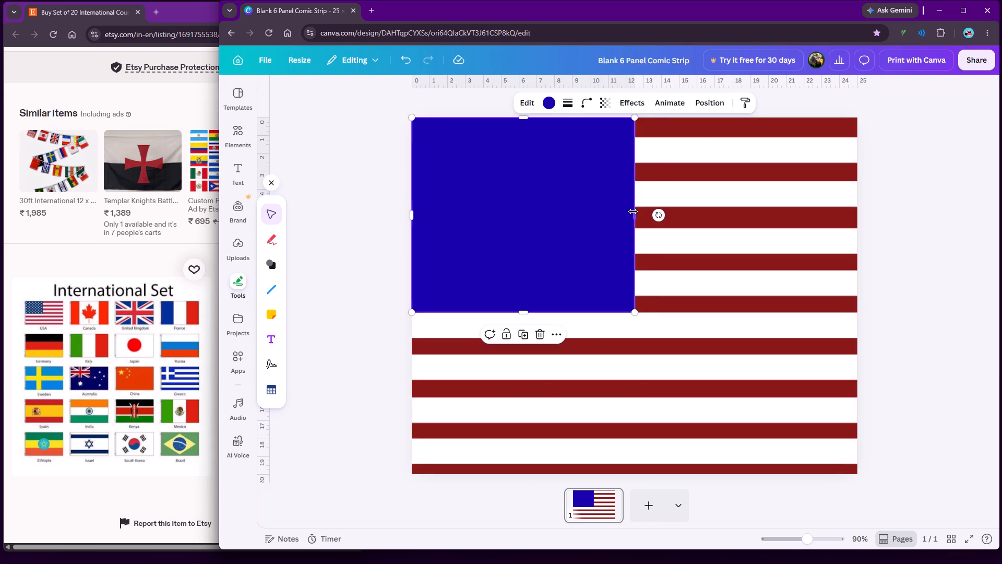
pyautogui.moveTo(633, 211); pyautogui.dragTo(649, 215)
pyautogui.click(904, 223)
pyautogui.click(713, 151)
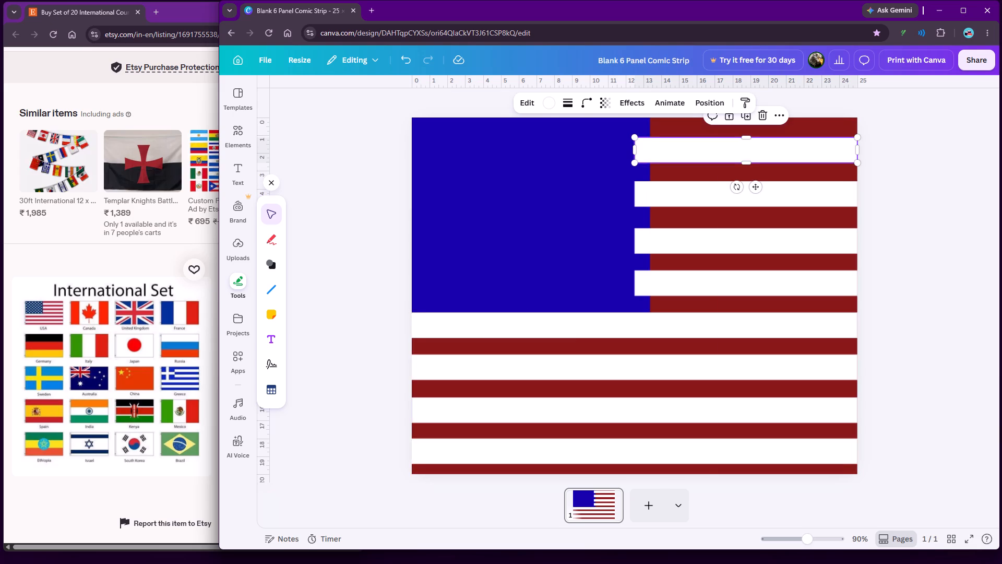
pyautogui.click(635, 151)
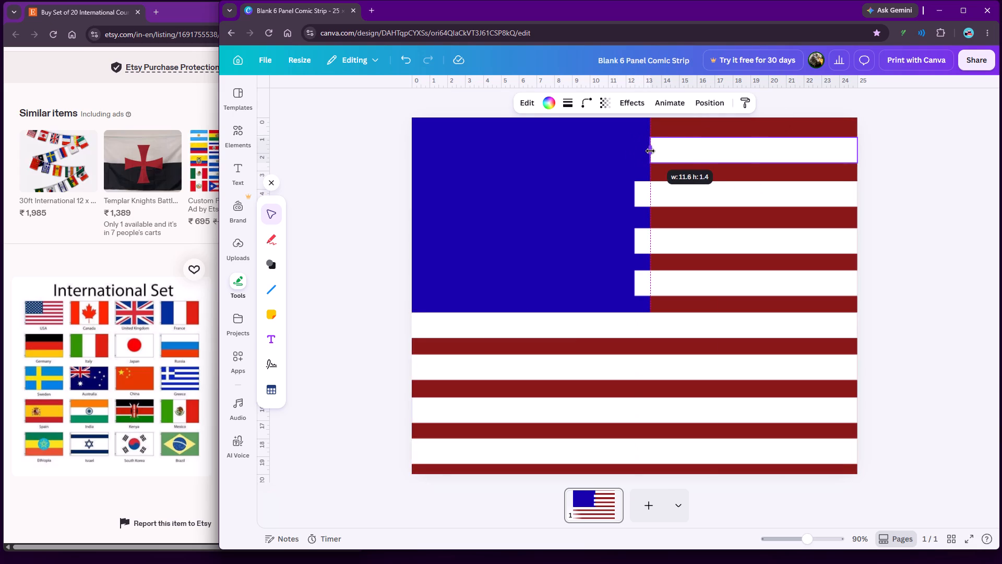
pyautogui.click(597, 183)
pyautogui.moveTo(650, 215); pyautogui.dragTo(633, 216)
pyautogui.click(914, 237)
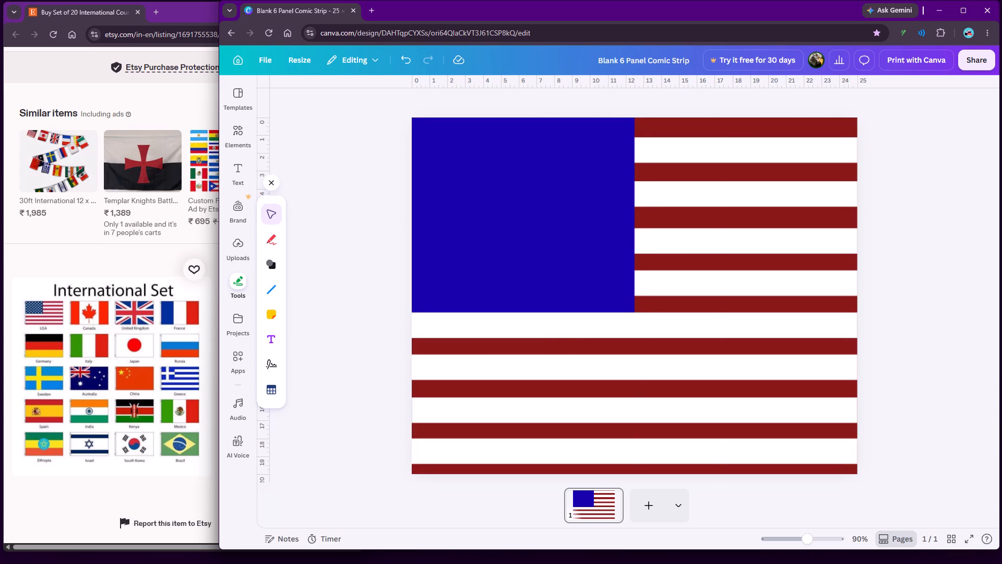
# Add a five-pointed star shape over the stripes below the blue corner rectangle.
pyautogui.click(271, 267)
pyautogui.scroll(-2, 300, 357)
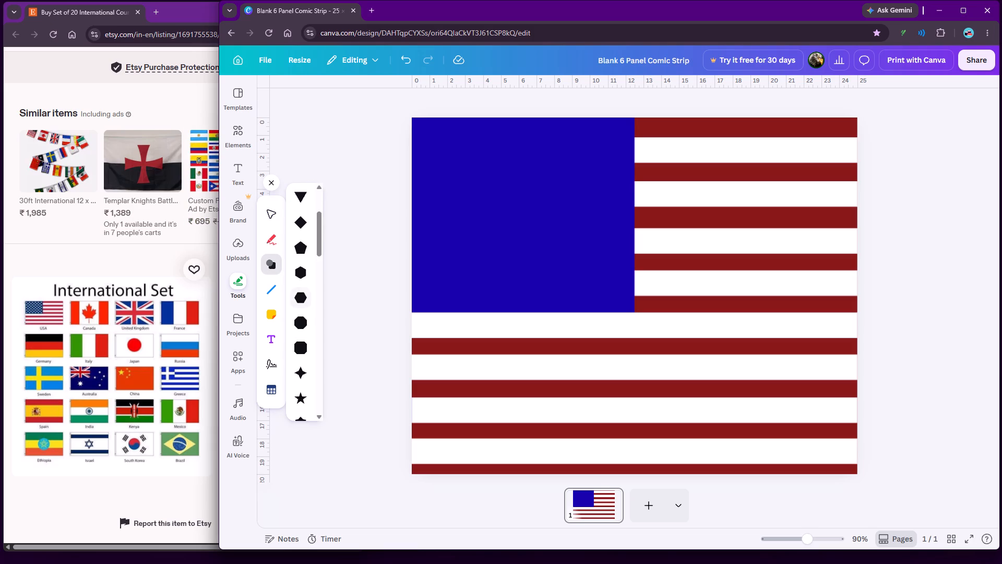
pyautogui.scroll(-1, 300, 354)
pyautogui.click(302, 347)
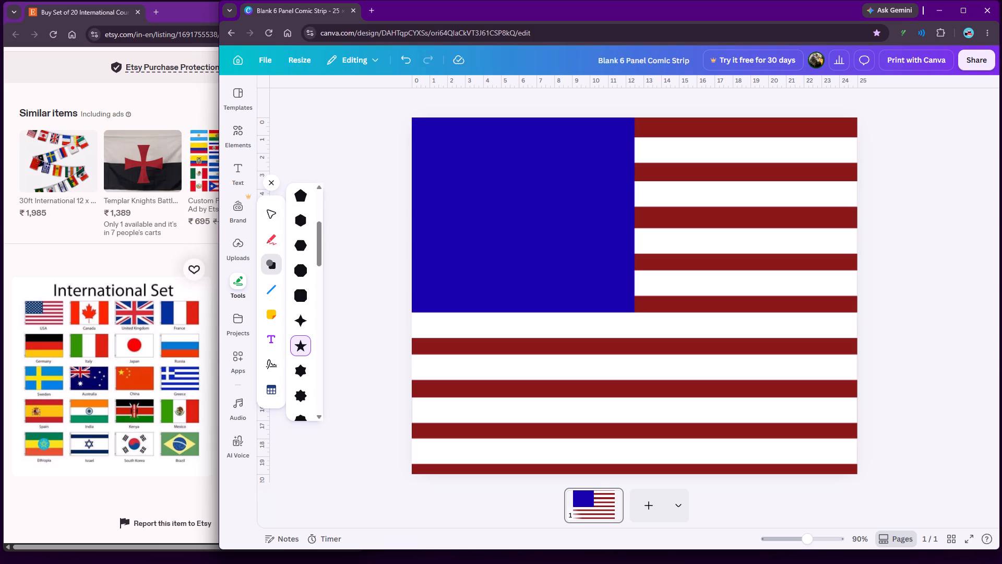
pyautogui.click(450, 334)
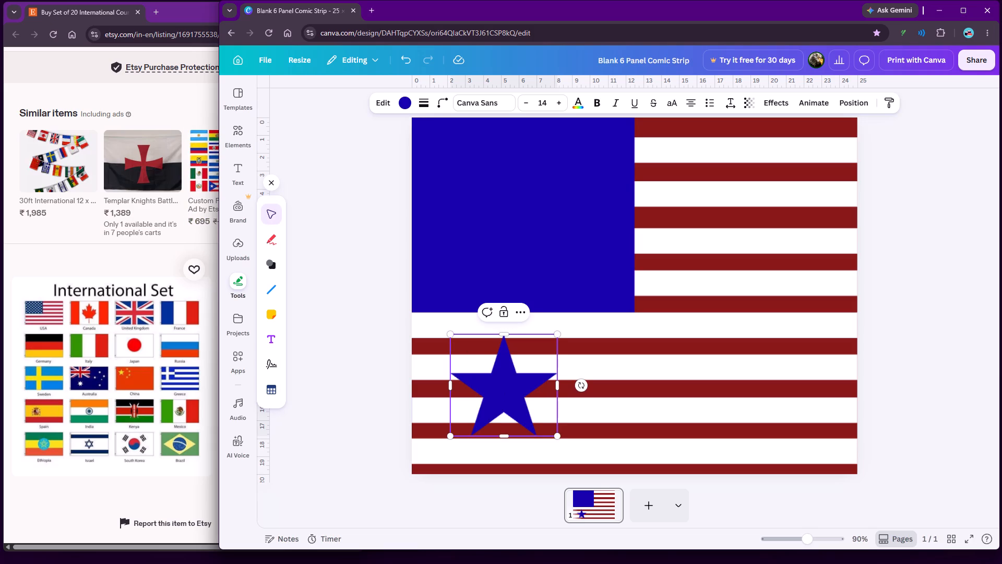
pyautogui.click(361, 340)
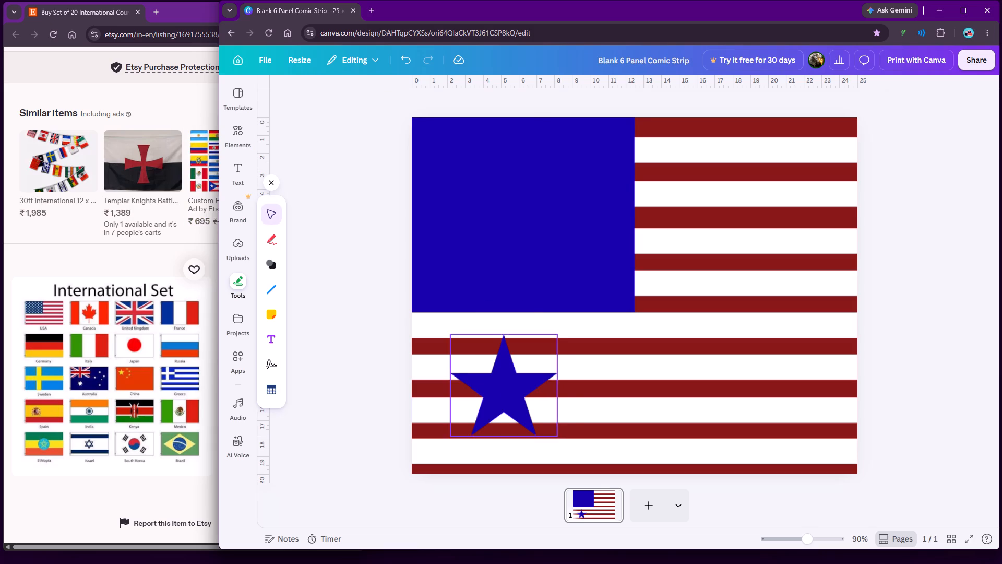
# Move the star into the top-left corner of the blue rectangle and recolor it white.
pyautogui.moveTo(486, 380); pyautogui.dragTo(449, 168)
pyautogui.click(553, 103)
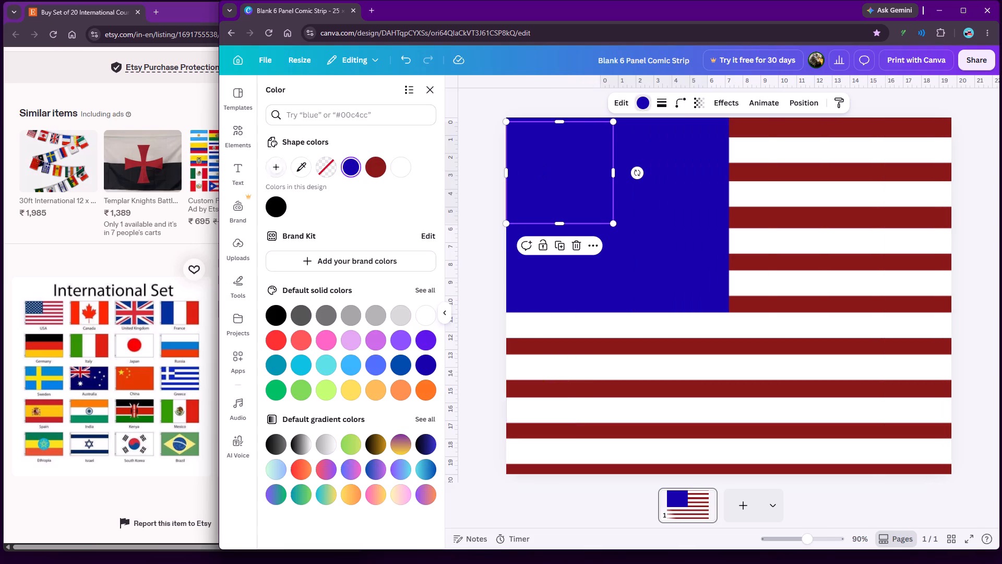
pyautogui.click(411, 167)
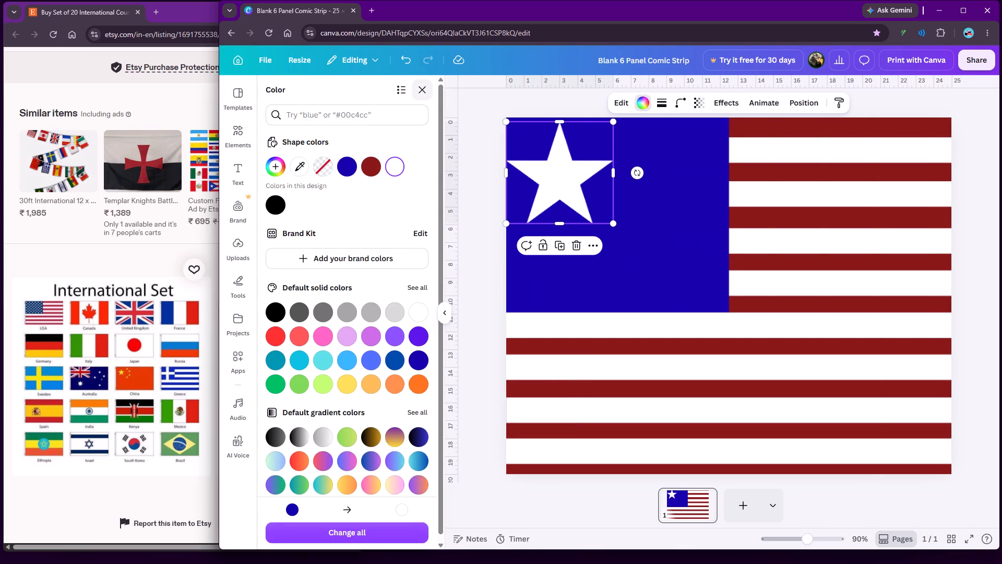
pyautogui.click(422, 90)
pyautogui.click(332, 157)
# Shrink the white star to roughly one stripe's height and place it just inside the blue rectangle's top-left corner.
pyautogui.click(448, 189)
pyautogui.moveTo(520, 225); pyautogui.dragTo(478, 178)
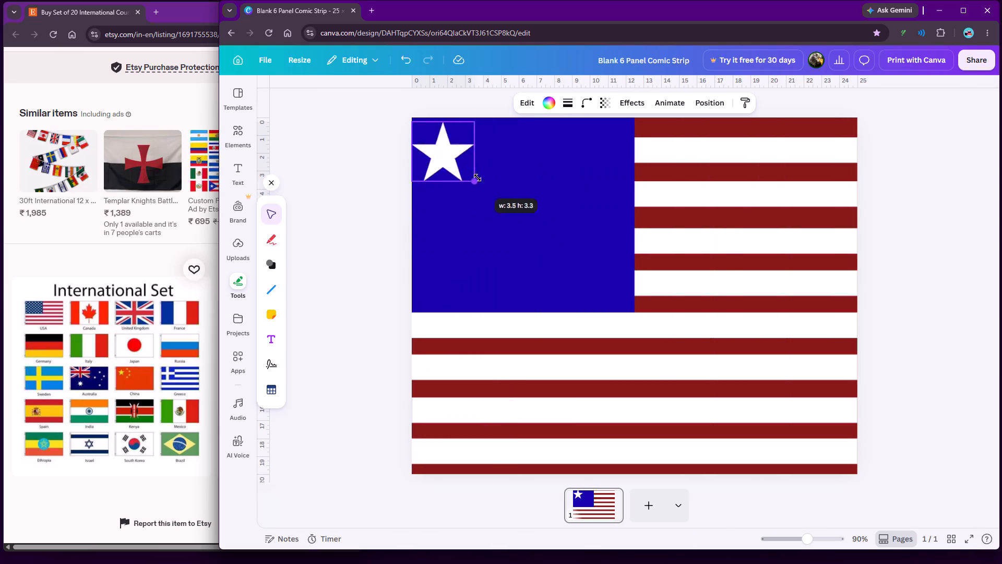
pyautogui.moveTo(478, 178); pyautogui.dragTo(454, 152)
pyautogui.click(378, 160)
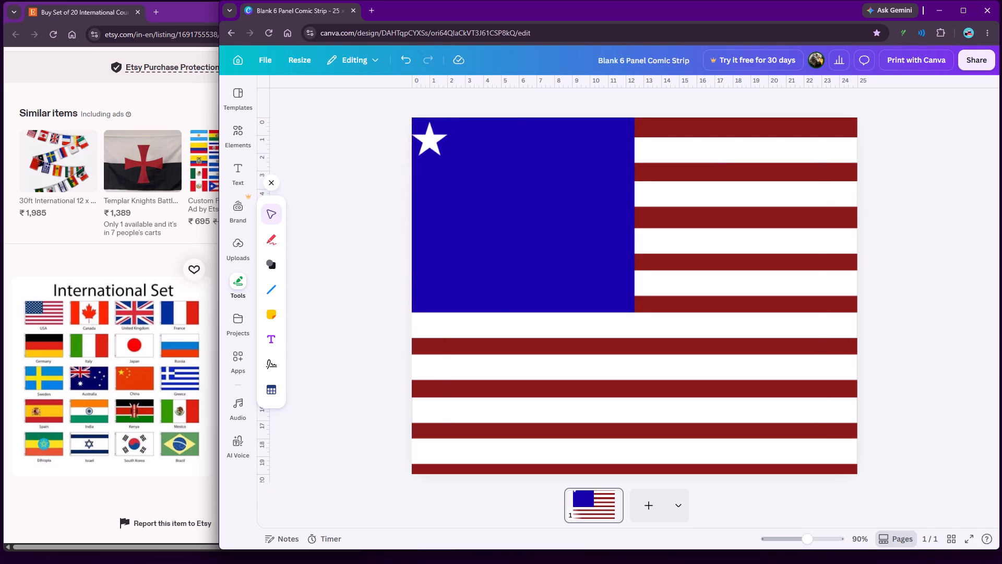
pyautogui.moveTo(426, 145); pyautogui.dragTo(432, 145)
pyautogui.moveTo(453, 156); pyautogui.dragTo(435, 150)
pyautogui.click(371, 151)
pyautogui.moveTo(425, 134); pyautogui.dragTo(426, 139)
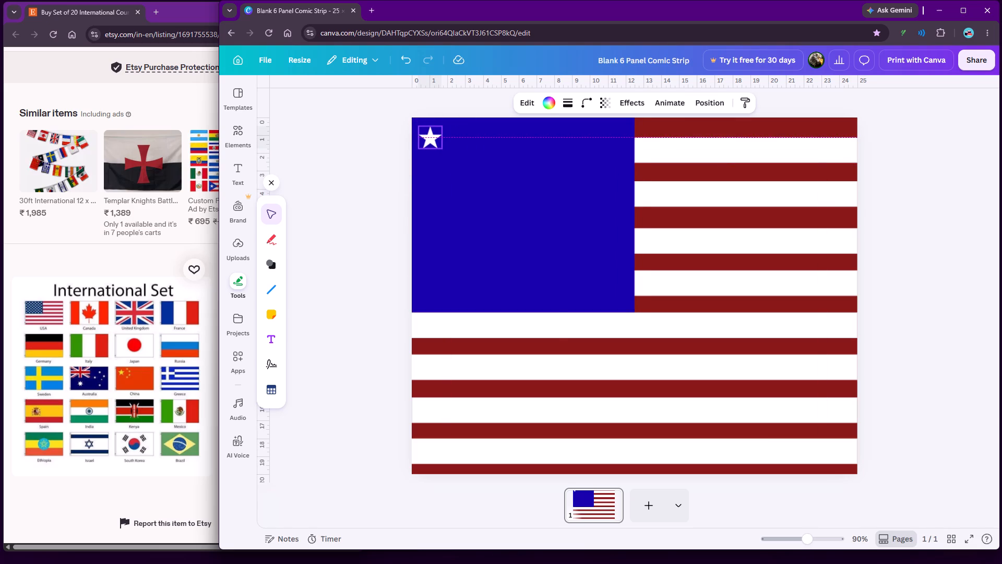
pyautogui.moveTo(426, 139); pyautogui.dragTo(427, 139)
# Duplicate the white star across the top of the blue rectangle to make an evenly spaced row of six stars.
pyautogui.rightClick(431, 139)
pyautogui.click(470, 200)
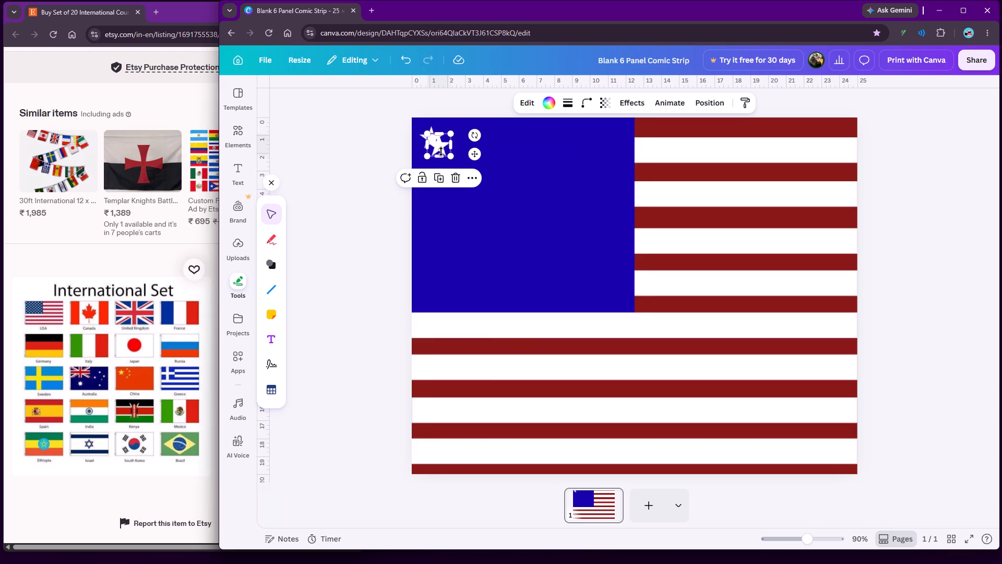
pyautogui.moveTo(438, 148); pyautogui.dragTo(460, 141)
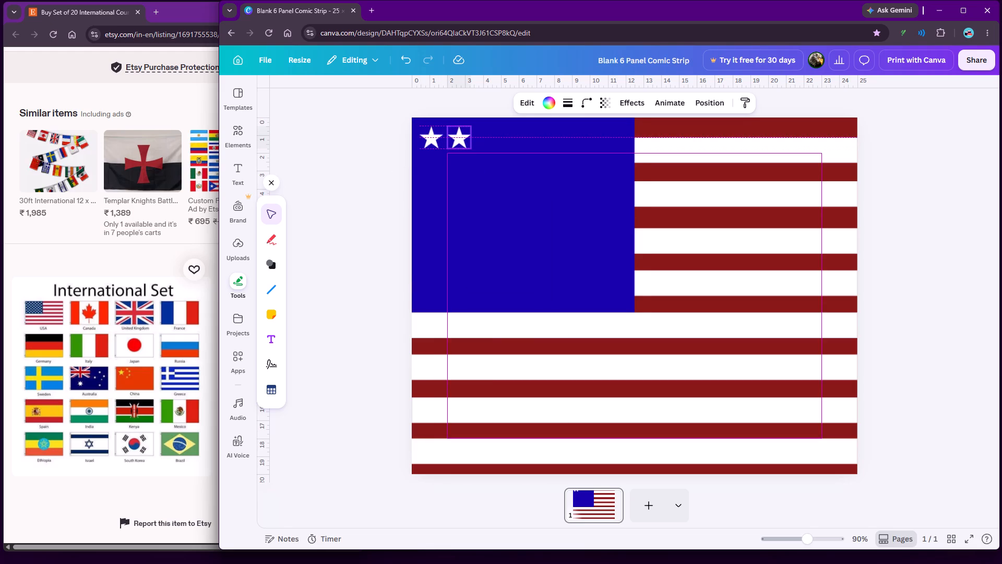
pyautogui.moveTo(460, 141); pyautogui.dragTo(467, 140)
pyautogui.rightClick(466, 142)
pyautogui.click(509, 204)
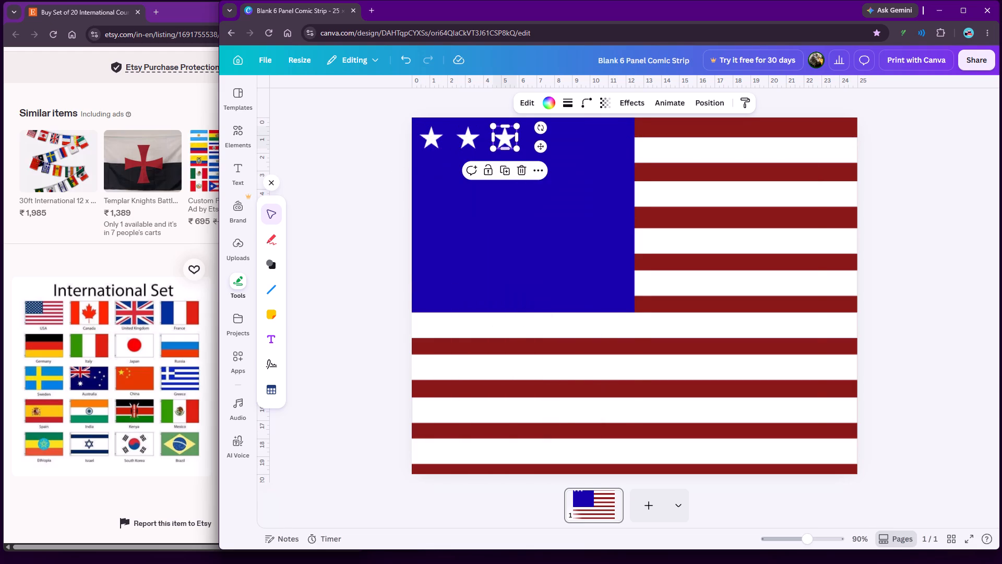
pyautogui.rightClick(506, 135)
pyautogui.click(536, 201)
pyautogui.rightClick(539, 136)
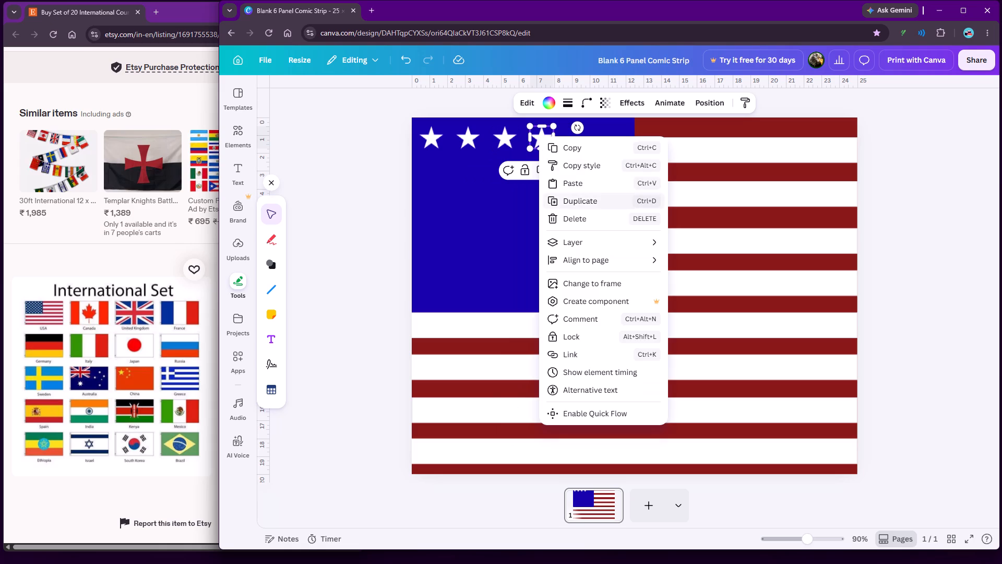
pyautogui.click(569, 196)
pyautogui.rightClick(579, 135)
pyautogui.click(609, 201)
pyautogui.click(381, 184)
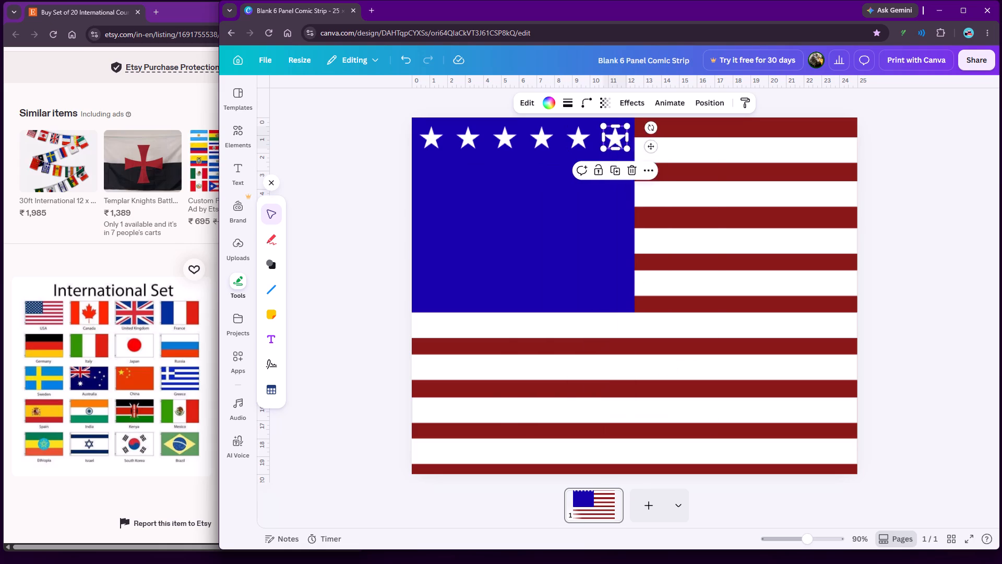
# Duplicate the first star of the top row downward to make an evenly spaced first column of four stars.
pyautogui.click(426, 140)
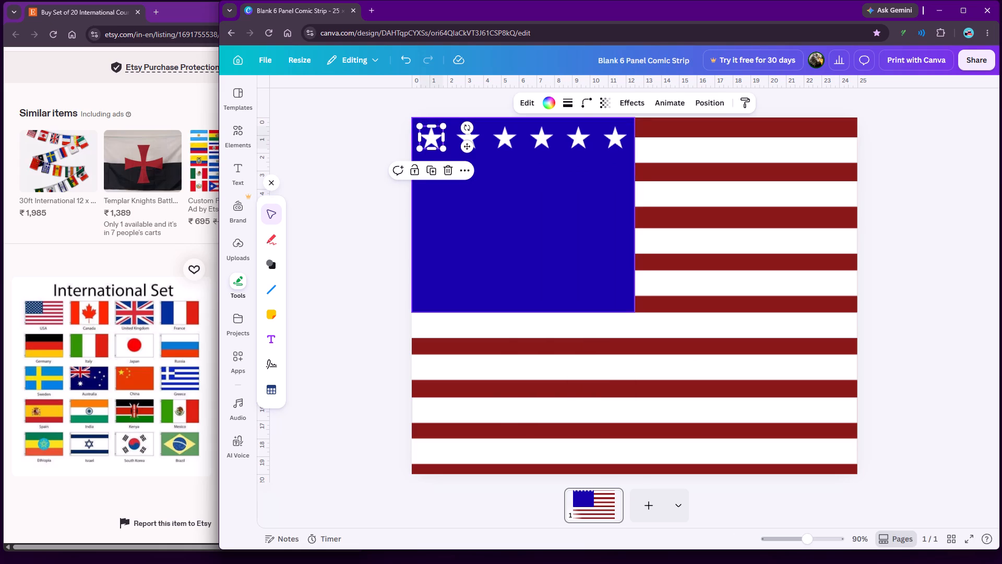
pyautogui.rightClick(430, 134)
pyautogui.click(464, 196)
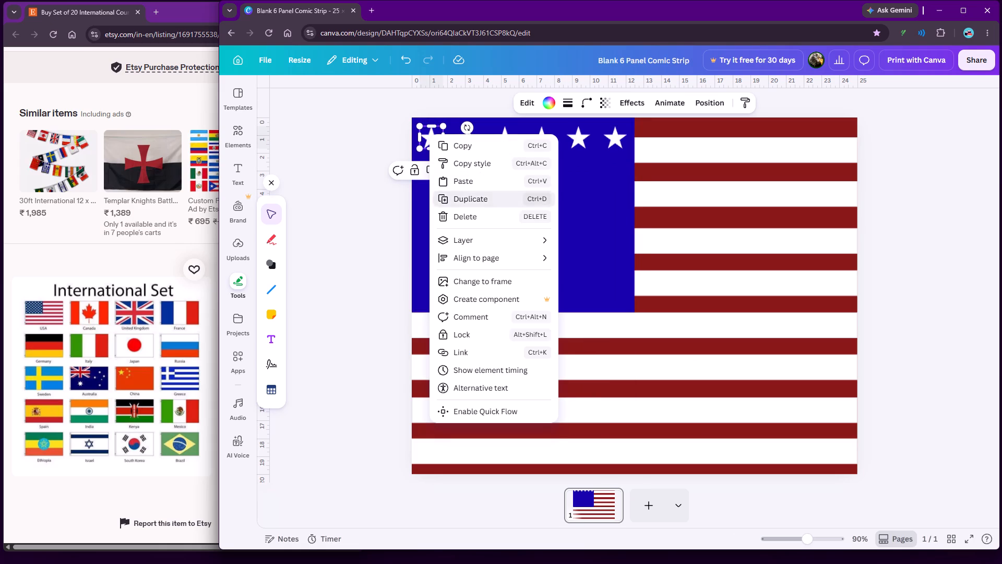
pyautogui.moveTo(438, 147); pyautogui.dragTo(437, 184)
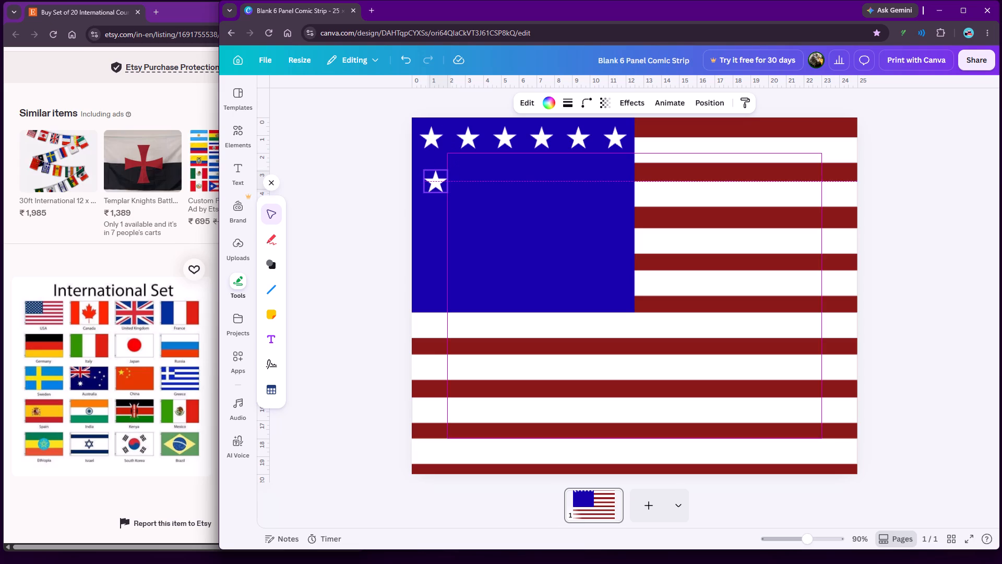
pyautogui.moveTo(437, 184); pyautogui.dragTo(431, 178)
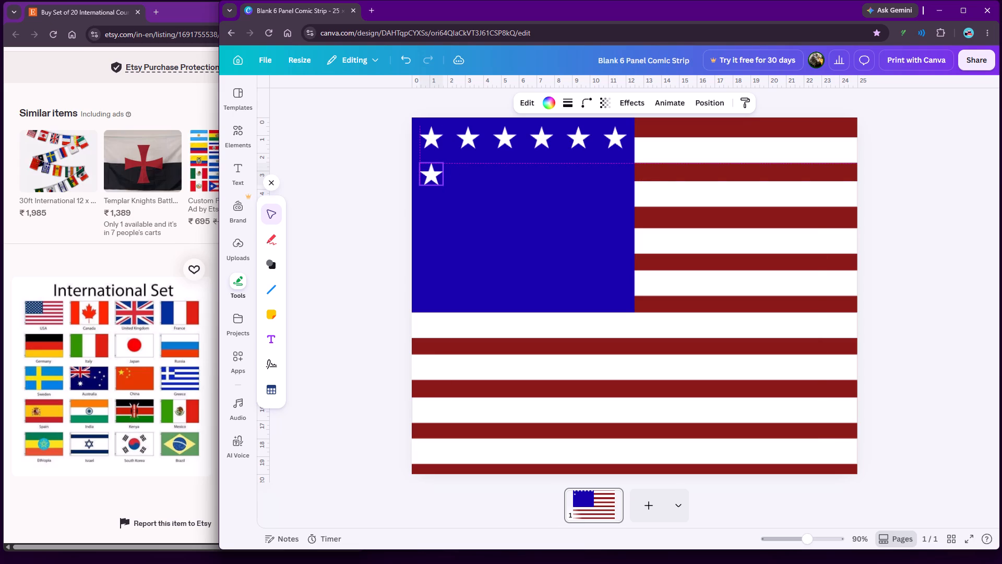
pyautogui.moveTo(431, 178); pyautogui.dragTo(431, 181)
pyautogui.rightClick(433, 182)
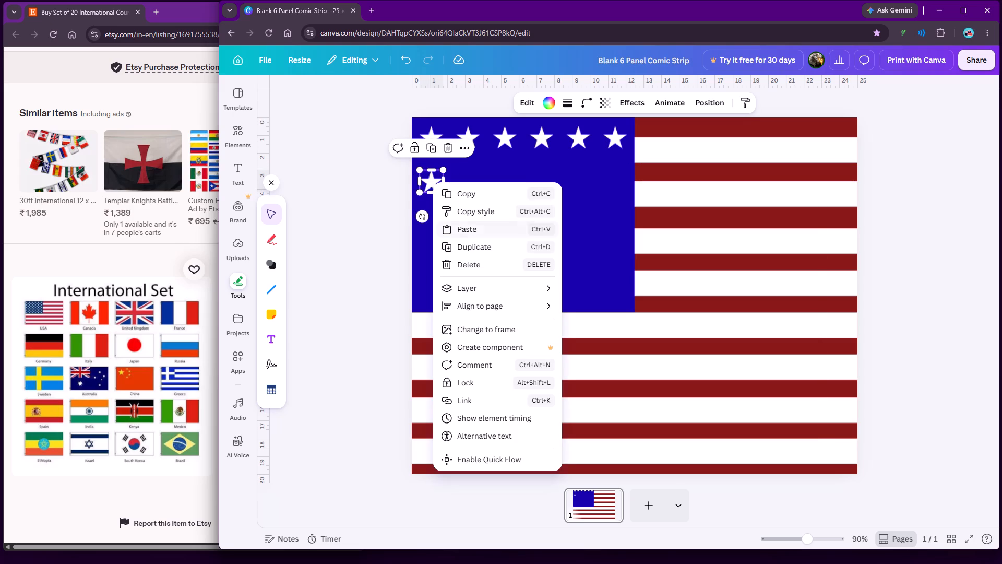
pyautogui.click(466, 248)
pyautogui.rightClick(430, 229)
pyautogui.click(463, 291)
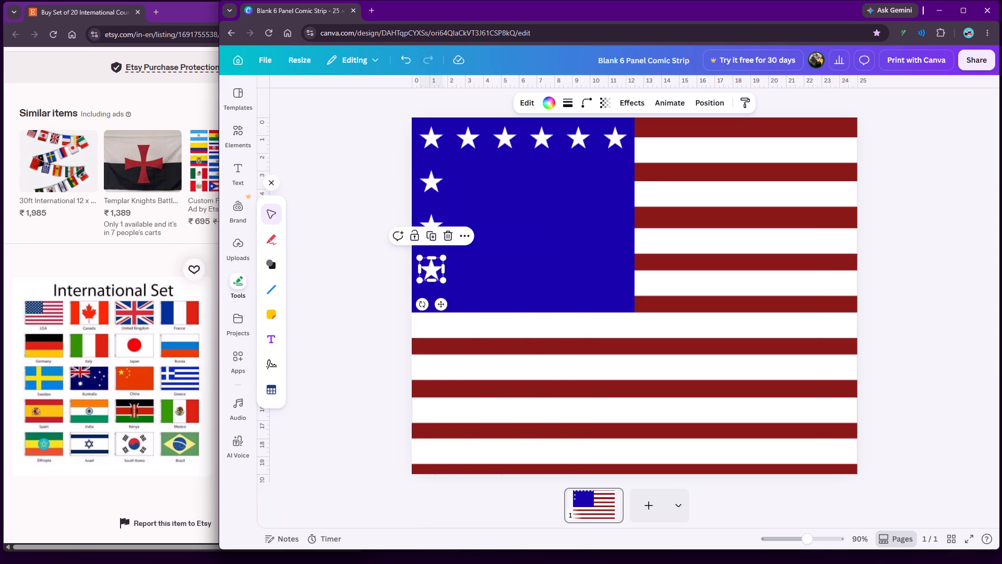
pyautogui.click(380, 274)
# Duplicate the second star of the top row downward to make a four-star column level with the first column.
pyautogui.click(464, 135)
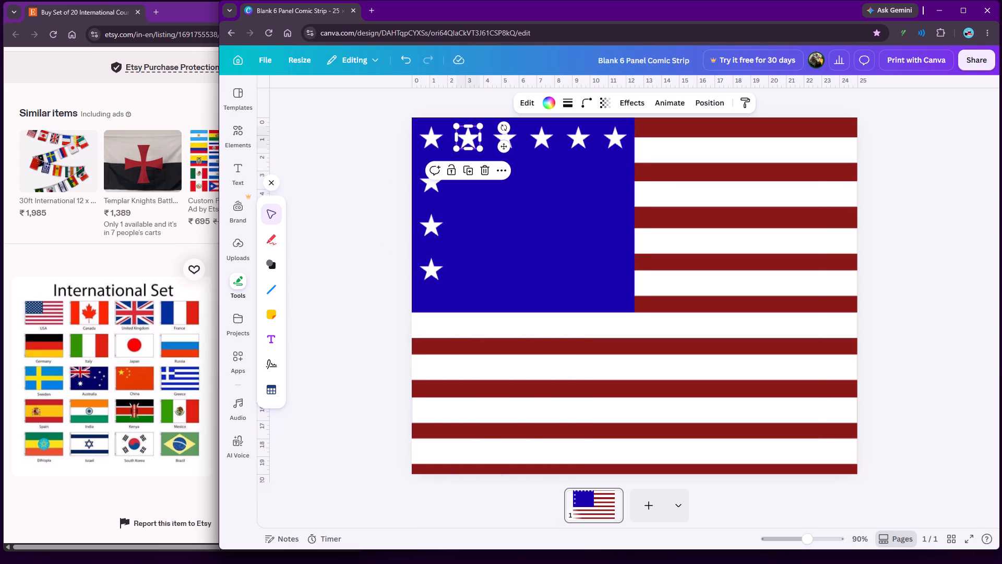
pyautogui.rightClick(470, 138)
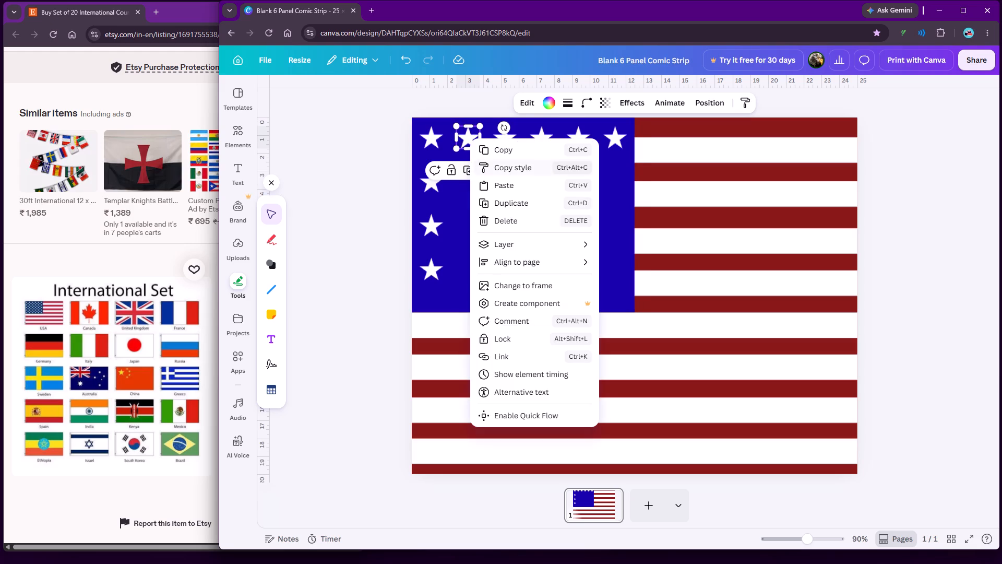
pyautogui.click(494, 204)
pyautogui.moveTo(477, 149); pyautogui.dragTo(472, 188)
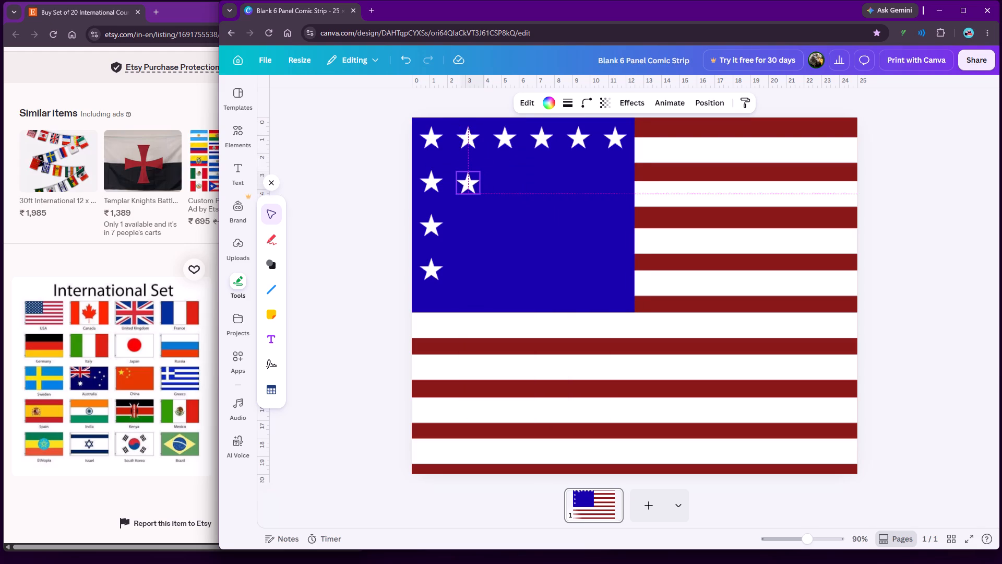
pyautogui.moveTo(472, 188); pyautogui.dragTo(471, 184)
pyautogui.rightClick(467, 177)
pyautogui.click(502, 237)
pyautogui.rightClick(470, 227)
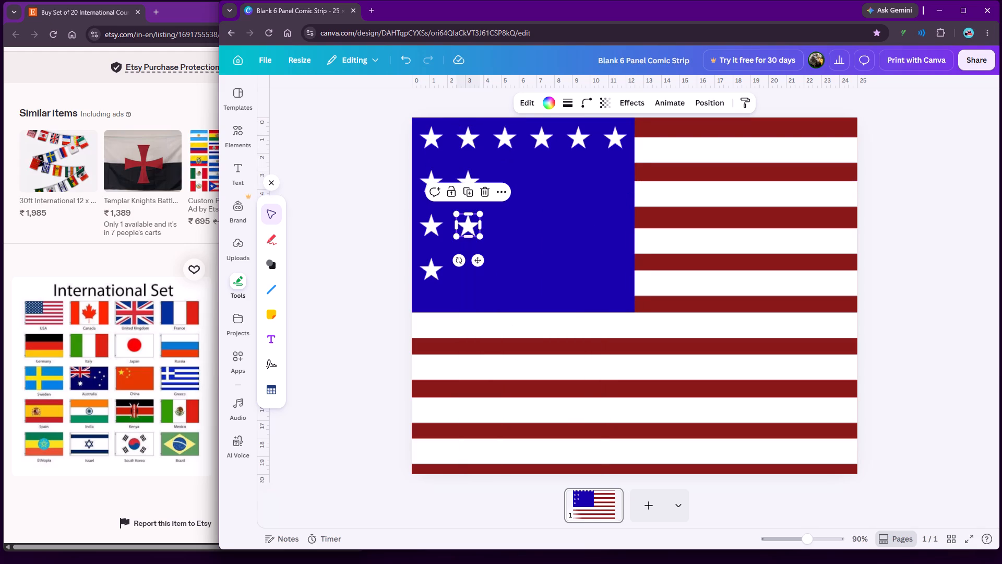
pyautogui.click(507, 289)
pyautogui.click(366, 196)
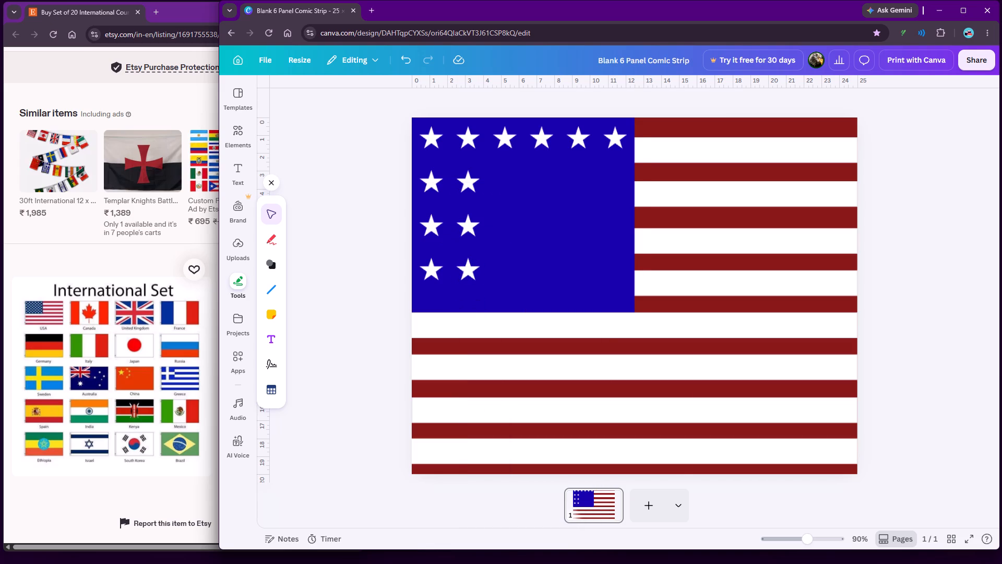
# Duplicate the third star of the top row downward to make a third column of four stars.
pyautogui.click(498, 139)
pyautogui.rightClick(498, 139)
pyautogui.click(534, 202)
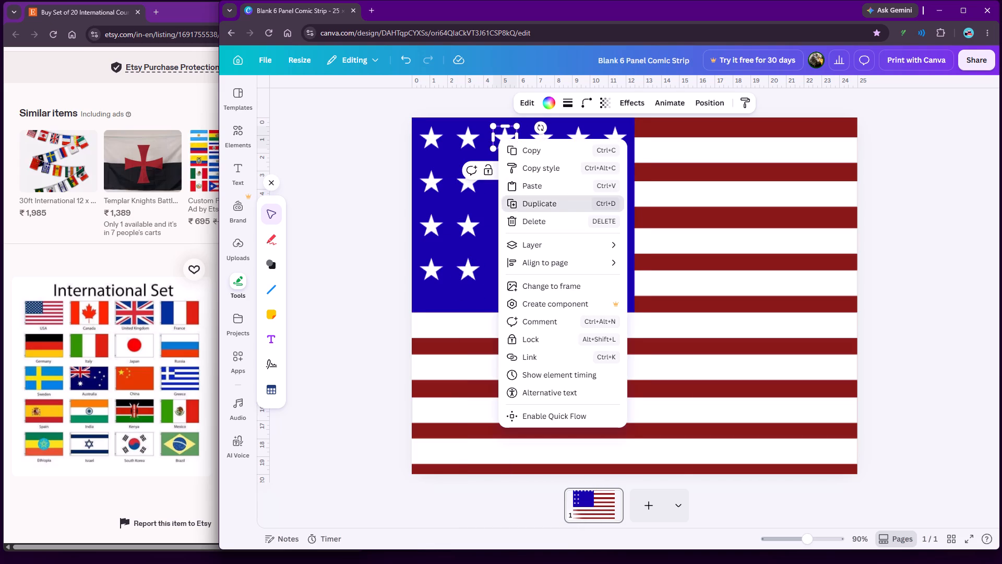
pyautogui.click(512, 152)
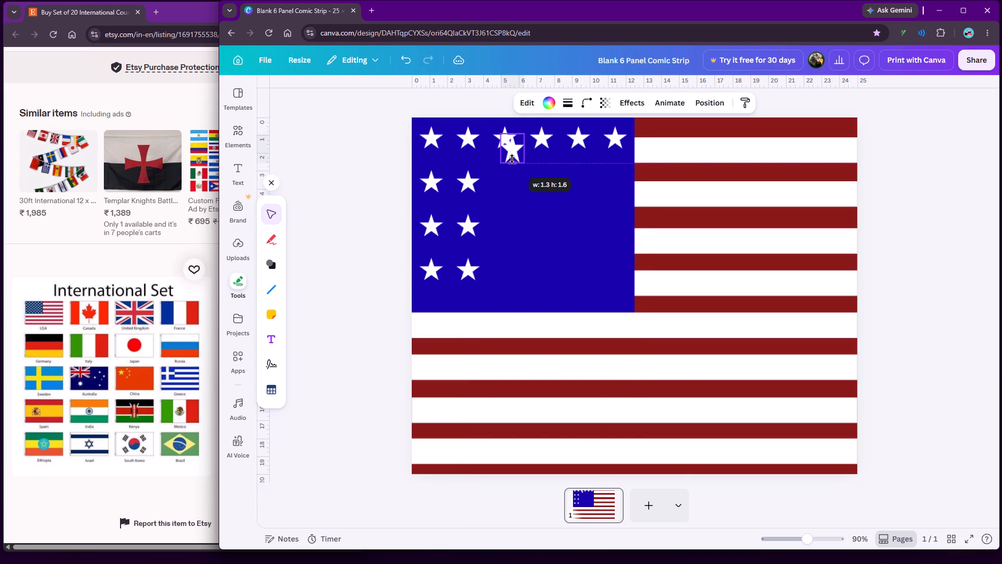
pyautogui.click(562, 211)
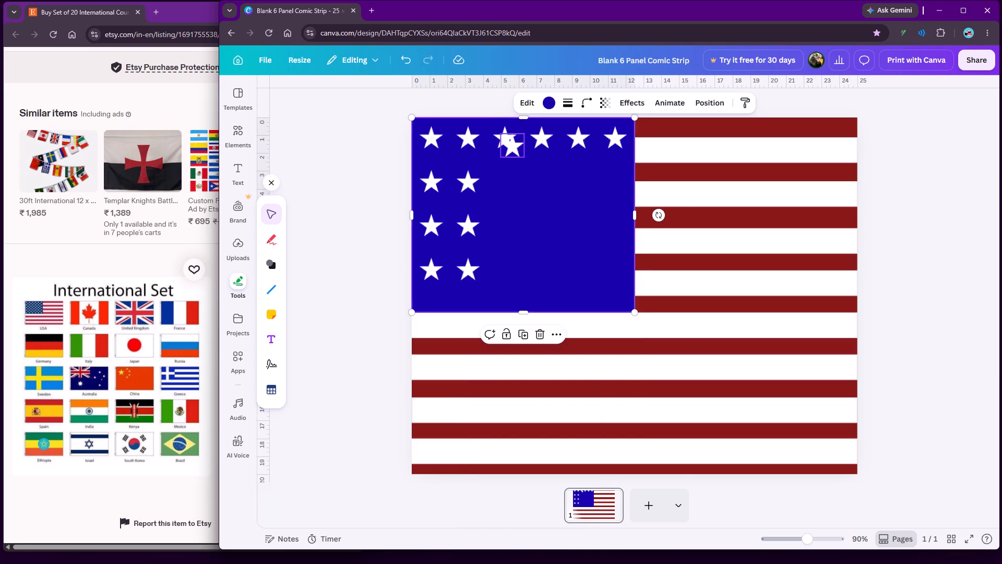
pyautogui.moveTo(514, 147); pyautogui.dragTo(508, 183)
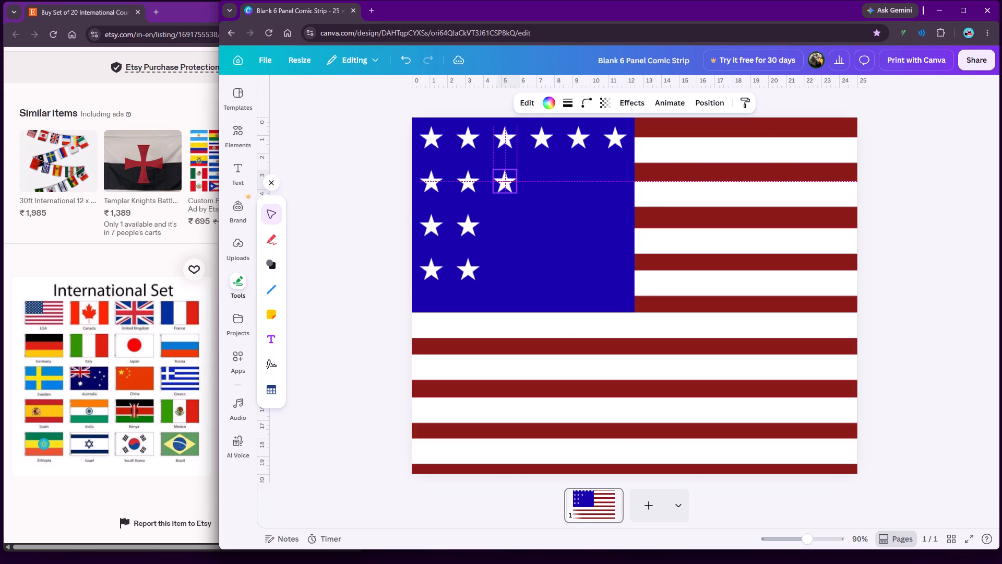
pyautogui.moveTo(508, 183); pyautogui.dragTo(508, 183)
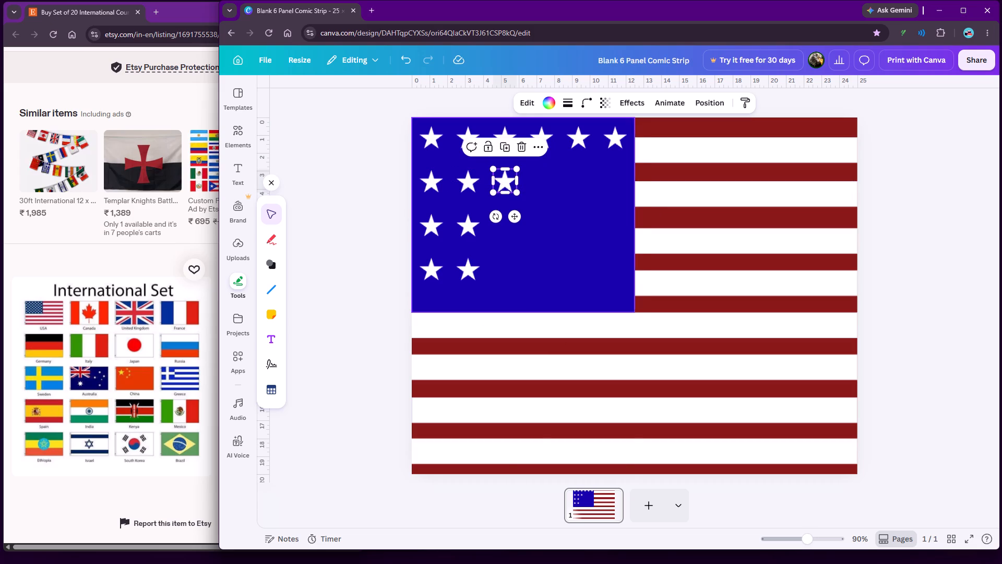
pyautogui.rightClick(504, 177)
pyautogui.click(533, 243)
pyautogui.rightClick(506, 228)
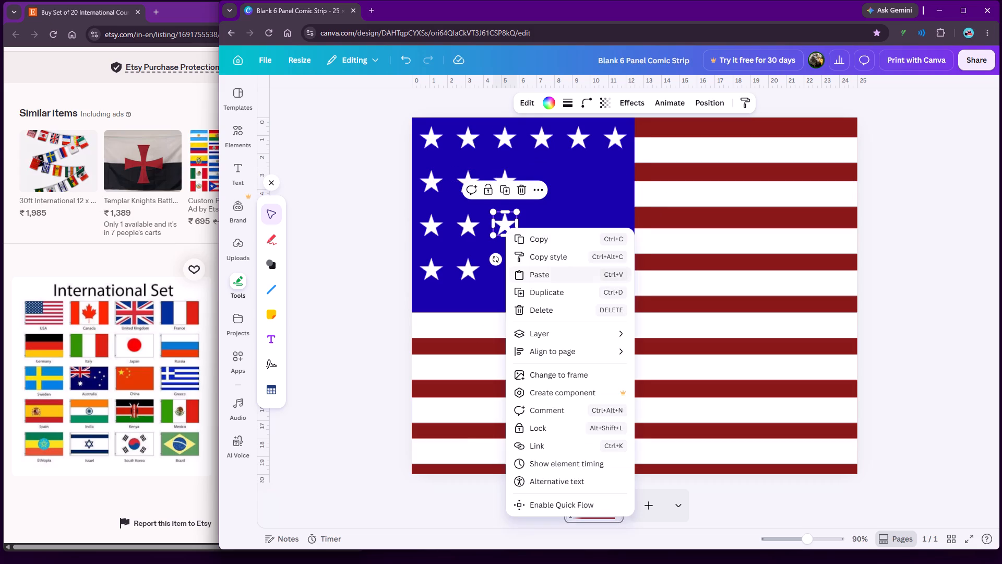
pyautogui.click(542, 287)
pyautogui.click(365, 259)
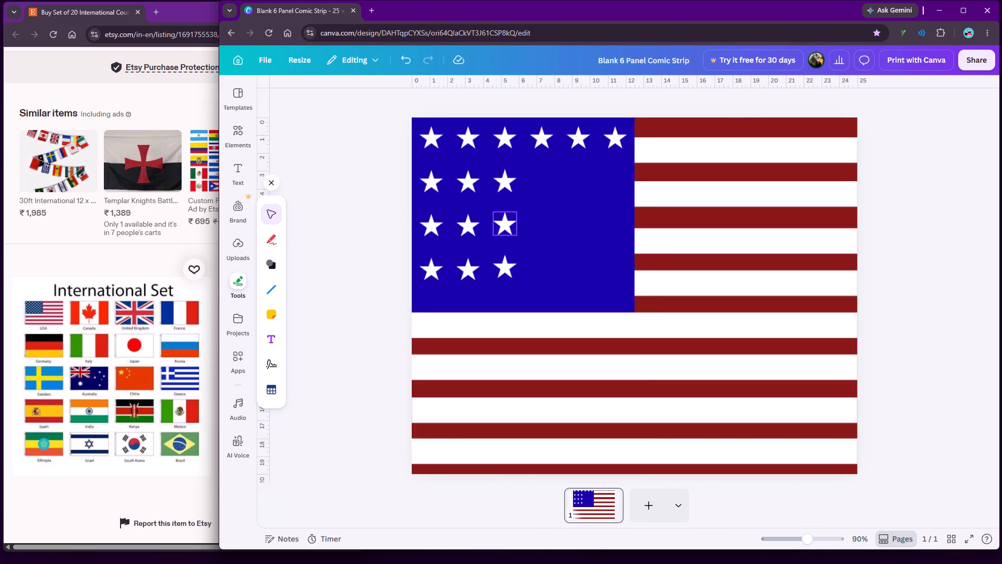
# Nudge the lower three stars of the third column down slightly to line them up with their rows.
pyautogui.click(505, 180)
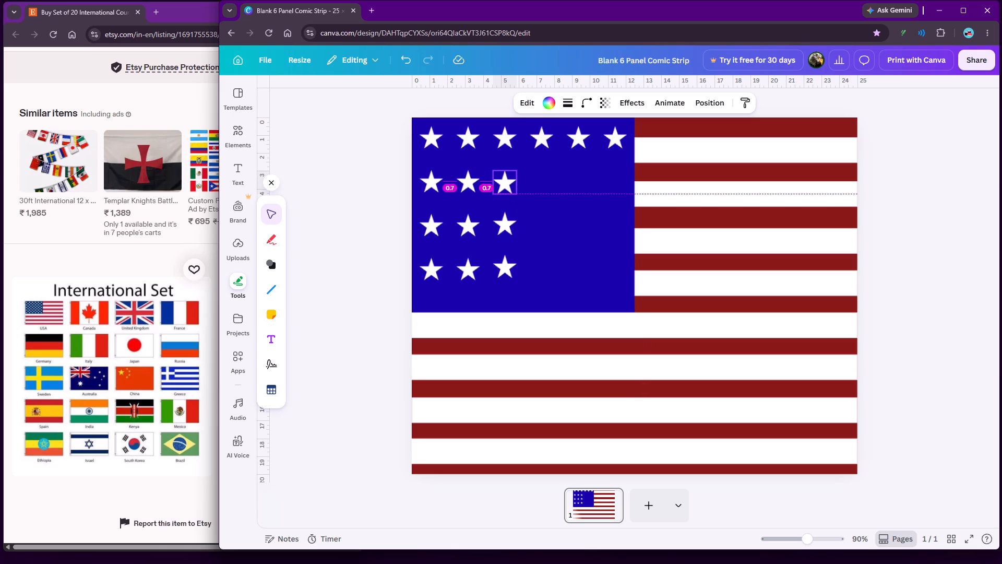
pyautogui.click(554, 250)
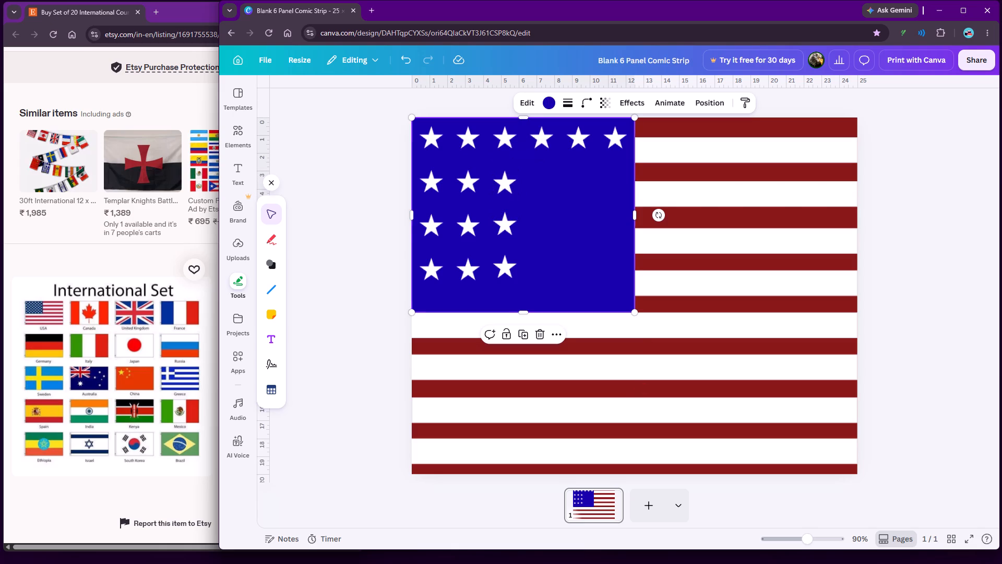
pyautogui.click(361, 255)
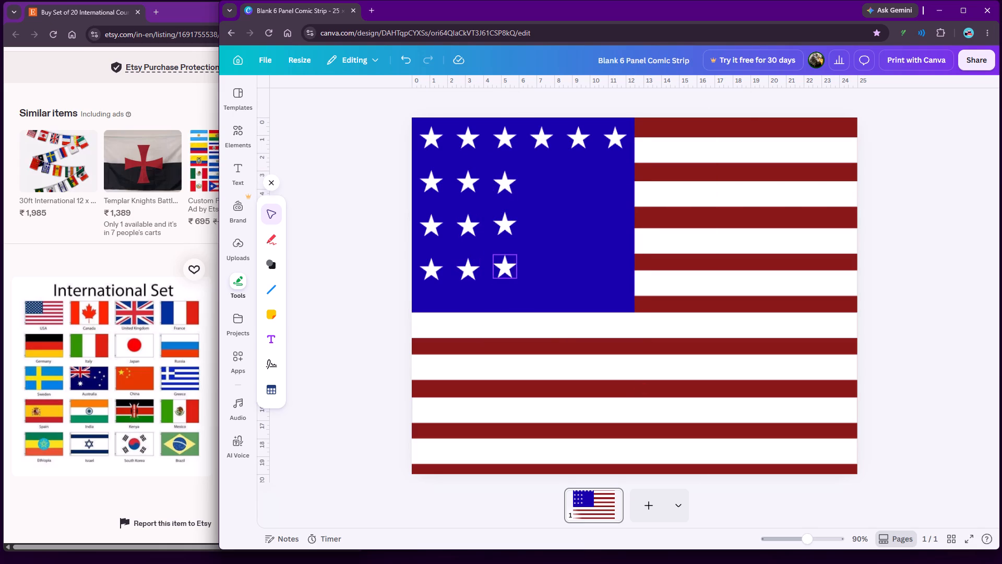
pyautogui.click(507, 265)
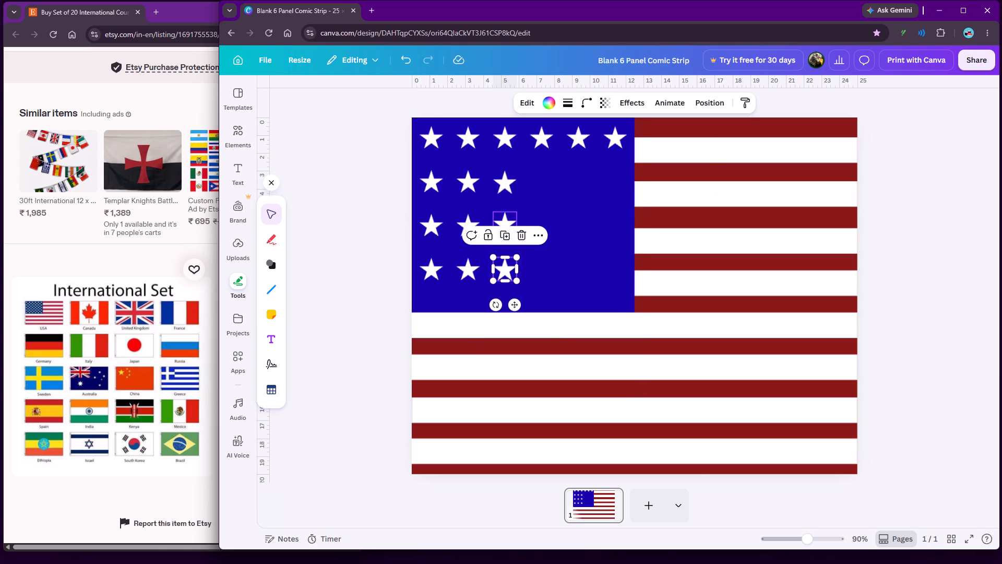
pyautogui.click(508, 219)
pyautogui.click(368, 220)
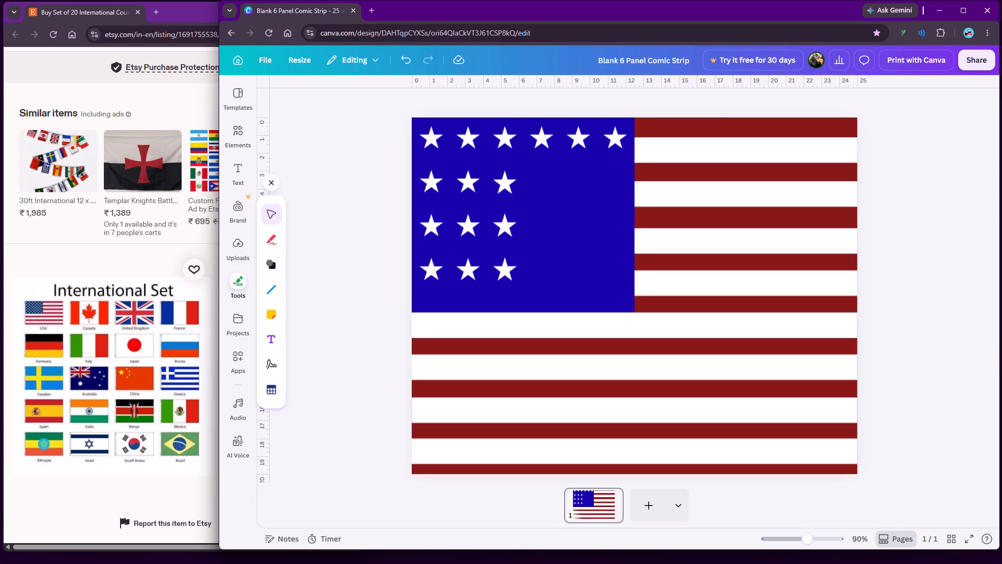
# Duplicate the fourth star of the top row downward to make a four-star column level with the existing rows.
pyautogui.click(548, 137)
pyautogui.rightClick(548, 137)
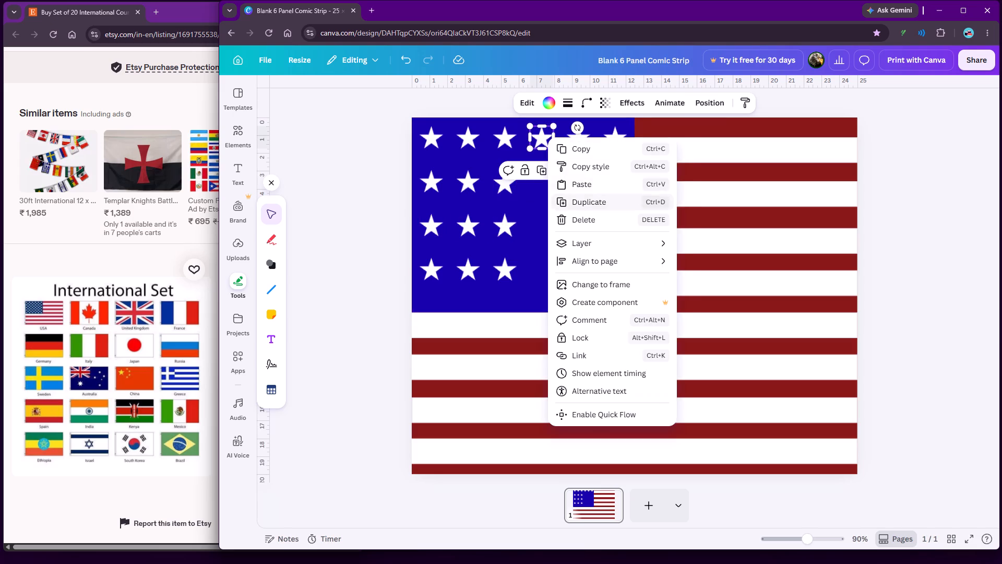
pyautogui.click(597, 198)
pyautogui.moveTo(551, 143); pyautogui.dragTo(544, 180)
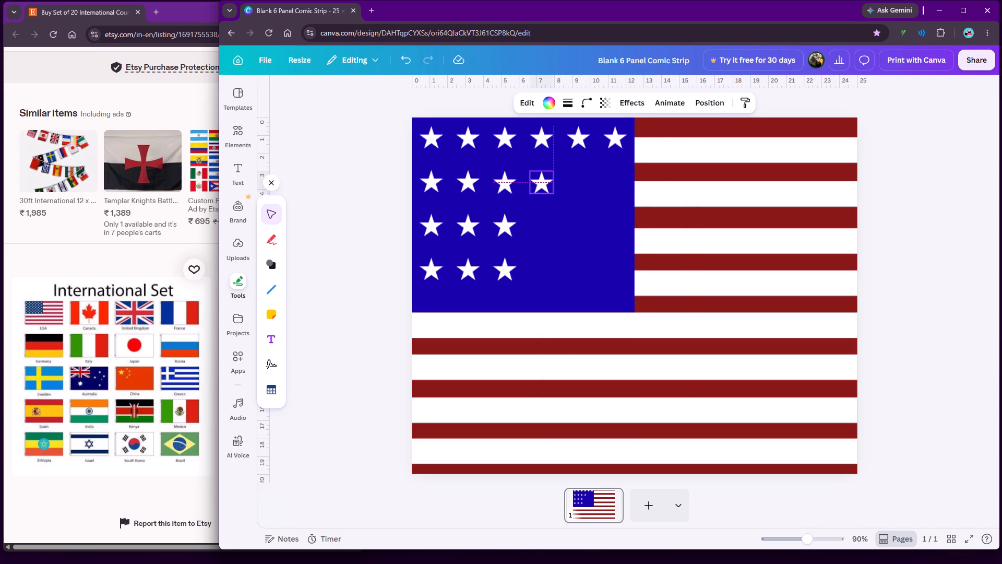
pyautogui.moveTo(544, 180); pyautogui.dragTo(546, 179)
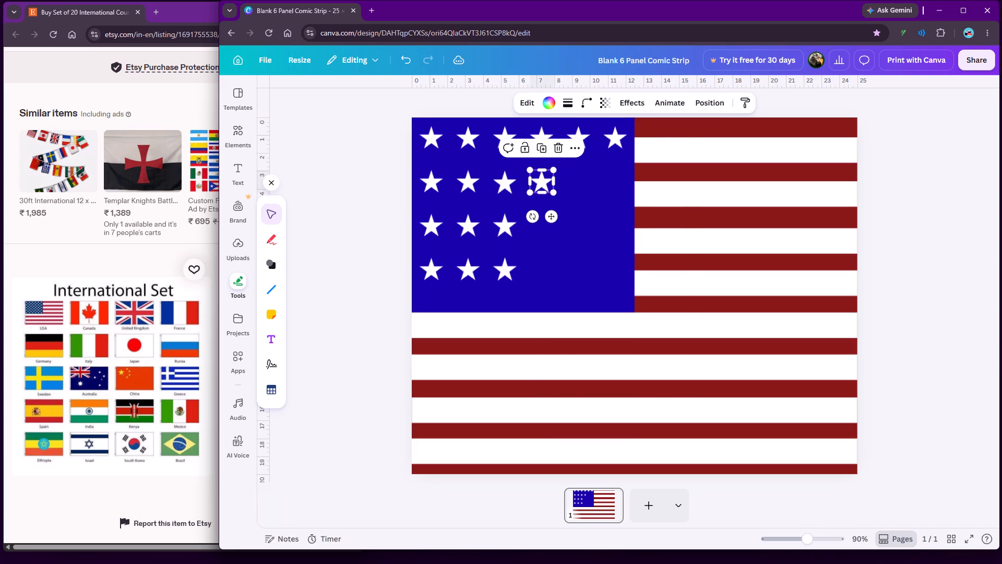
pyautogui.rightClick(545, 182)
pyautogui.click(582, 248)
pyautogui.rightClick(544, 223)
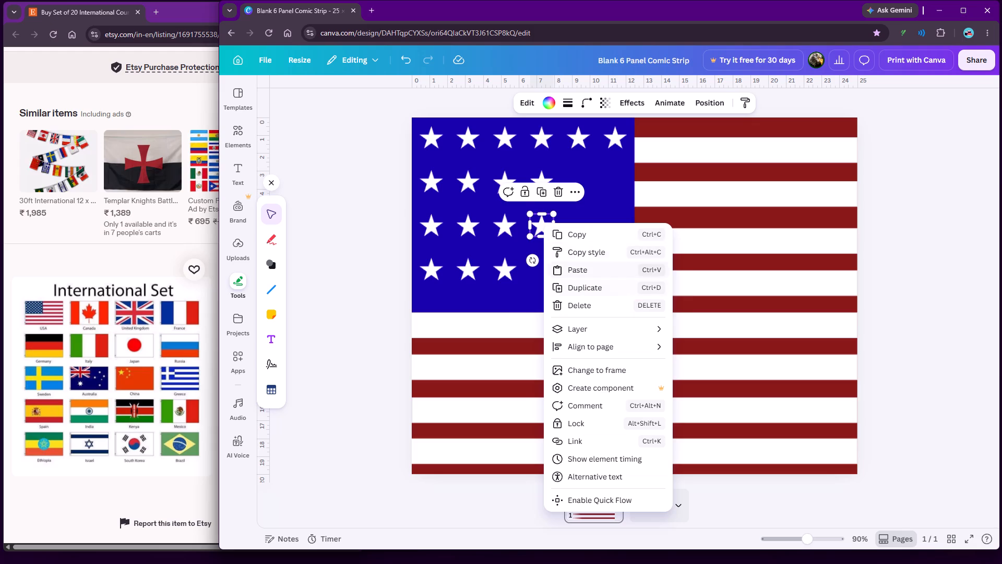
pyautogui.click(581, 285)
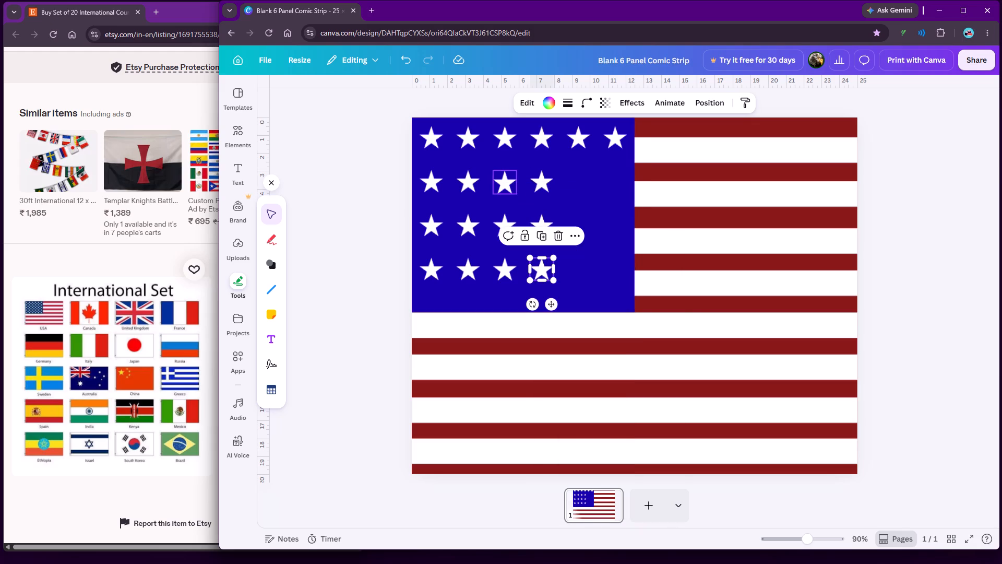
# Duplicate the fifth star of the top row downward to make a fifth column of four stars.
pyautogui.click(578, 136)
pyautogui.rightClick(578, 136)
pyautogui.click(615, 198)
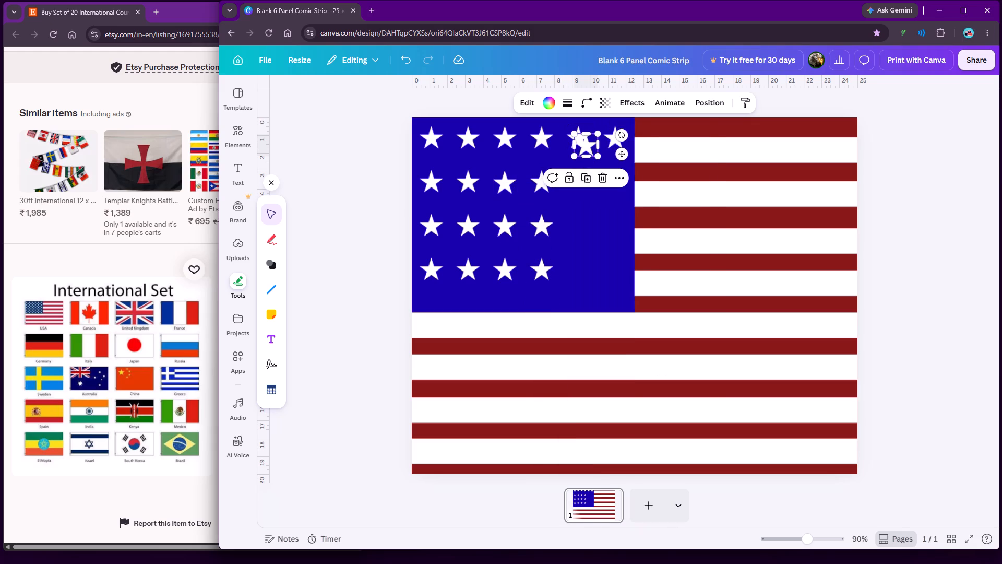
pyautogui.moveTo(586, 149); pyautogui.dragTo(580, 190)
pyautogui.rightClick(580, 183)
pyautogui.click(604, 249)
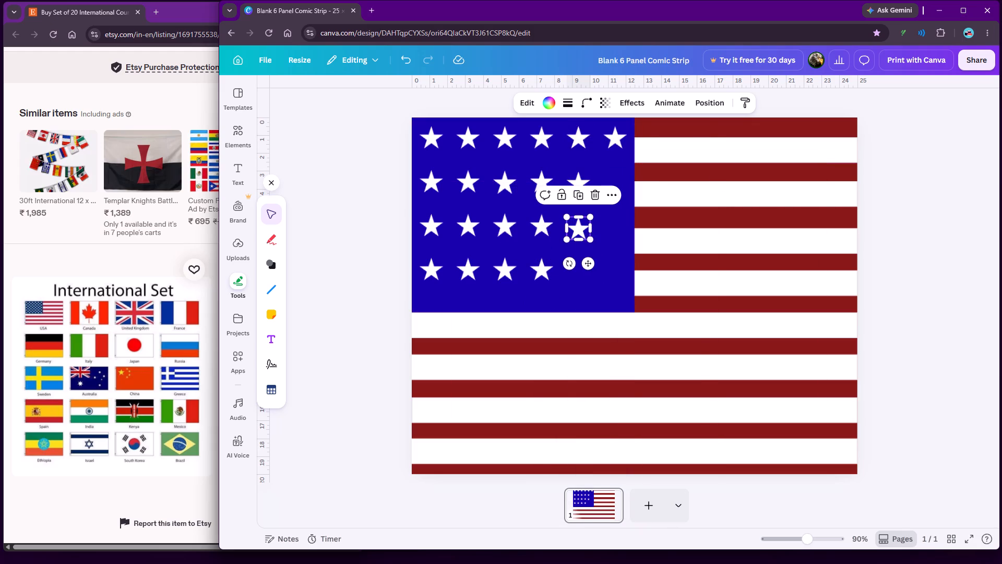
pyautogui.rightClick(576, 228)
pyautogui.click(614, 291)
pyautogui.click(386, 272)
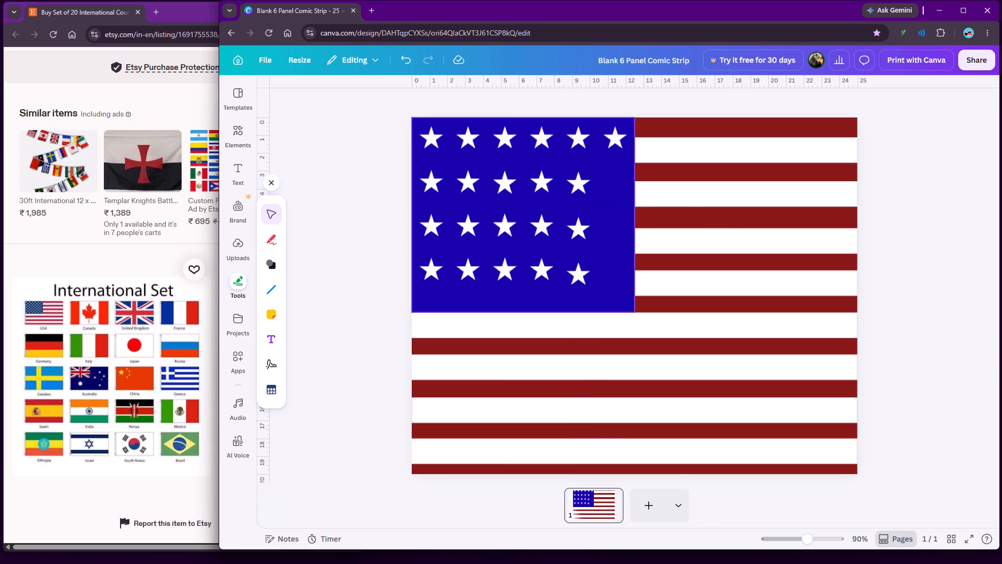
# Nudge the lower three stars of the fifth column up slightly to line them up with their rows.
pyautogui.click(578, 231)
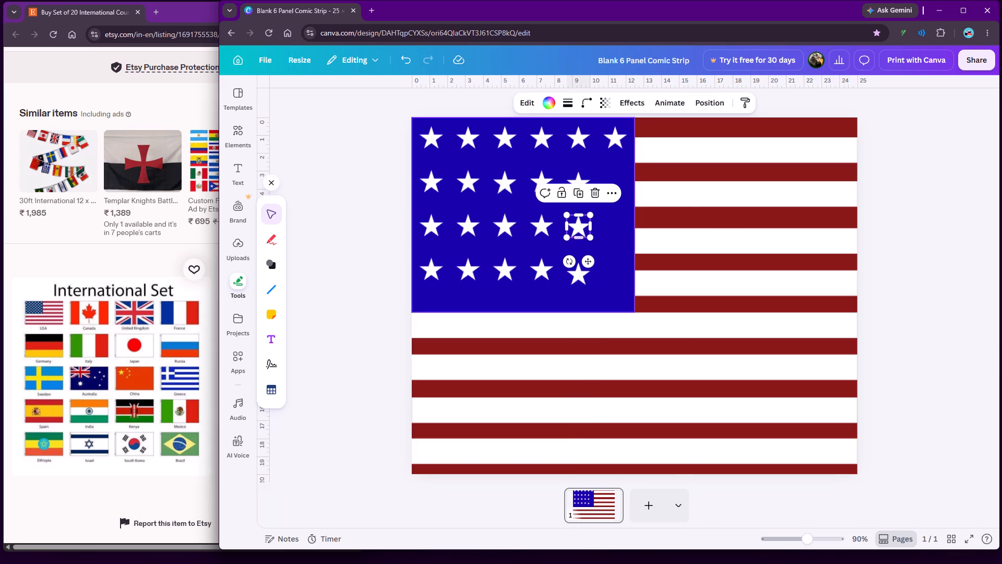
pyautogui.click(581, 274)
pyautogui.click(378, 236)
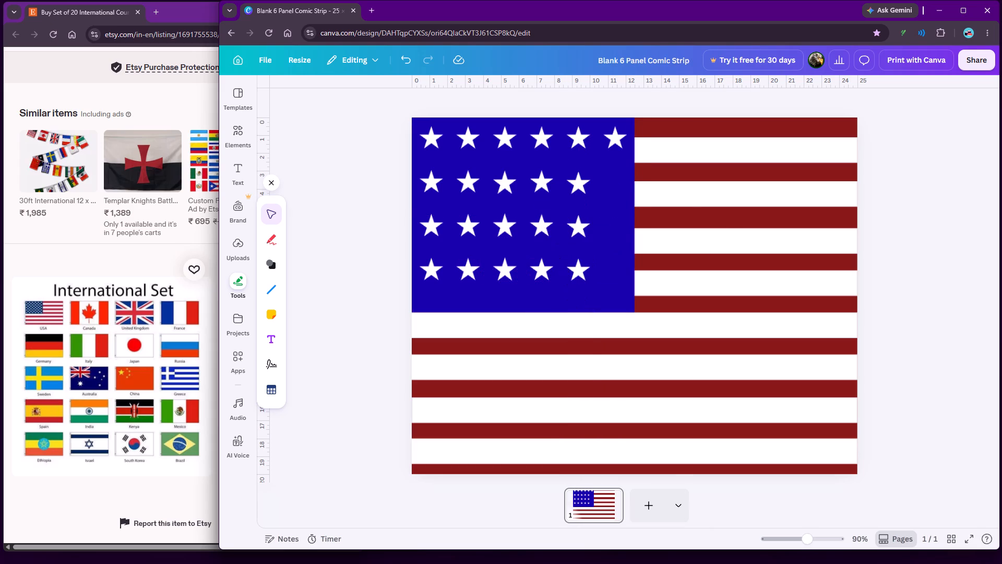
pyautogui.click(580, 186)
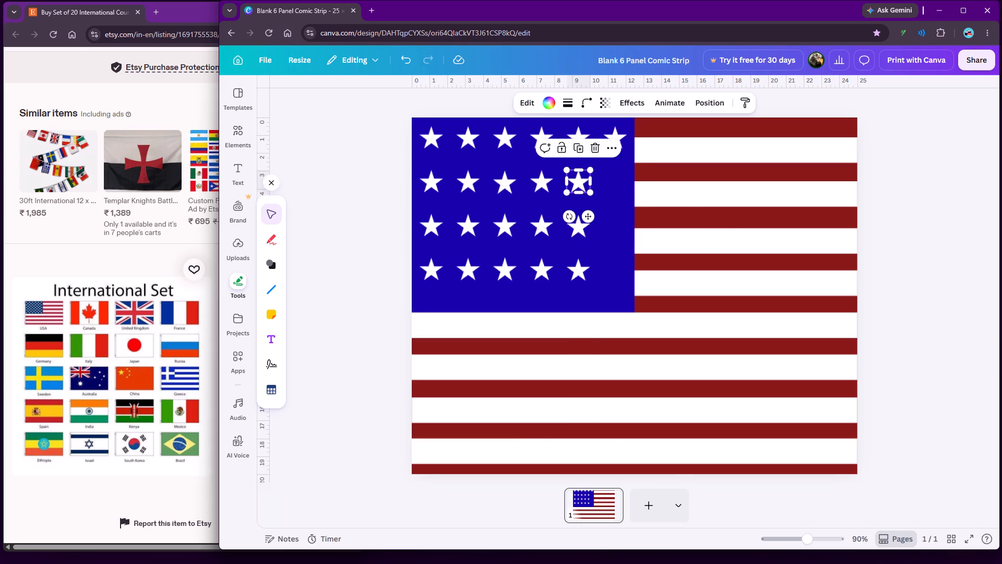
pyautogui.click(342, 214)
# Duplicate the sixth star of the top row downward to make a four-star column level with the existing rows.
pyautogui.click(611, 137)
pyautogui.rightClick(611, 137)
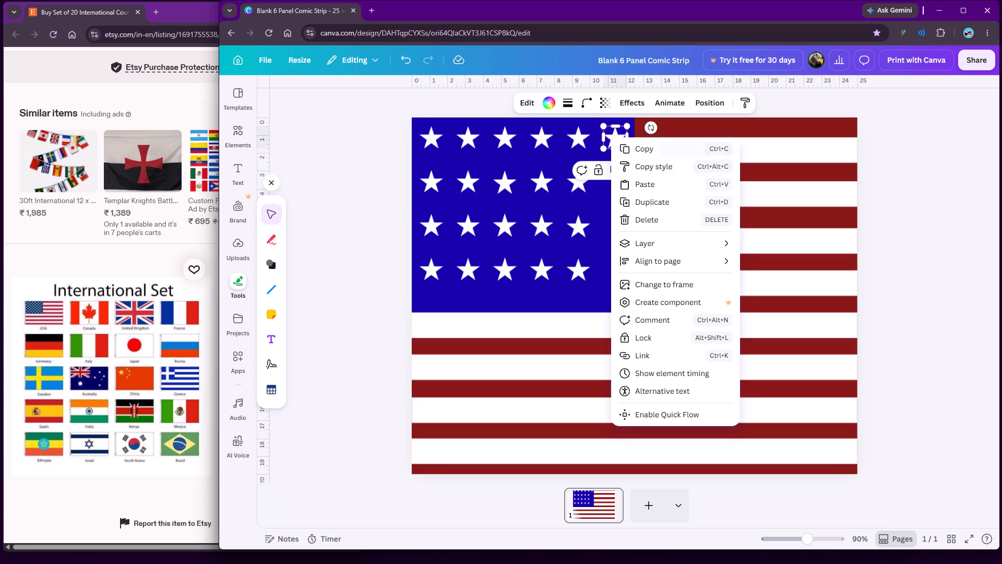
pyautogui.click(643, 198)
pyautogui.moveTo(622, 145); pyautogui.dragTo(614, 182)
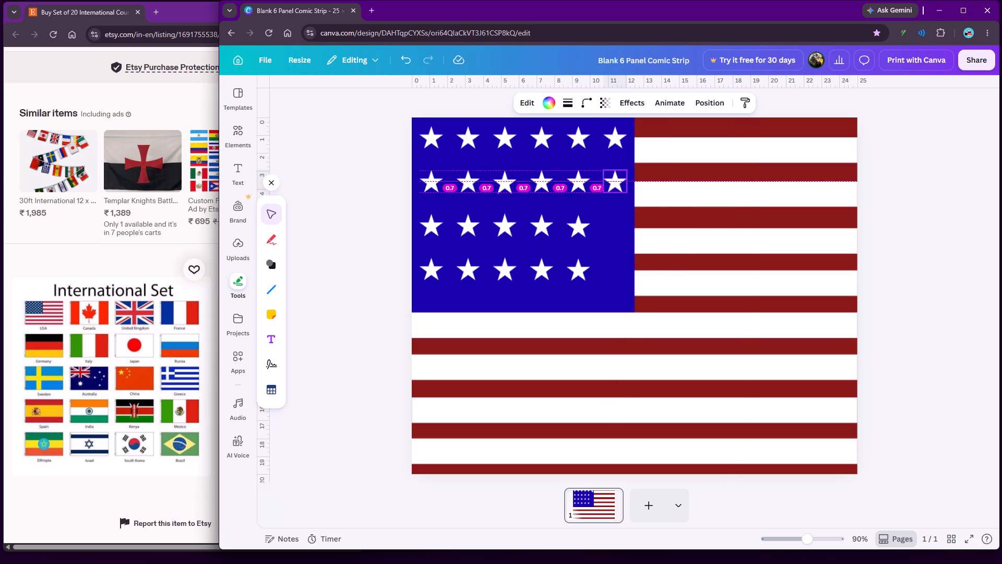
pyautogui.moveTo(614, 182); pyautogui.dragTo(616, 182)
pyautogui.click(382, 196)
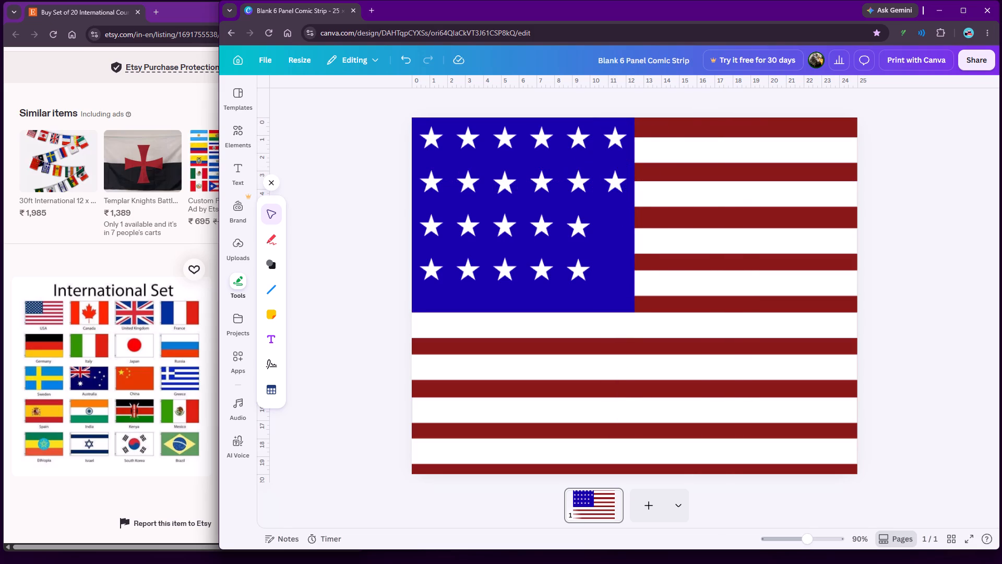
pyautogui.click(617, 183)
pyautogui.rightClick(617, 182)
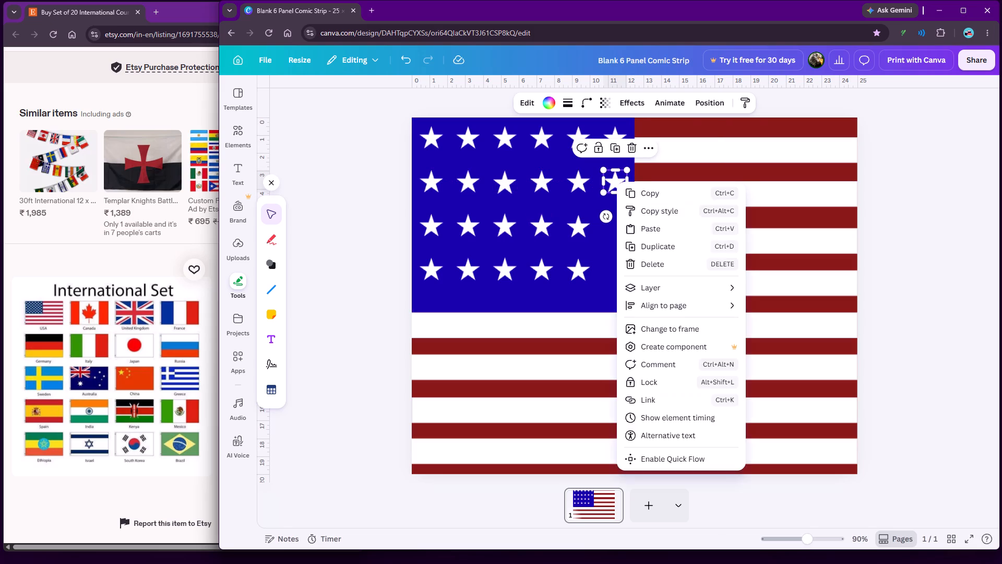
pyautogui.click(647, 245)
pyautogui.rightClick(611, 225)
pyautogui.click(638, 287)
pyautogui.click(289, 191)
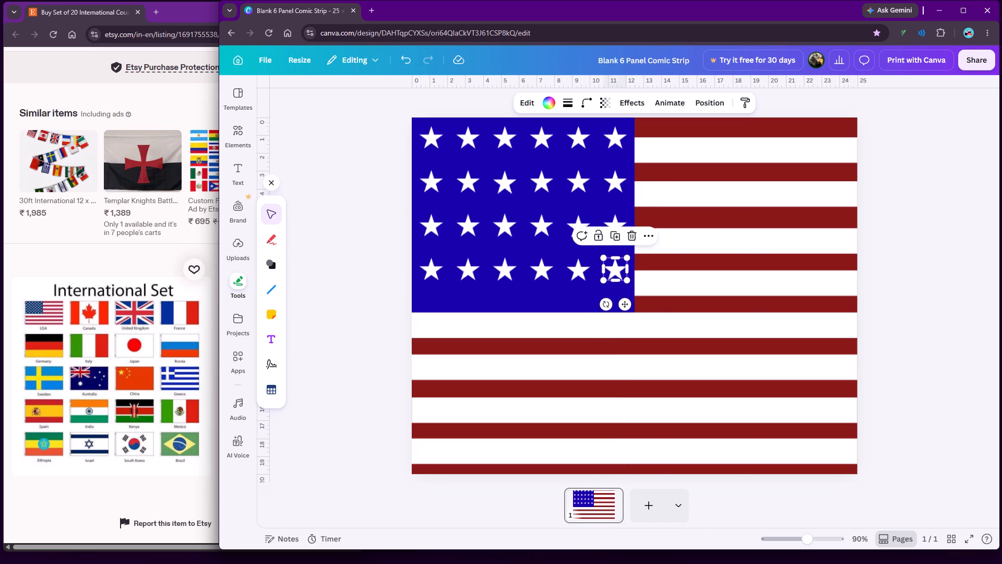
# Duplicate the top row's first star and place the copy between the first two rows, centred between the first two columns.
pyautogui.click(428, 136)
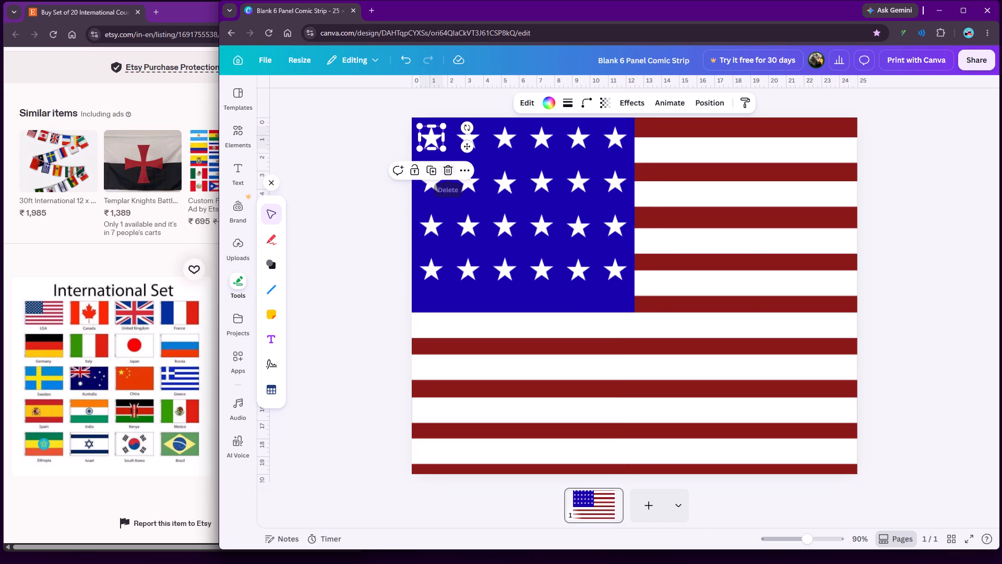
pyautogui.rightClick(431, 141)
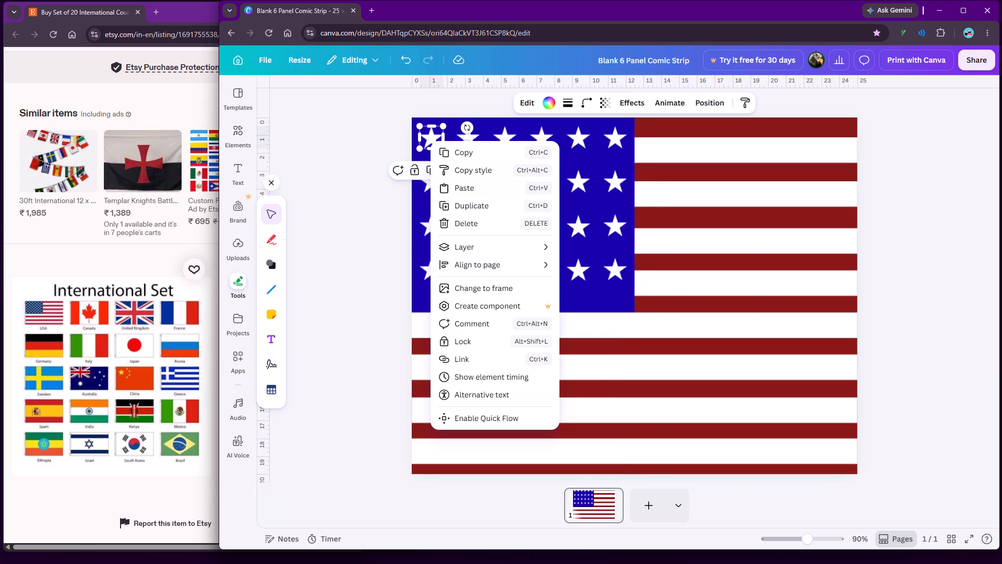
pyautogui.click(472, 205)
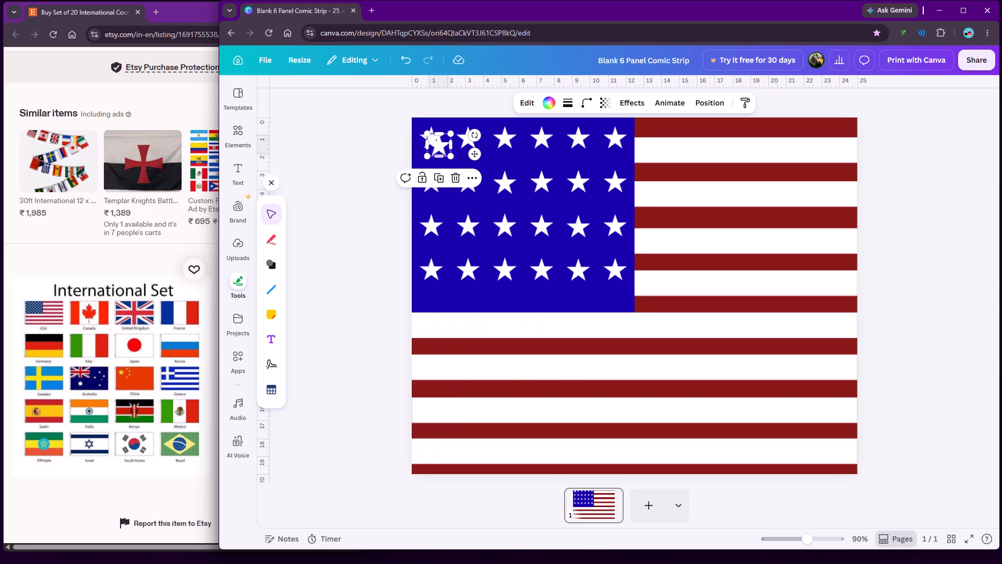
pyautogui.moveTo(437, 146); pyautogui.dragTo(449, 162)
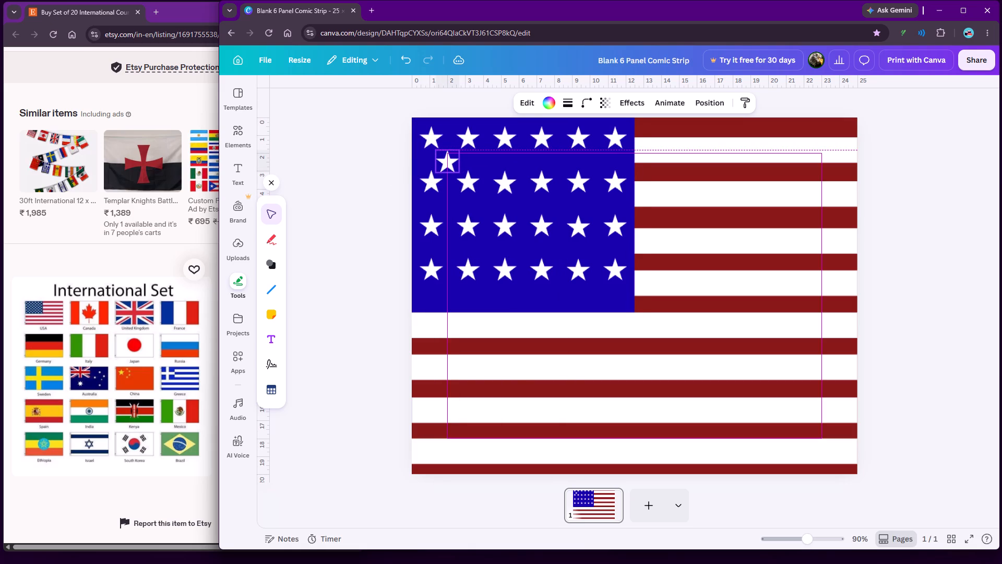
pyautogui.moveTo(449, 162); pyautogui.dragTo(449, 162)
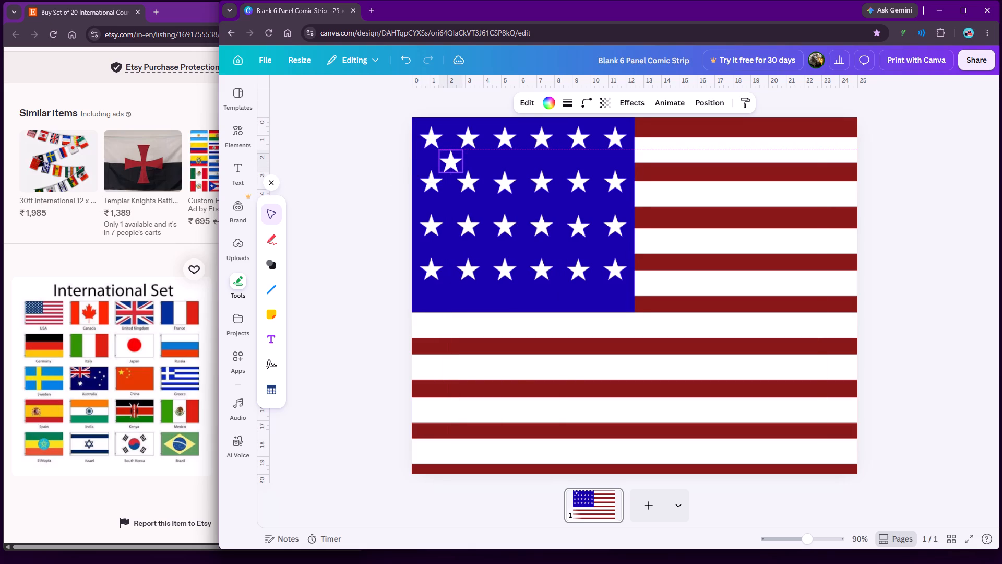
pyautogui.moveTo(449, 162); pyautogui.dragTo(449, 161)
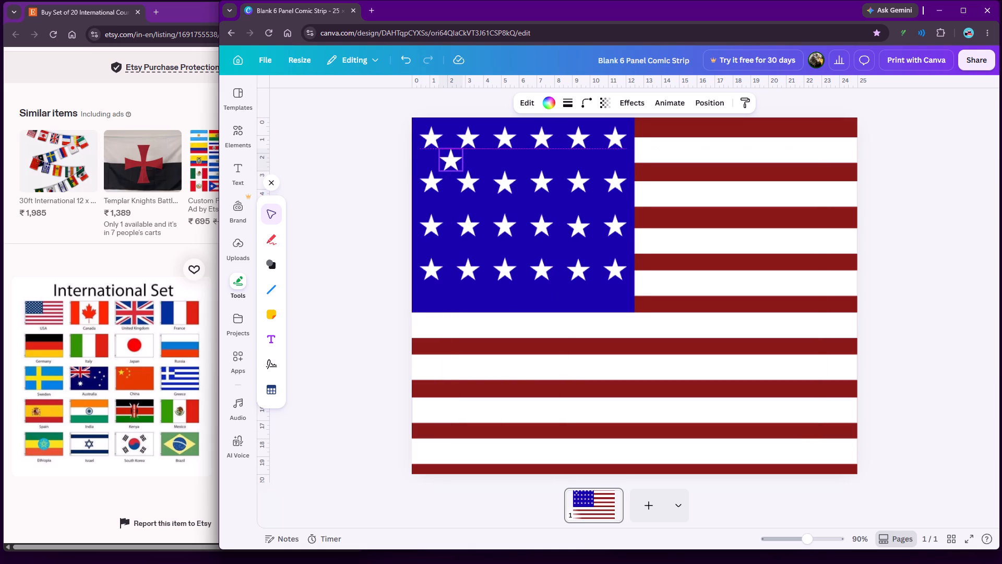
pyautogui.moveTo(449, 161); pyautogui.dragTo(449, 162)
pyautogui.click(392, 158)
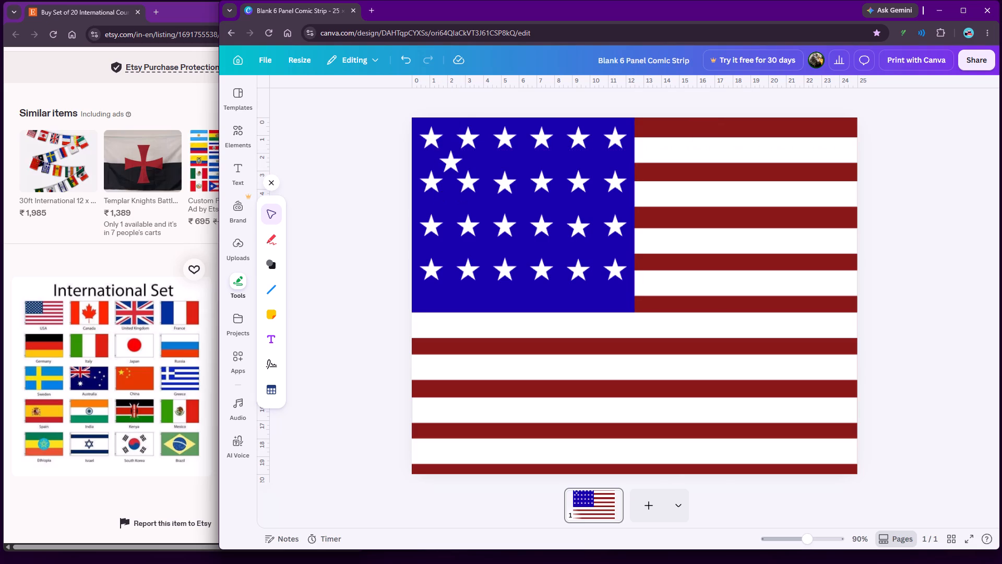
pyautogui.click(454, 162)
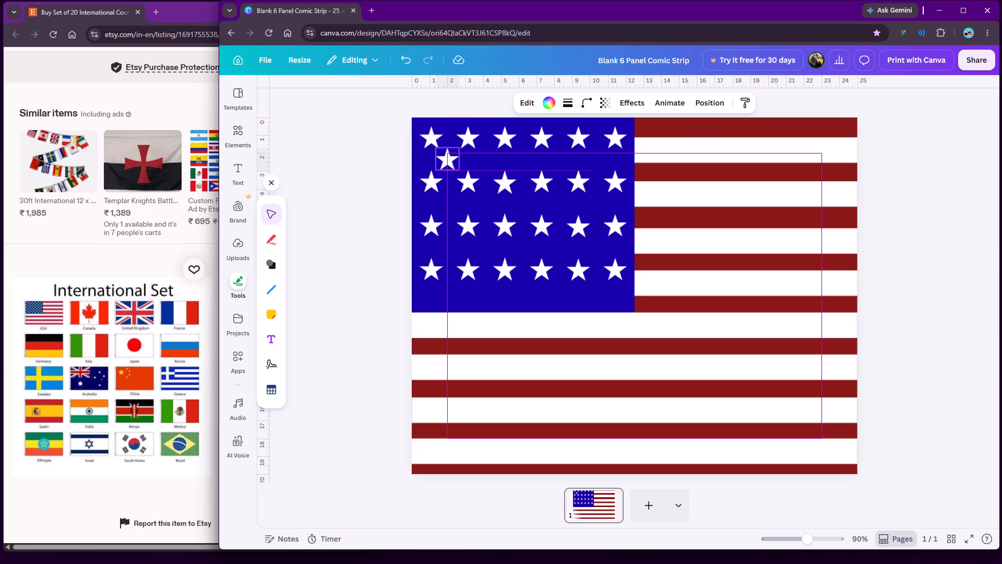
pyautogui.click(371, 162)
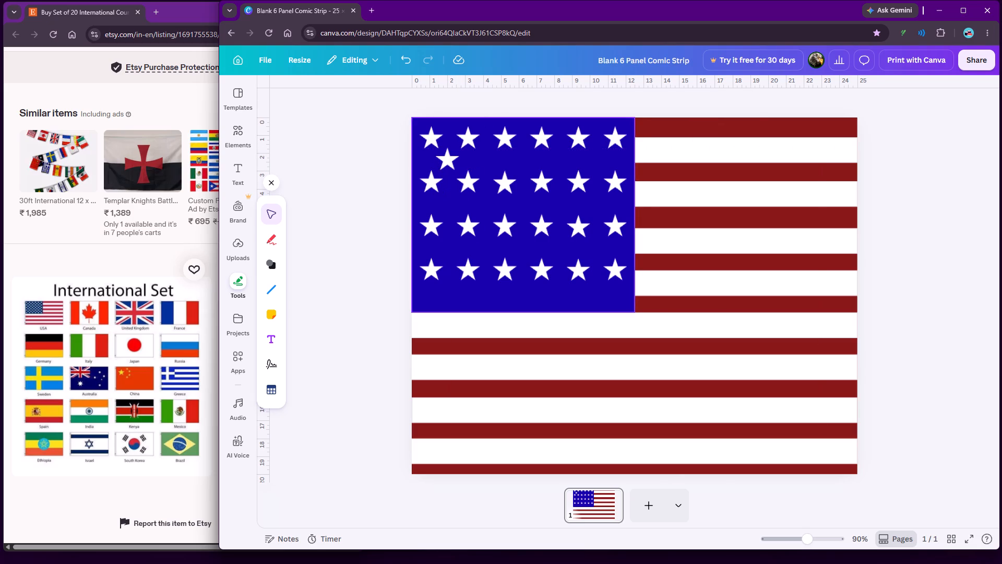
# Duplicate the offset star and place the copy level with it, between the second and third columns.
pyautogui.click(446, 160)
pyautogui.rightClick(446, 160)
pyautogui.click(486, 225)
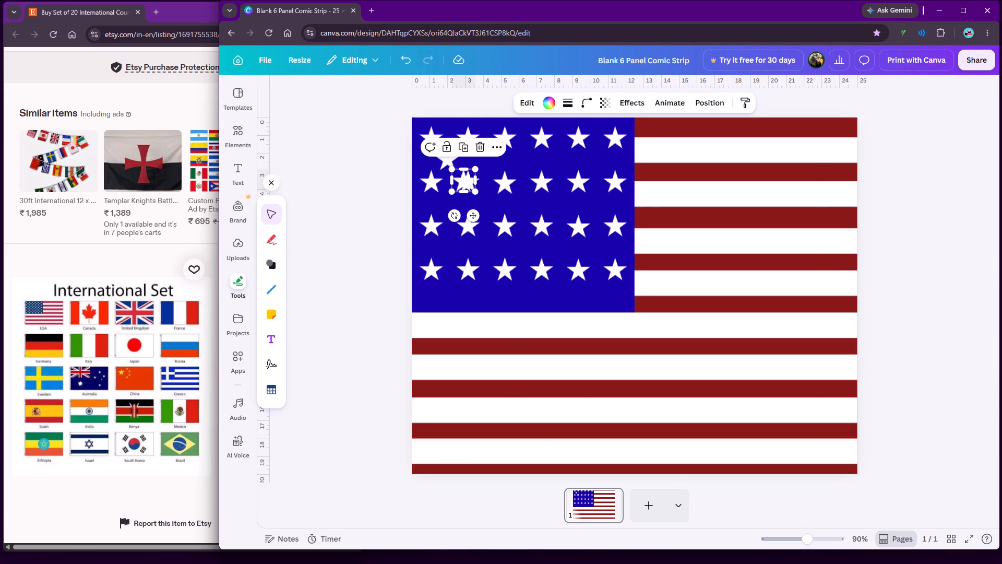
pyautogui.moveTo(462, 182); pyautogui.dragTo(486, 163)
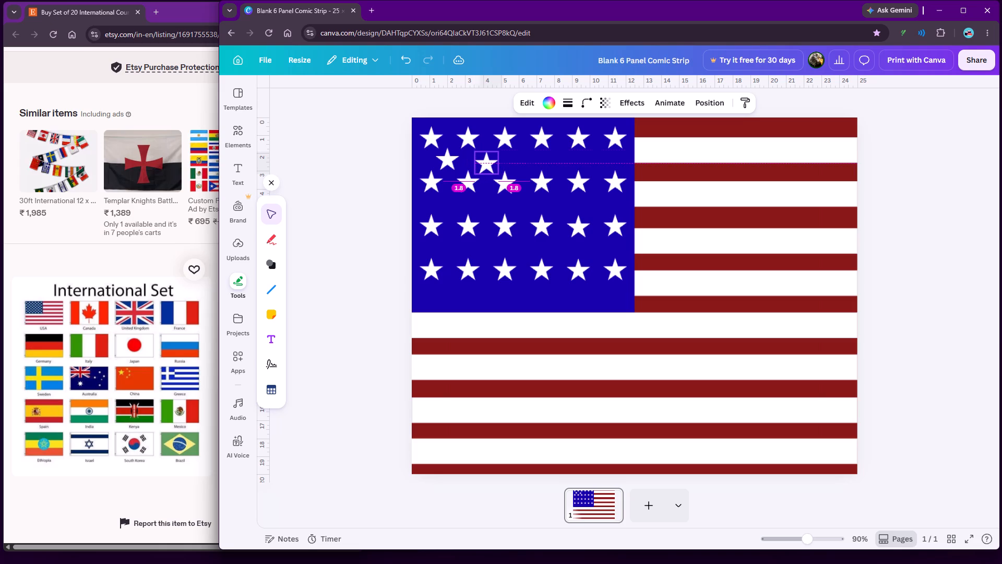
pyautogui.moveTo(486, 163); pyautogui.dragTo(486, 161)
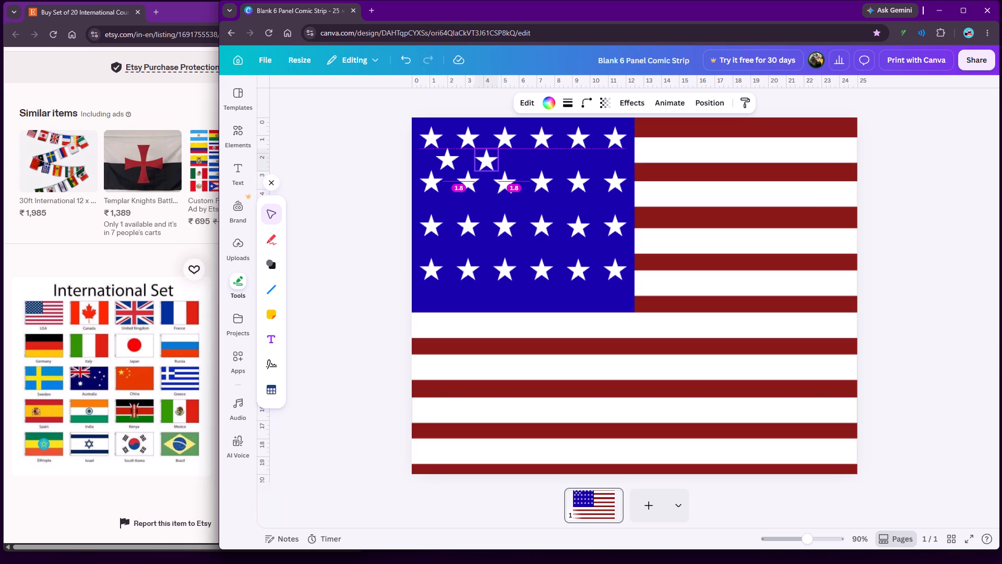
pyautogui.moveTo(486, 161); pyautogui.dragTo(486, 160)
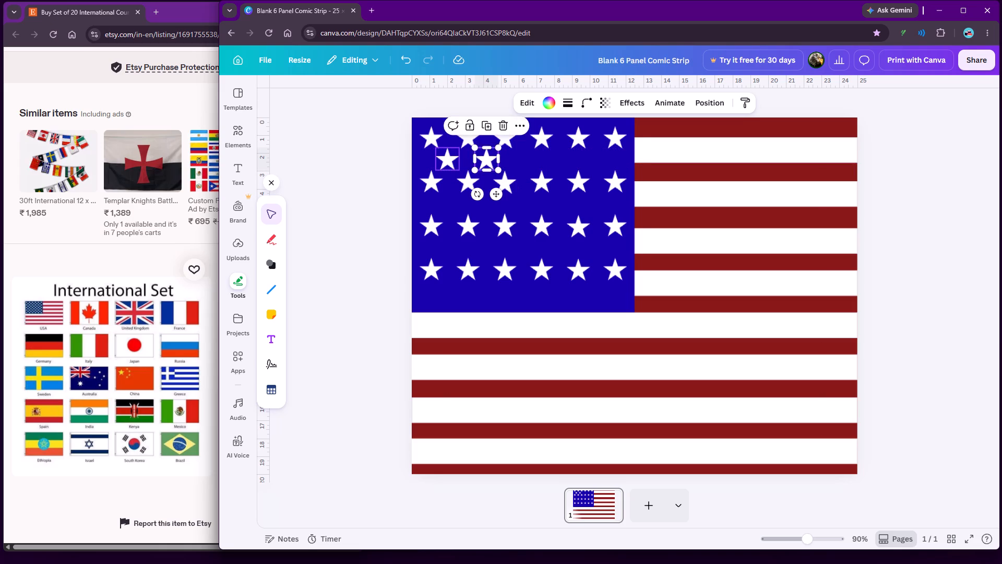
pyautogui.click(334, 160)
# Duplicate the second offset star across at the same spacing to complete a staggered row of five stars.
pyautogui.rightClick(488, 159)
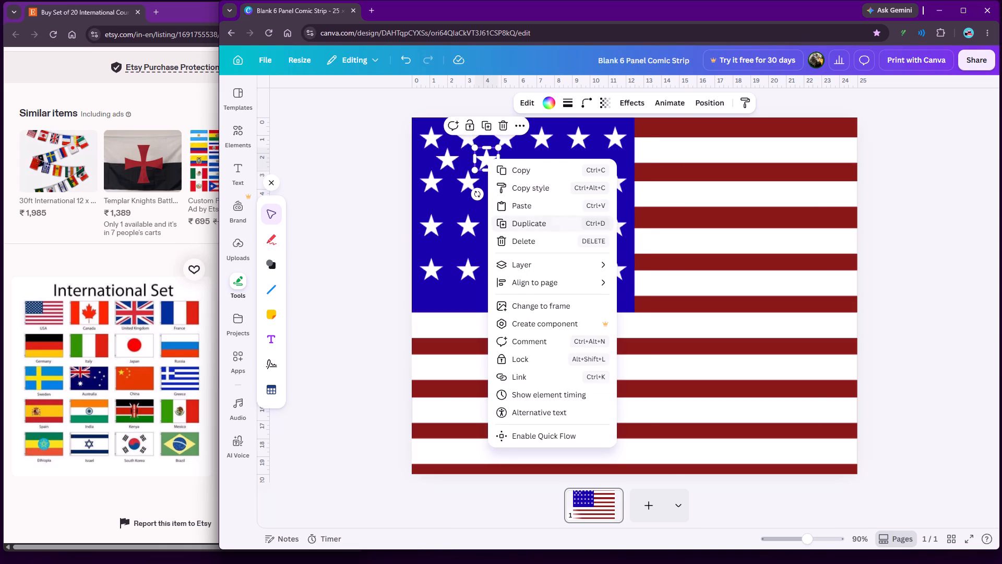
pyautogui.click(521, 222)
pyautogui.rightClick(523, 160)
pyautogui.click(562, 227)
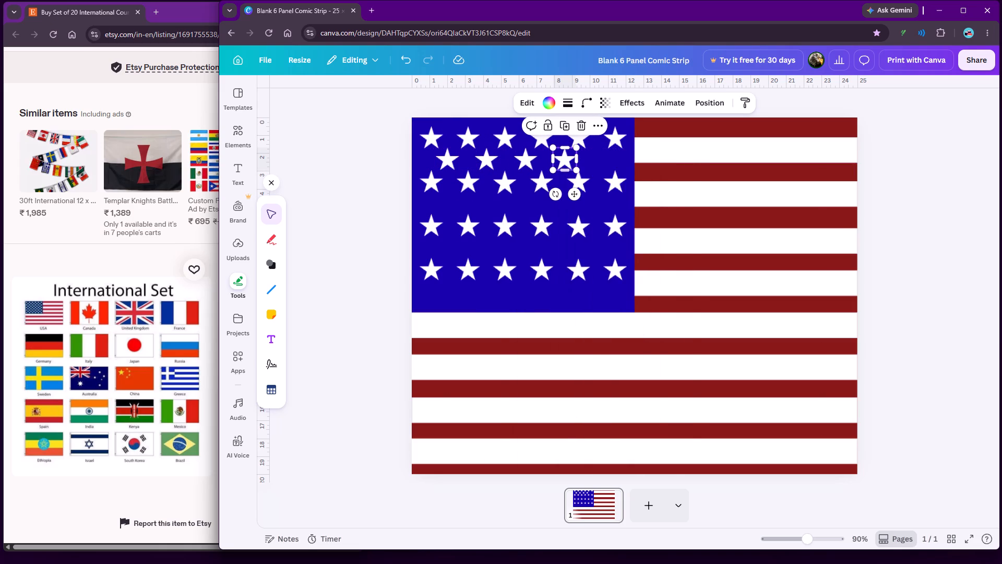
pyautogui.rightClick(566, 156)
pyautogui.click(601, 218)
pyautogui.click(258, 201)
pyautogui.click(256, 214)
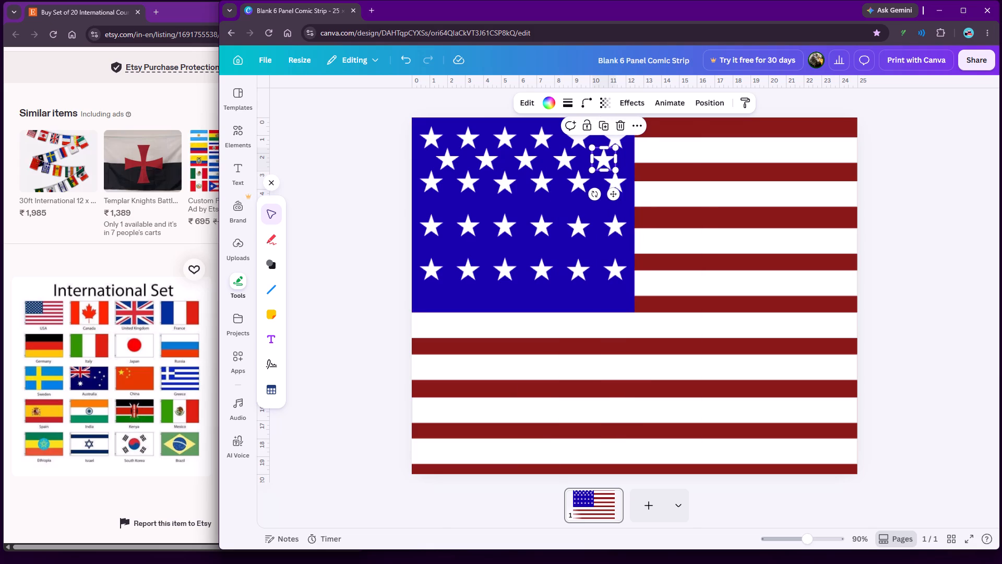
pyautogui.click(296, 196)
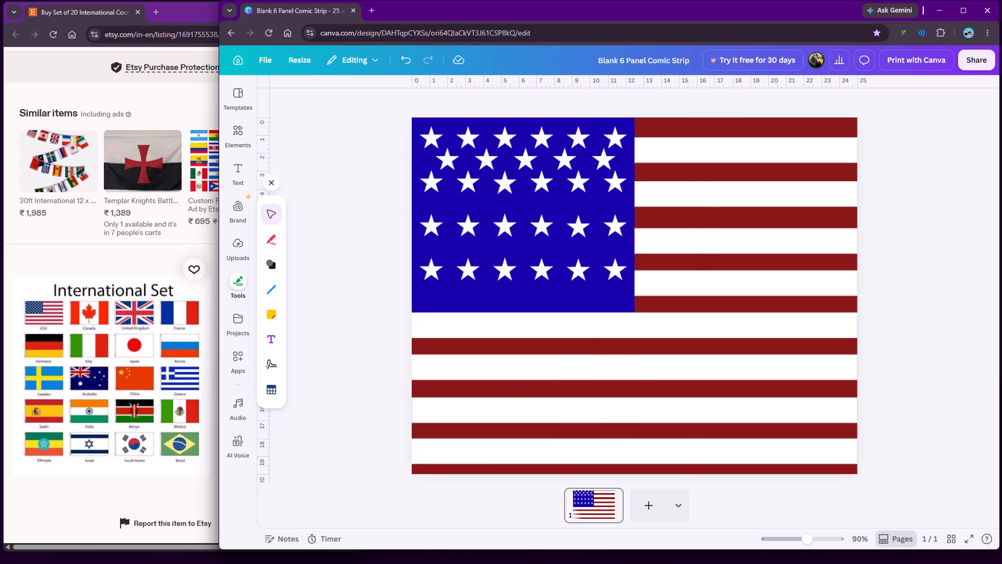
# Duplicate the first star of the staggered row downward at even spacing to start three more staggered rows.
pyautogui.rightClick(450, 163)
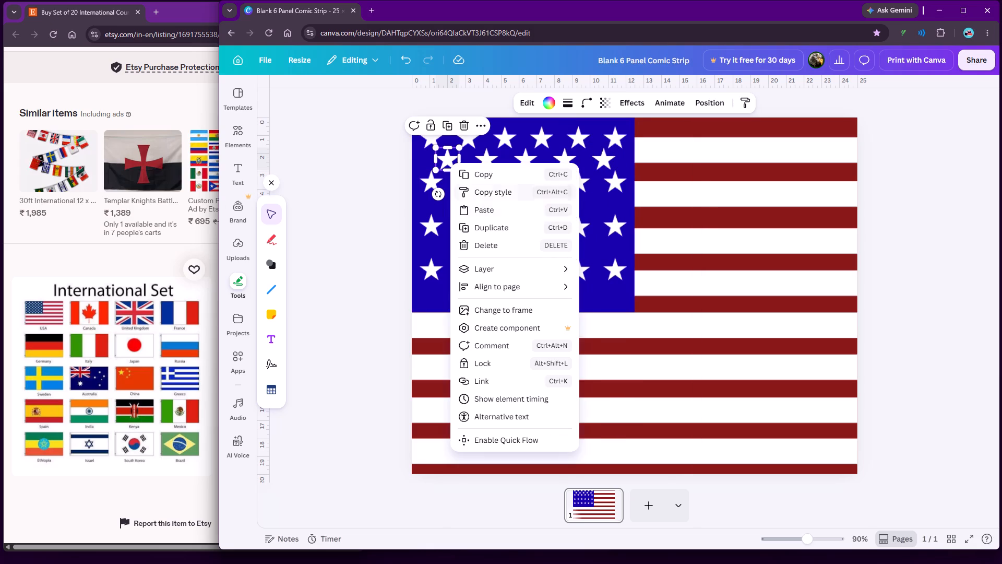
pyautogui.click(486, 227)
pyautogui.moveTo(457, 169); pyautogui.dragTo(452, 218)
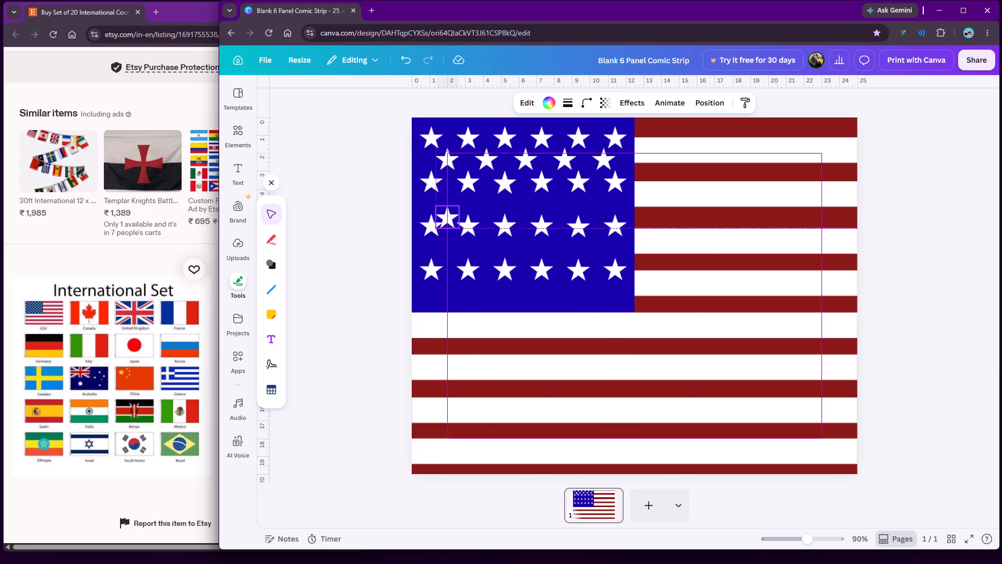
pyautogui.moveTo(452, 218); pyautogui.dragTo(451, 208)
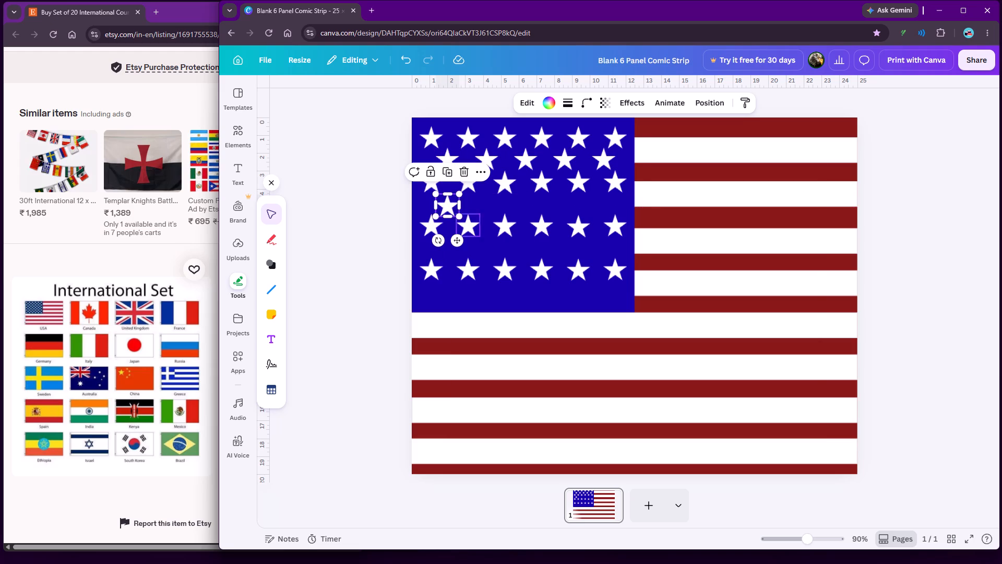
pyautogui.rightClick(449, 208)
pyautogui.click(482, 272)
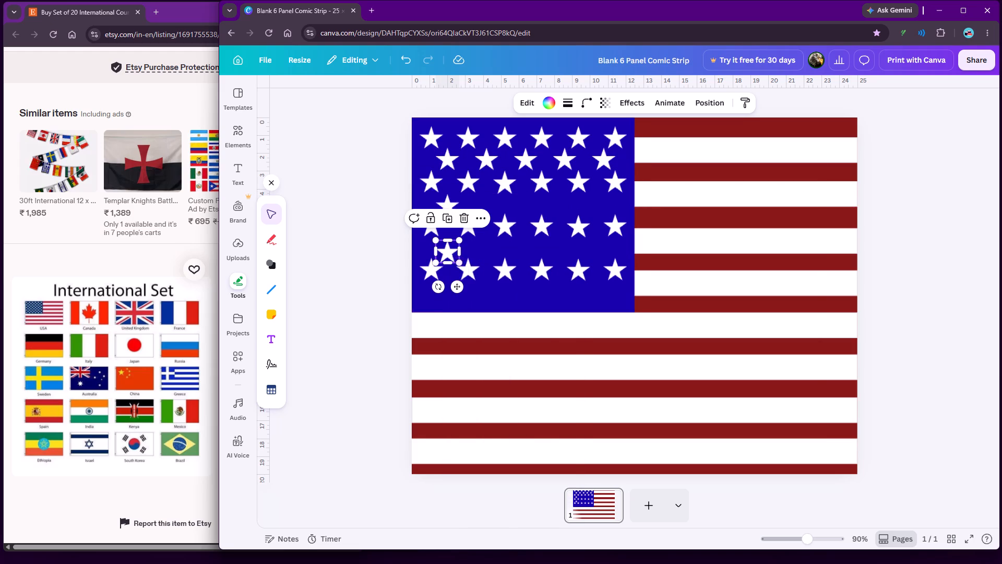
pyautogui.rightClick(448, 253)
pyautogui.click(483, 315)
pyautogui.click(381, 297)
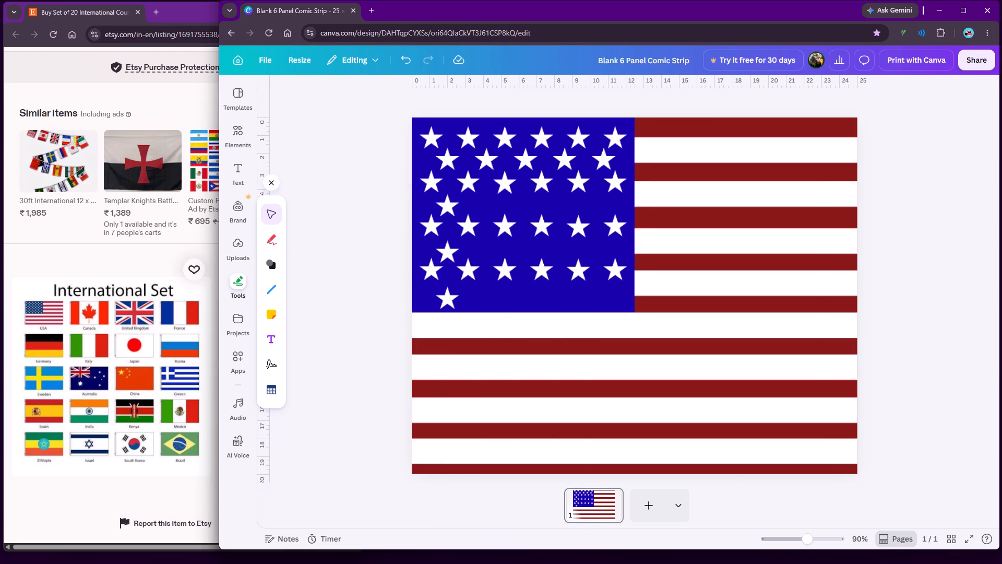
# Duplicate the second staggered row's first star across at even spacing to complete a row of five stars.
pyautogui.rightClick(447, 204)
pyautogui.click(485, 265)
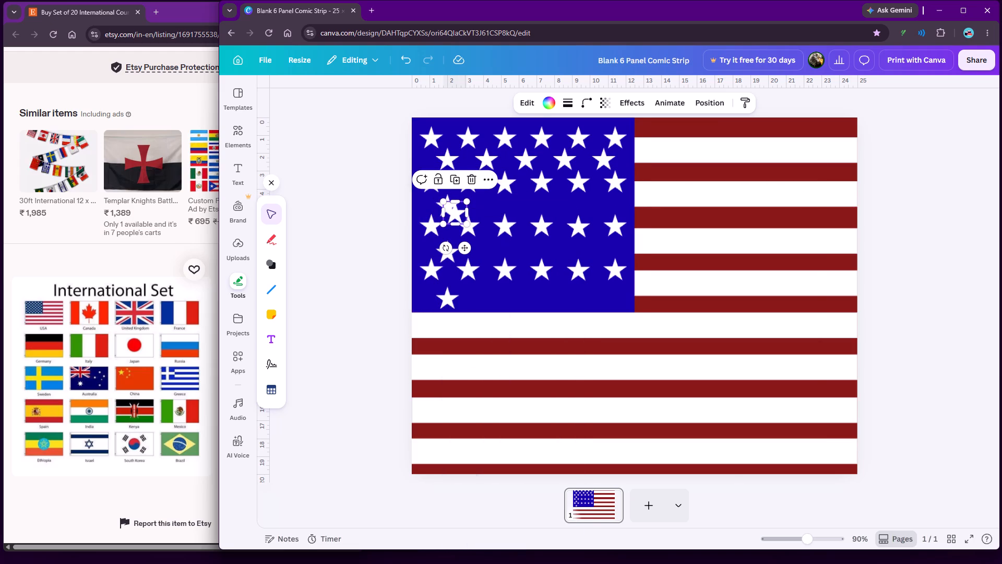
pyautogui.moveTo(452, 213); pyautogui.dragTo(486, 207)
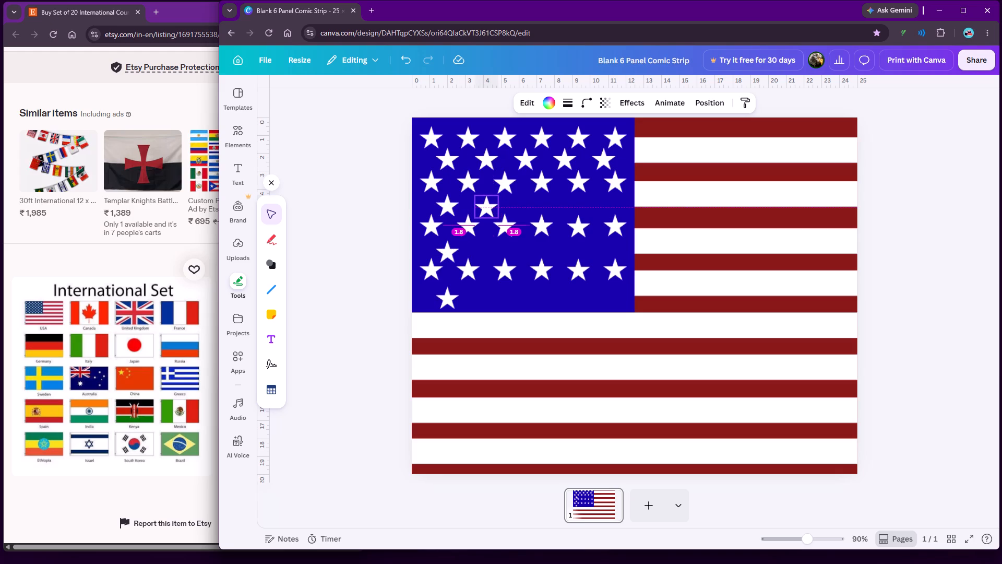
pyautogui.moveTo(486, 207); pyautogui.dragTo(486, 207)
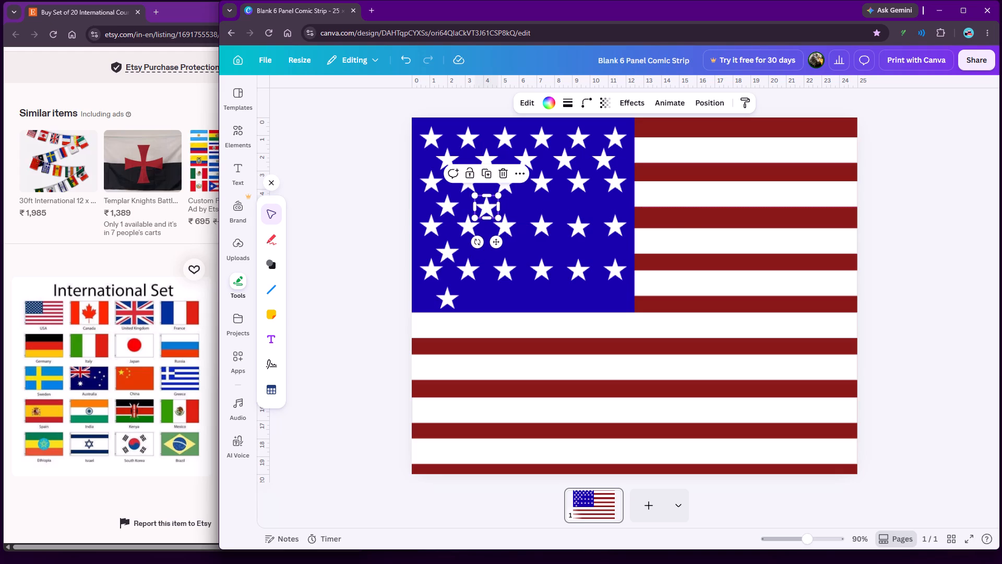
pyautogui.click(486, 207)
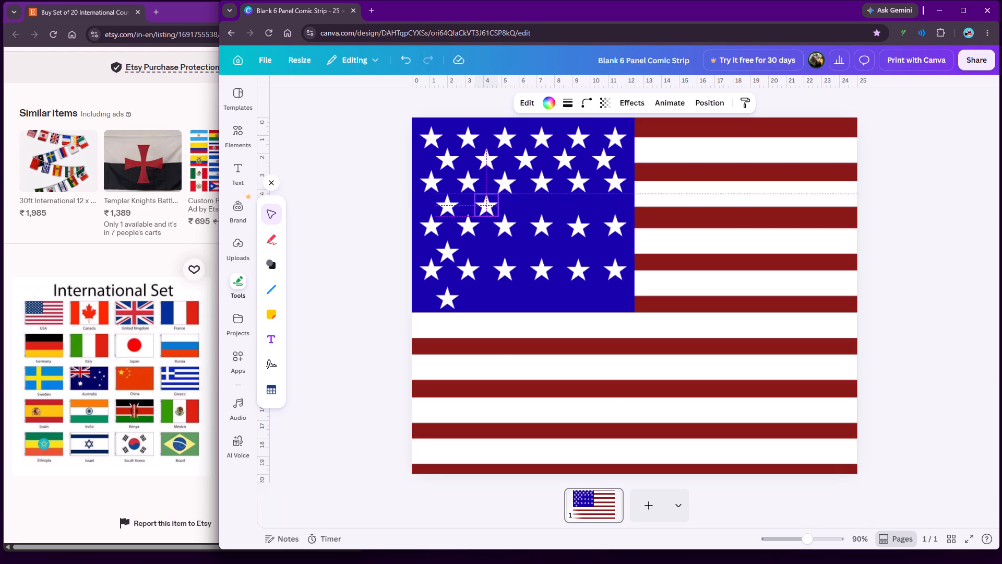
pyautogui.rightClick(486, 207)
pyautogui.click(522, 270)
pyautogui.rightClick(527, 205)
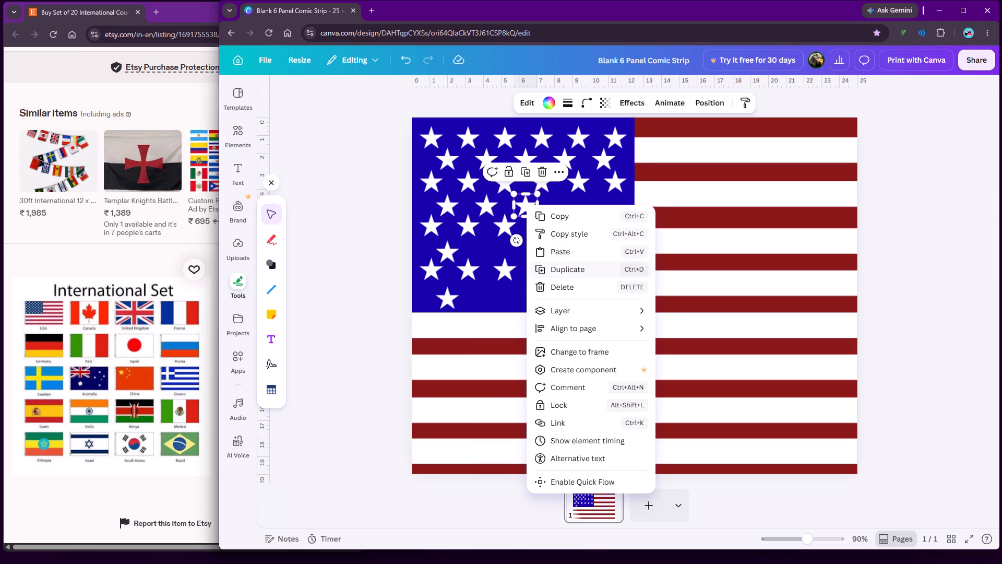
pyautogui.click(556, 265)
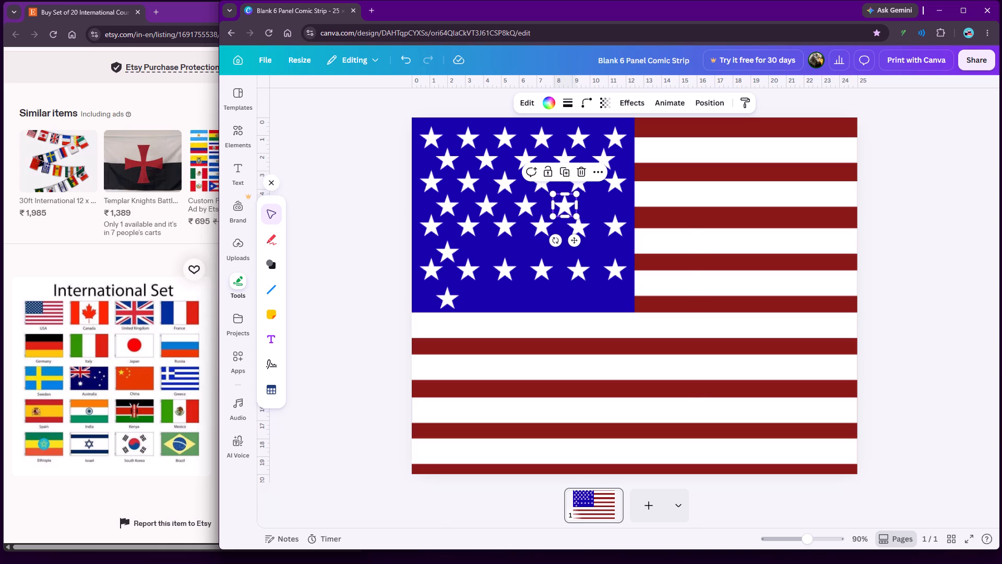
pyautogui.rightClick(563, 203)
pyautogui.click(602, 262)
pyautogui.click(341, 207)
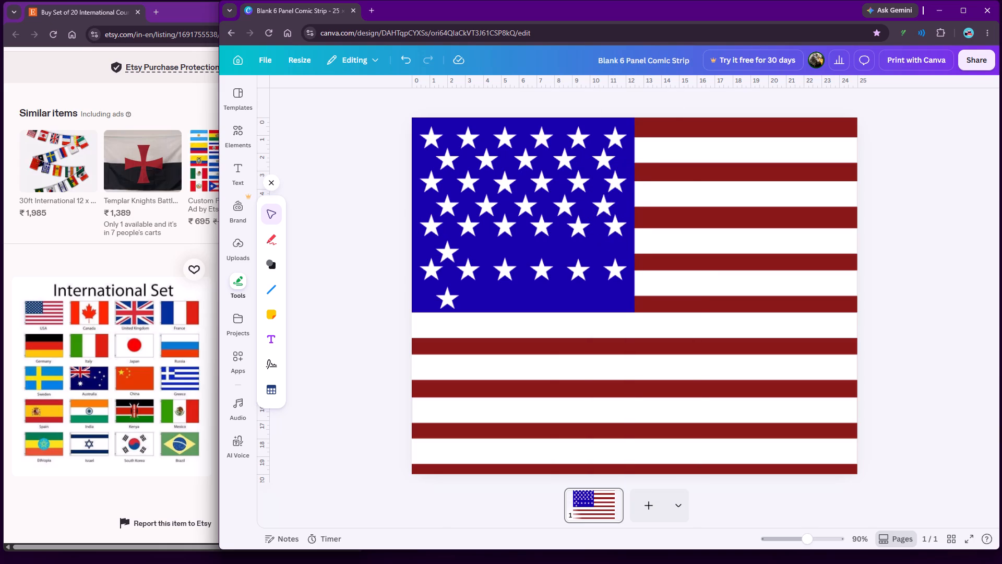
# Shift the third, fourth and fifth stars of the second staggered row slightly toward its first star to even the spacing.
pyautogui.click(564, 207)
pyautogui.moveTo(604, 206); pyautogui.dragTo(600, 206)
pyautogui.click(331, 214)
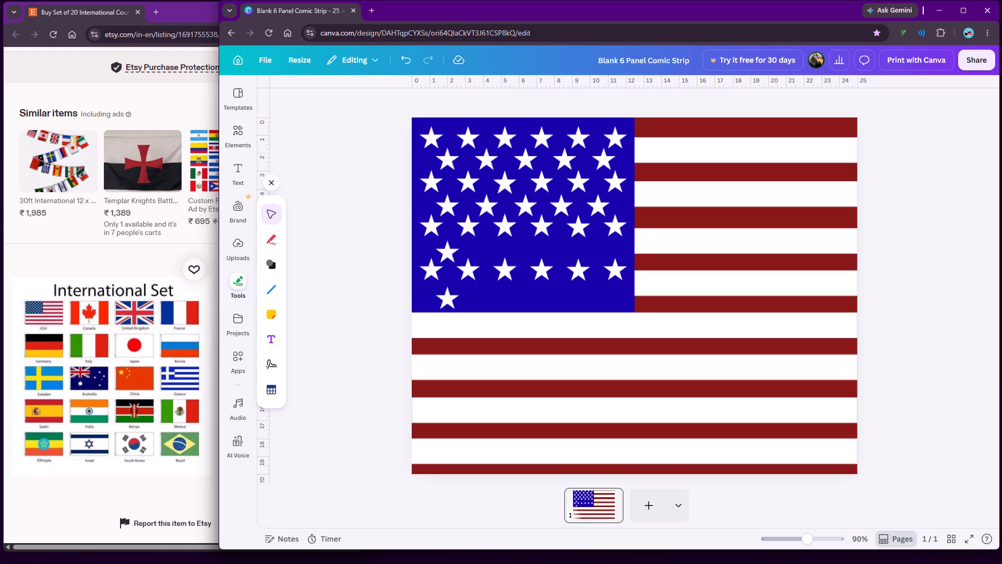
pyautogui.click(524, 203)
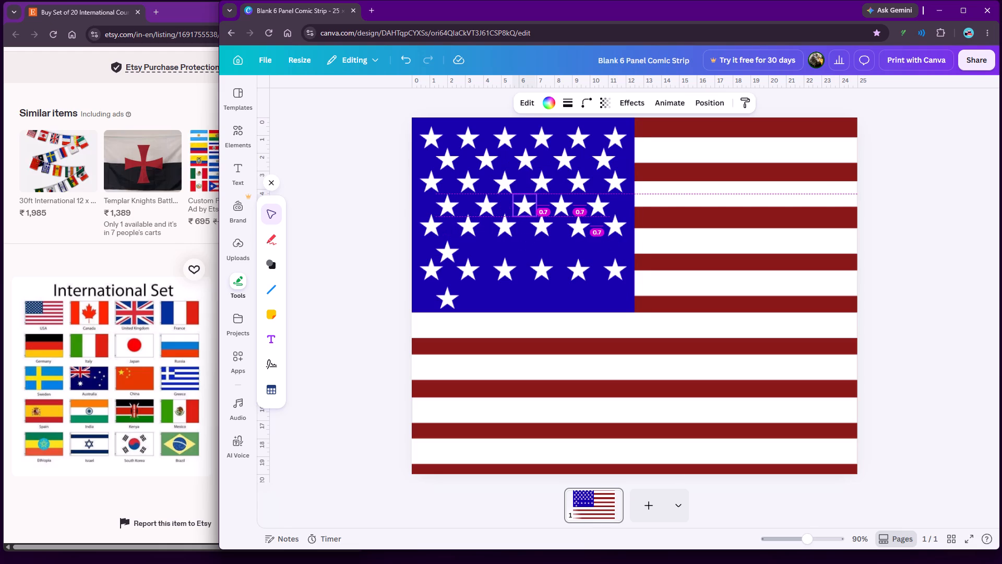
pyautogui.click(330, 201)
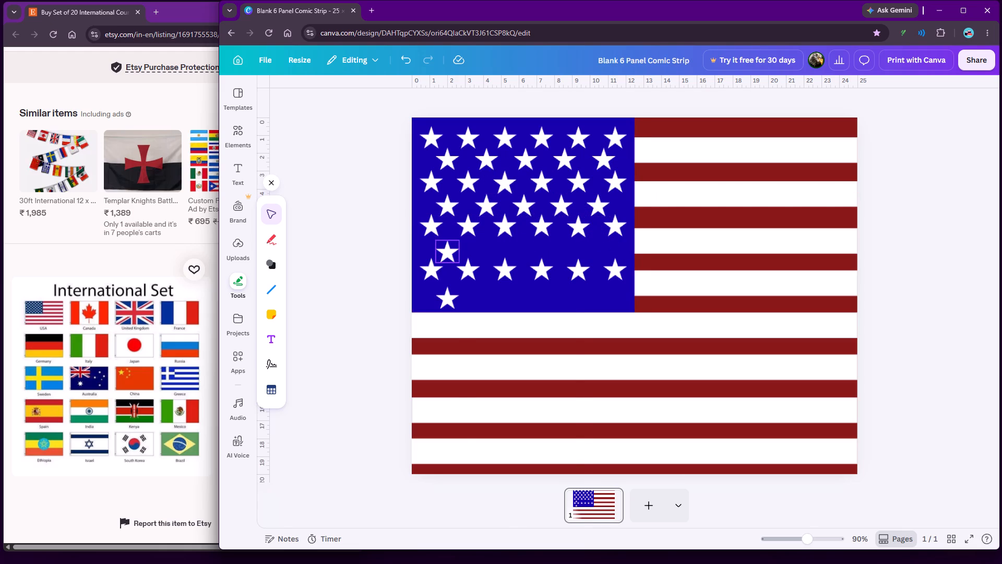
# Duplicate the third staggered row's first star across at even spacing until the row has four stars.
pyautogui.rightClick(450, 249)
pyautogui.click(492, 313)
pyautogui.moveTo(452, 258); pyautogui.dragTo(482, 251)
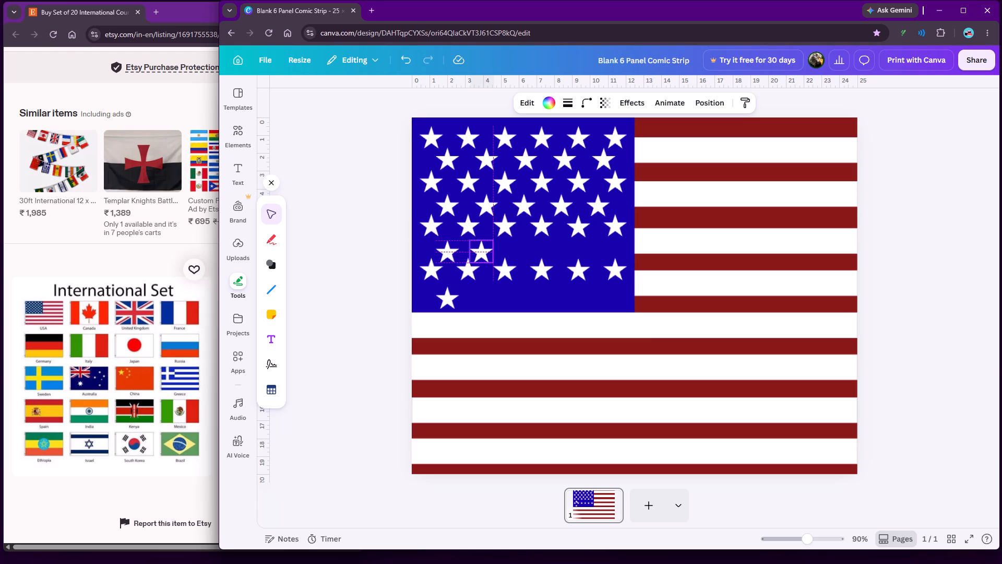
pyautogui.moveTo(482, 251); pyautogui.dragTo(484, 250)
pyautogui.rightClick(487, 251)
pyautogui.click(529, 309)
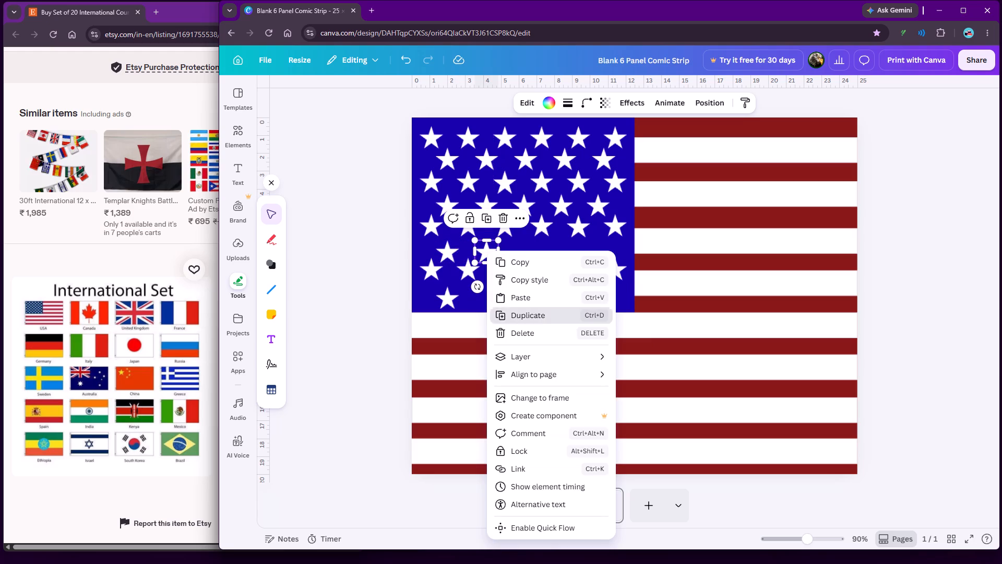
pyautogui.rightClick(523, 251)
pyautogui.click(557, 313)
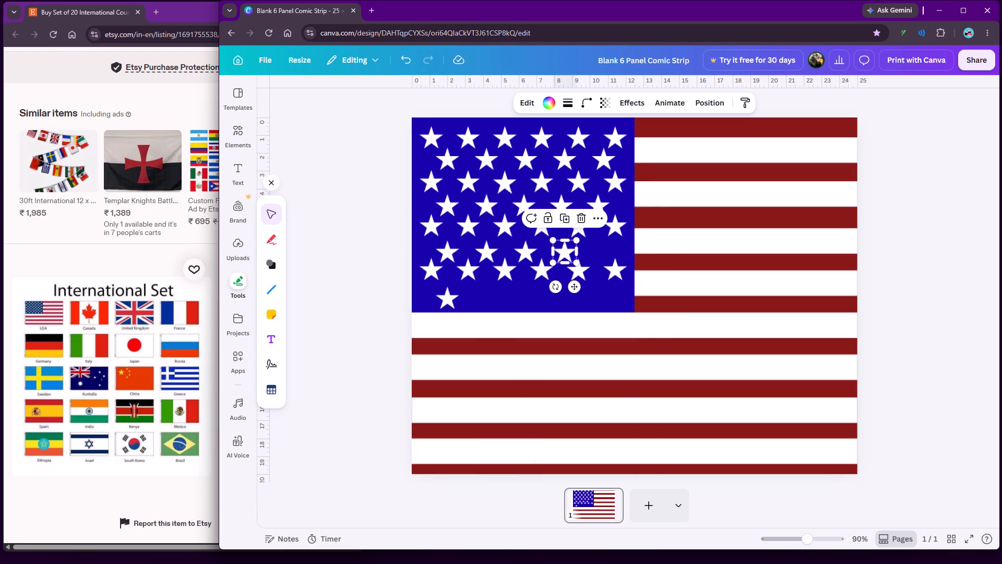
# Move the third staggered row's fourth star slightly closer to the third, and duplicate it to complete five evenly spaced stars.
pyautogui.moveTo(564, 251); pyautogui.dragTo(559, 250)
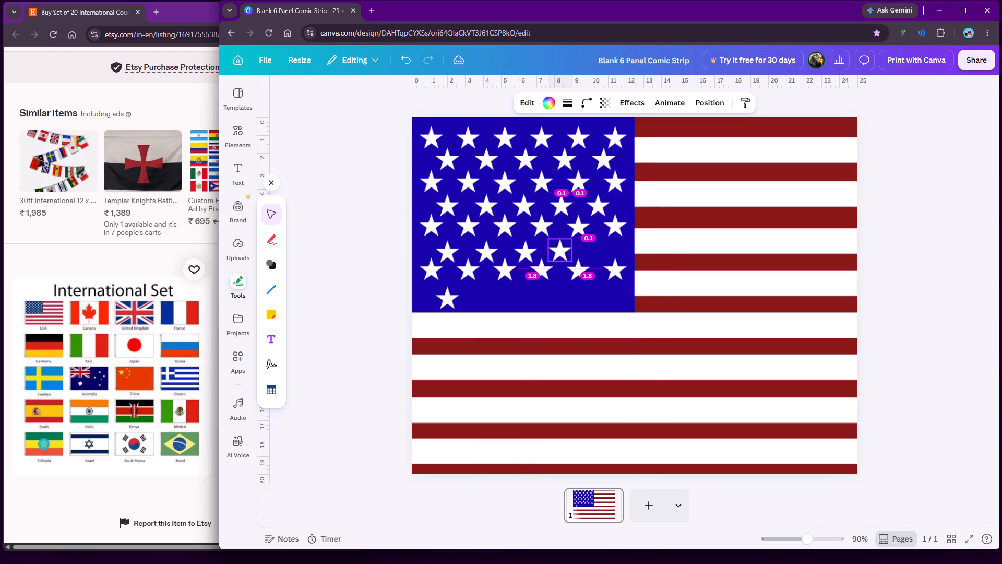
pyautogui.moveTo(559, 250); pyautogui.dragTo(560, 251)
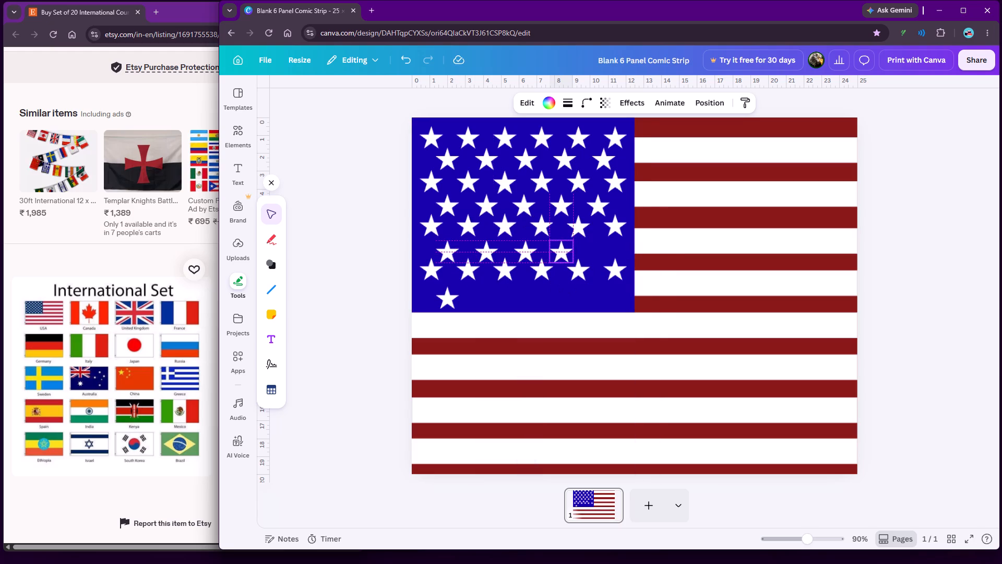
pyautogui.moveTo(560, 251); pyautogui.dragTo(558, 251)
pyautogui.rightClick(558, 251)
pyautogui.click(593, 310)
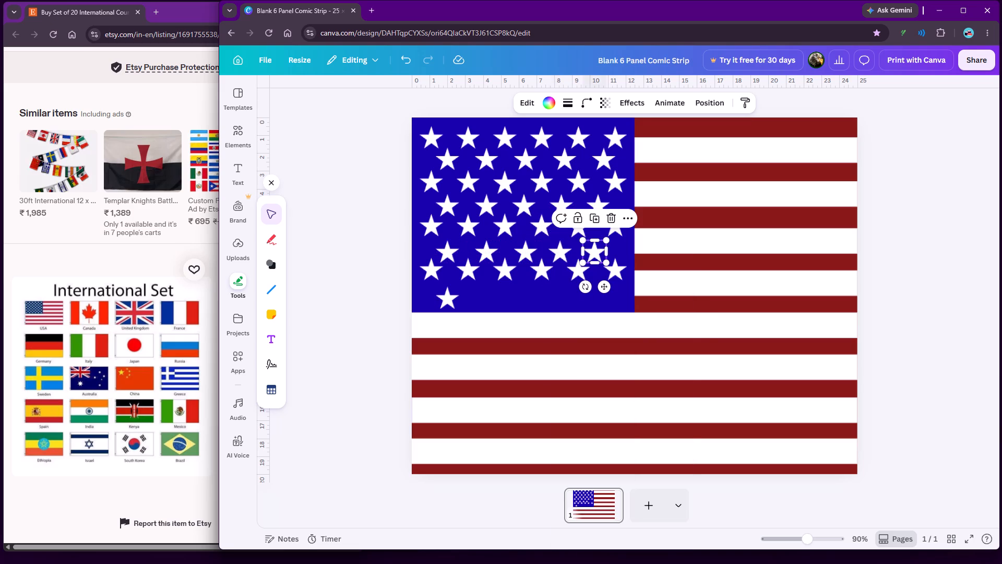
pyautogui.click(363, 257)
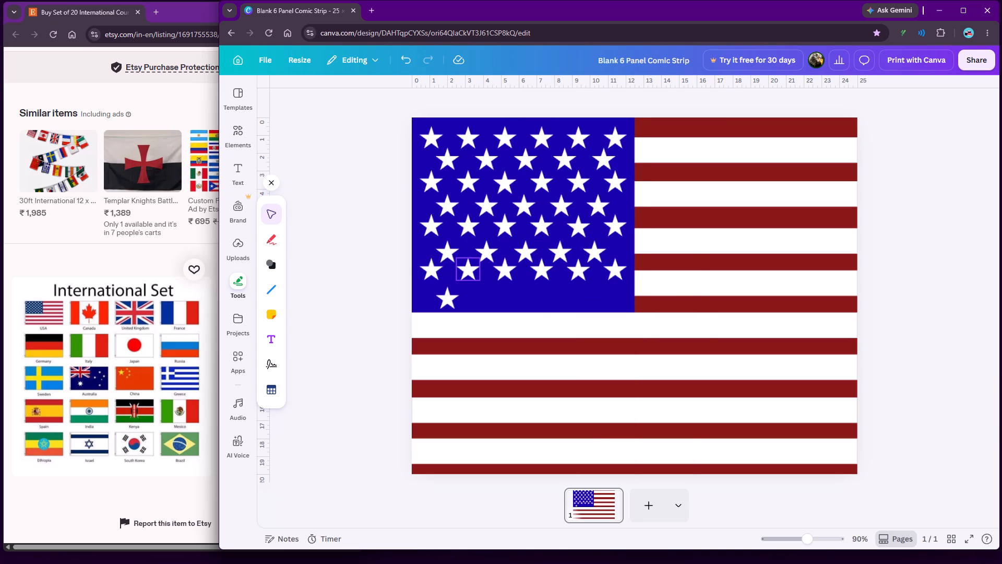
pyautogui.click(591, 253)
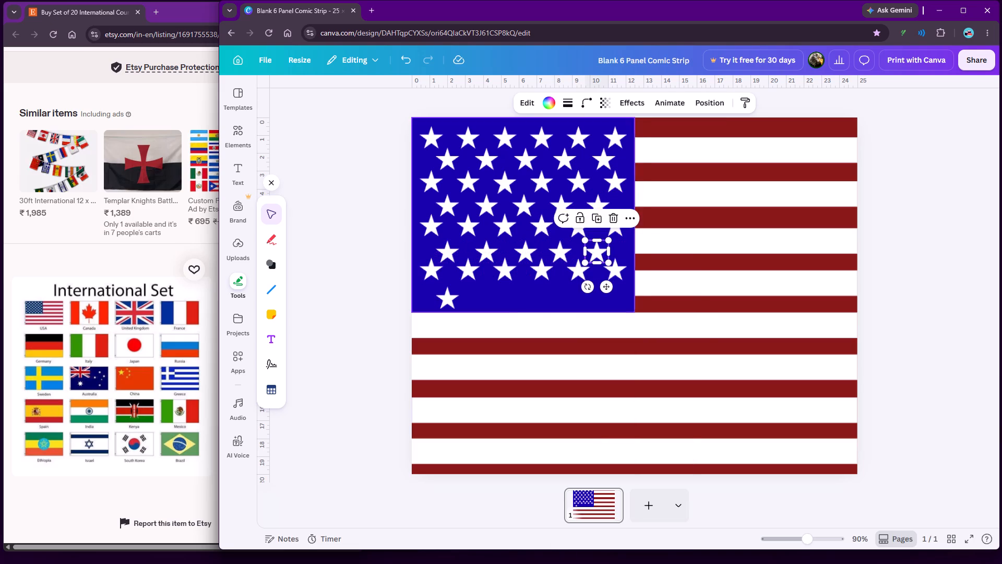
pyautogui.click(341, 244)
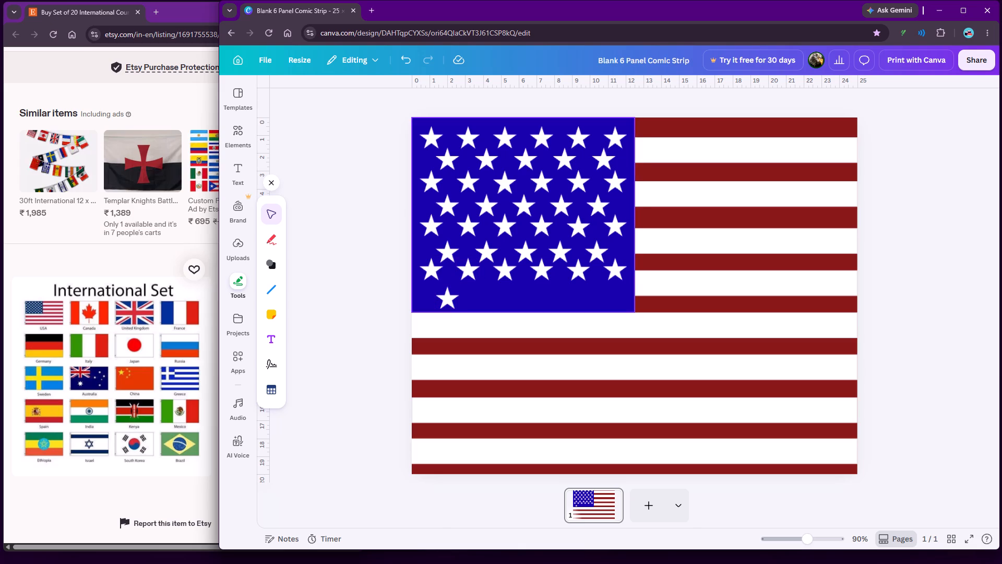
# Nudge each star of the fourth six-star row slightly down so the row sits level between its neighbouring staggered rows.
pyautogui.moveTo(380, 270); pyautogui.dragTo(620, 276)
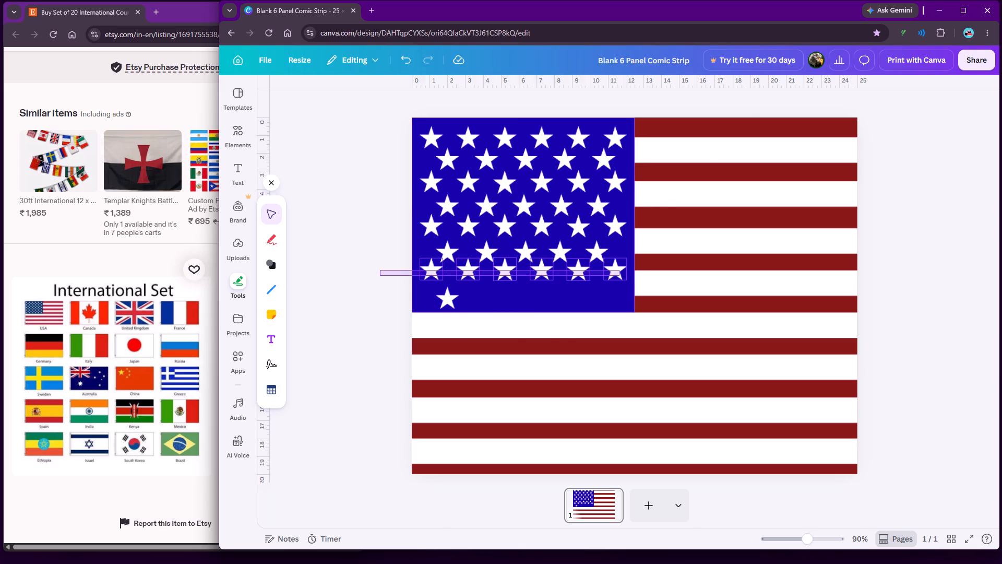
pyautogui.click(348, 262)
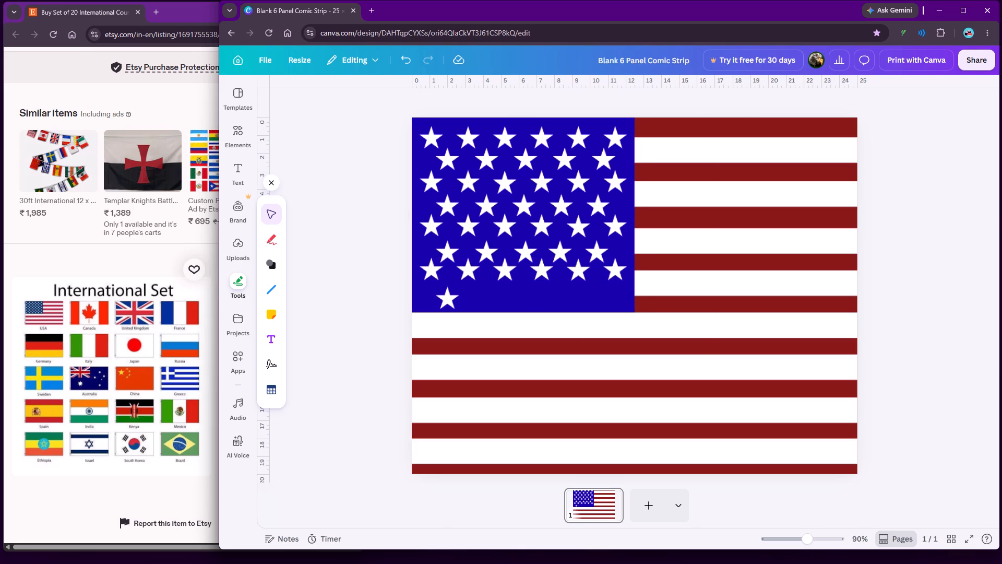
pyautogui.click(430, 268)
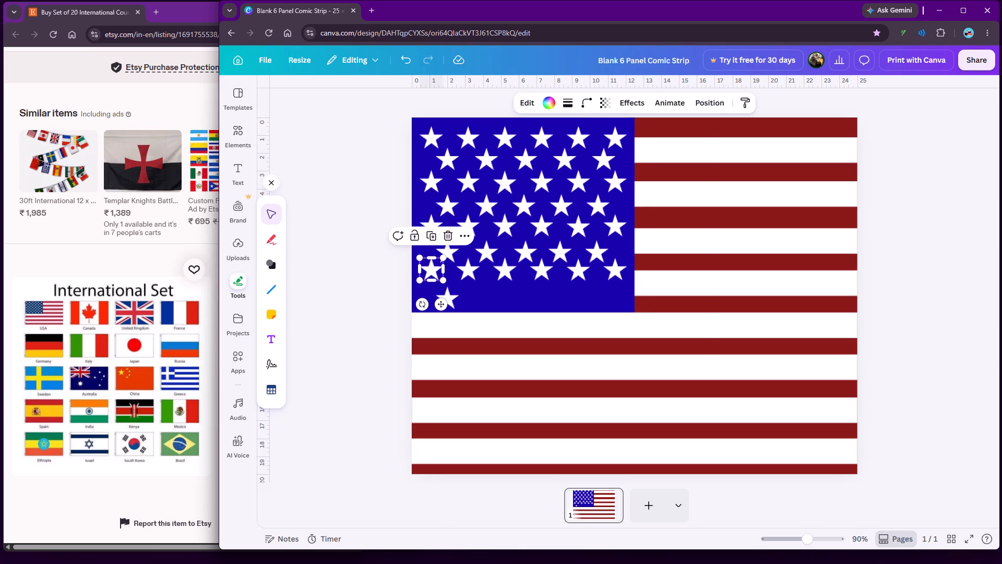
pyautogui.click(466, 271)
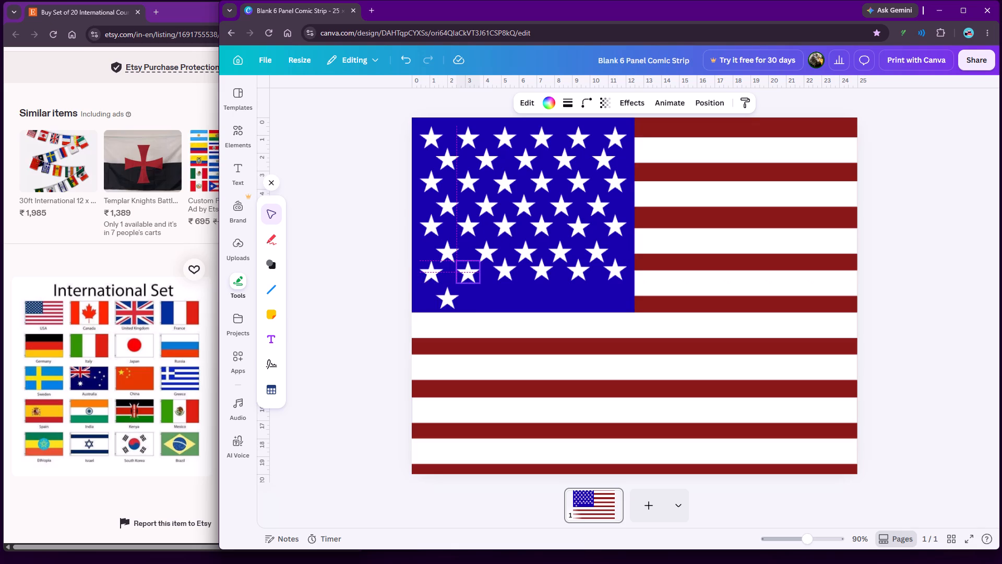
pyautogui.click(506, 271)
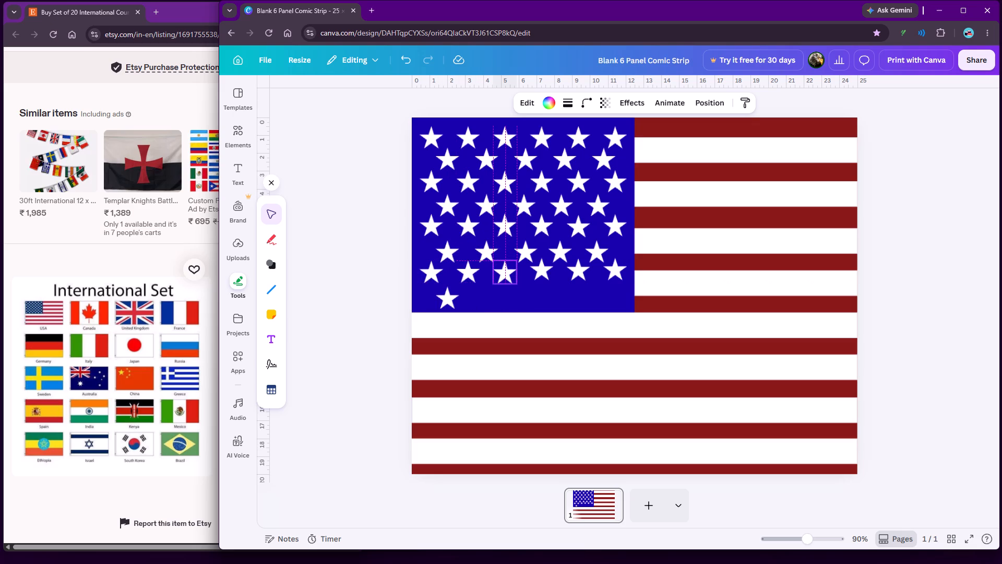
pyautogui.click(467, 273)
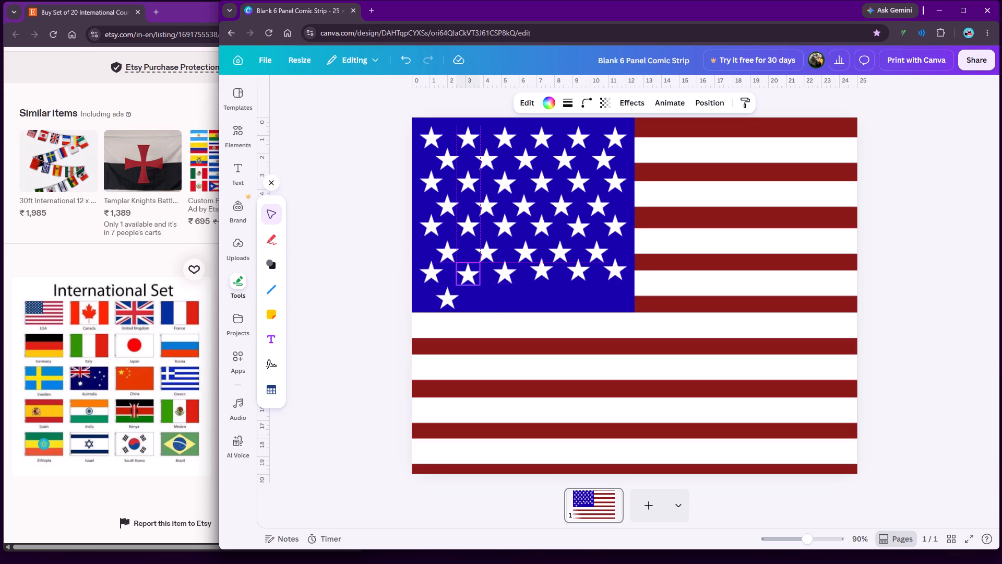
pyautogui.click(504, 275)
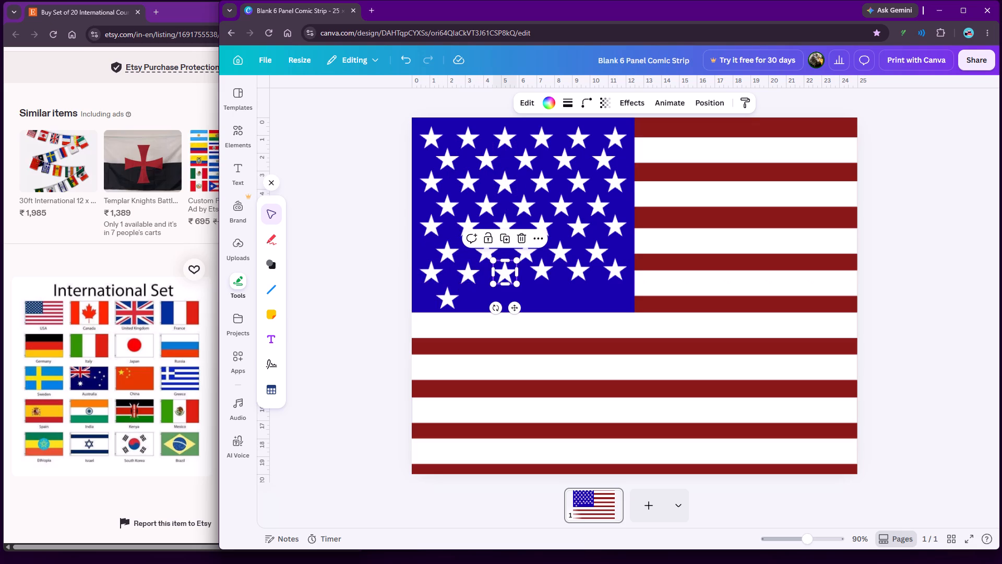
pyautogui.click(539, 268)
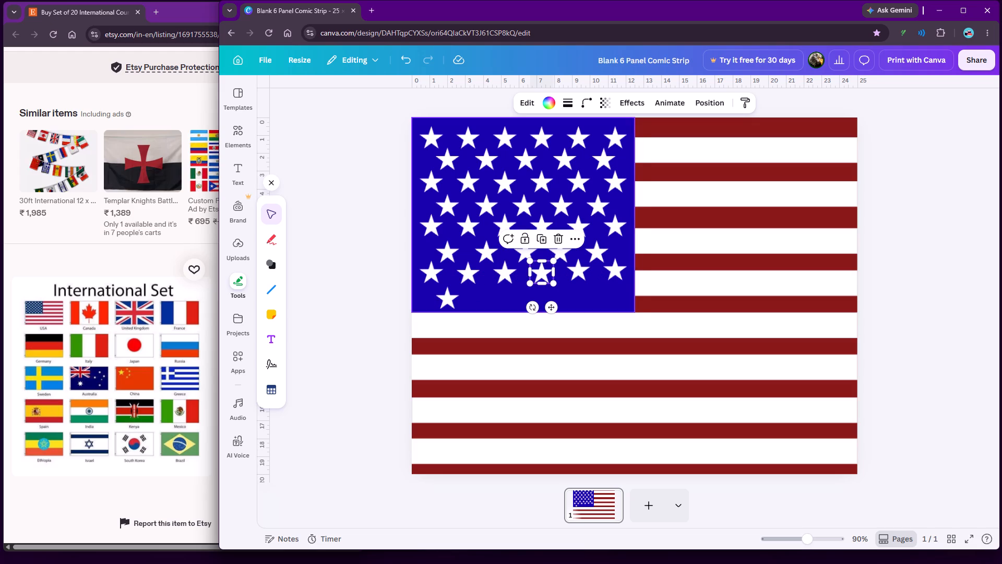
pyautogui.click(576, 270)
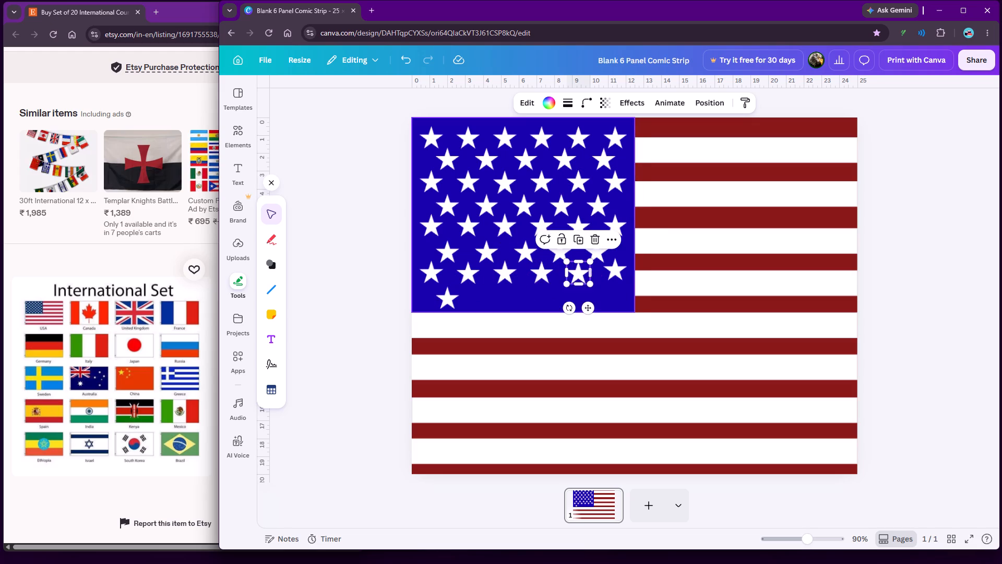
pyautogui.click(613, 266)
pyautogui.click(333, 251)
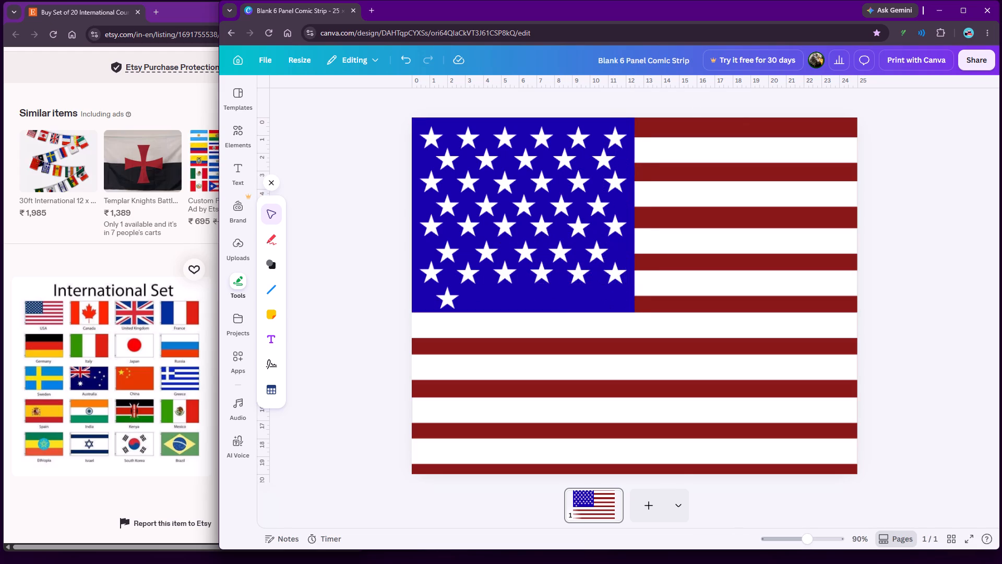
# Duplicate the bottom staggered row's first star across at even spacing to complete a row of five stars.
pyautogui.click(448, 299)
pyautogui.rightClick(448, 299)
pyautogui.click(479, 321)
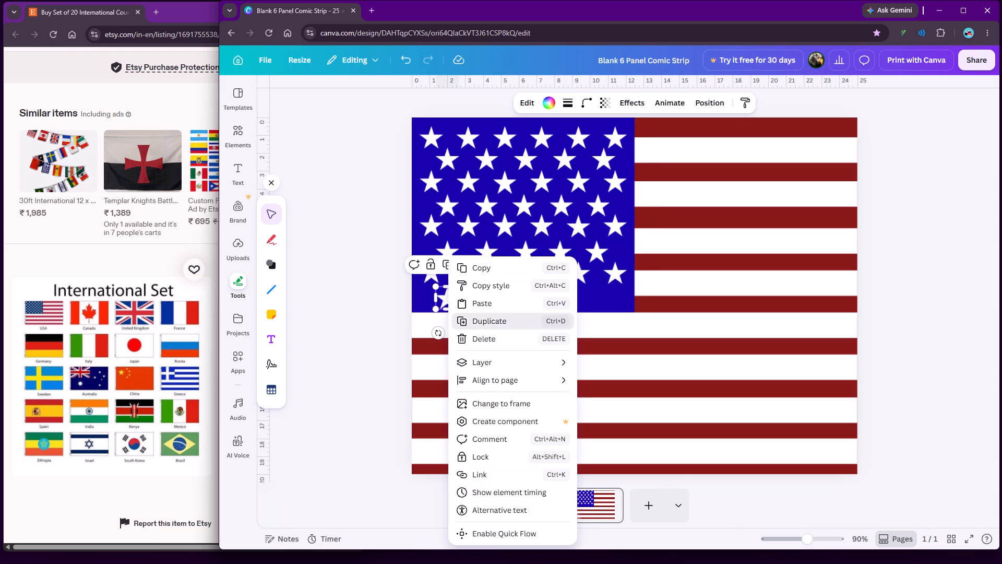
pyautogui.moveTo(453, 304); pyautogui.dragTo(487, 296)
pyautogui.rightClick(487, 296)
pyautogui.click(524, 323)
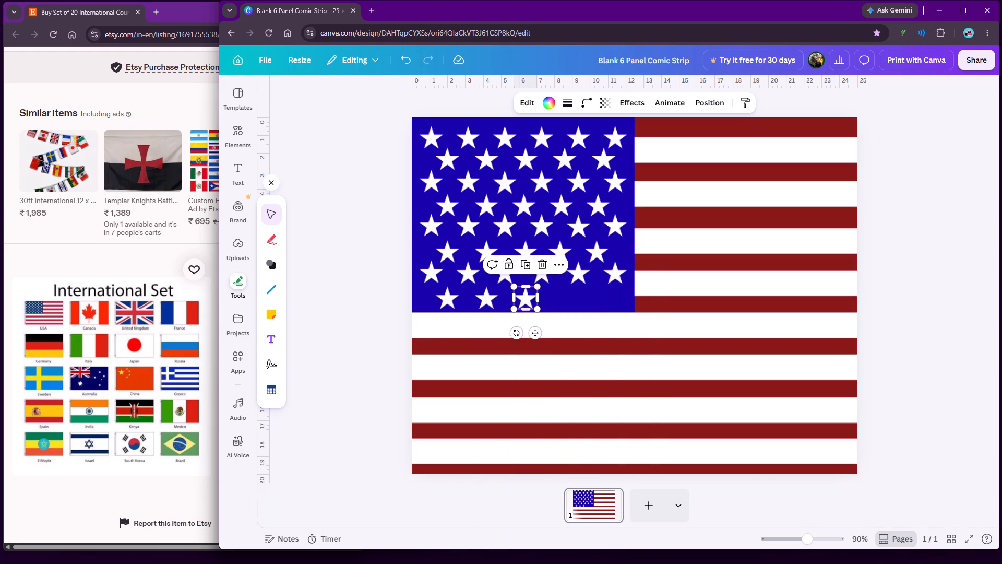
pyautogui.rightClick(523, 299)
pyautogui.click(560, 321)
pyautogui.rightClick(567, 297)
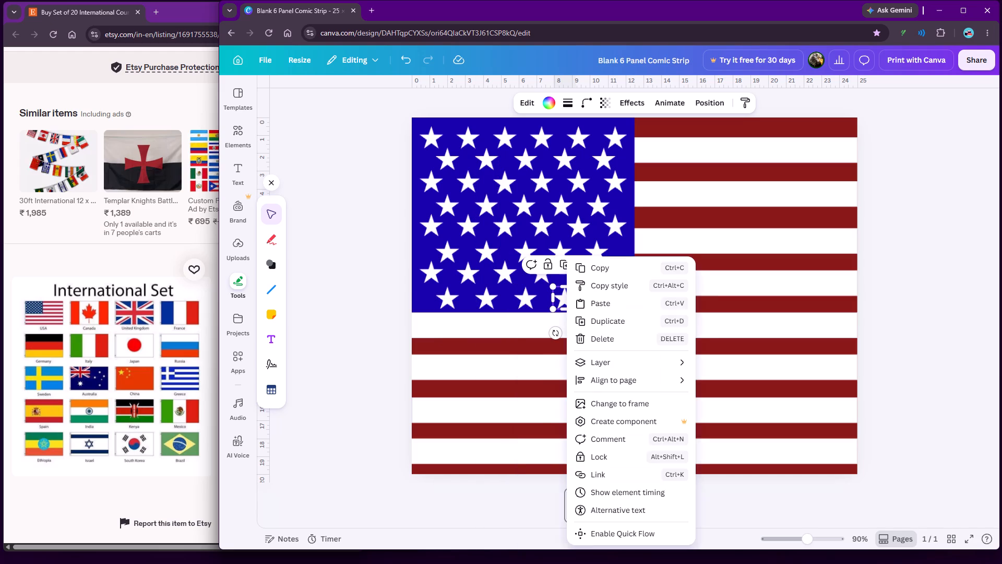
pyautogui.click(609, 319)
pyautogui.click(303, 289)
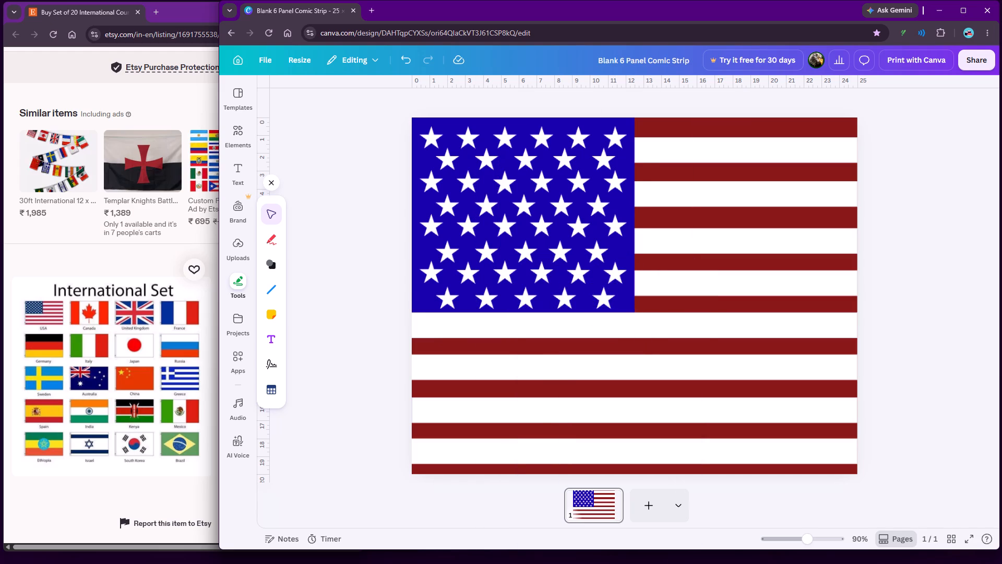
# Move the blue rectangle together with all its stars slightly up.
pyautogui.click(415, 119)
pyautogui.click(380, 130)
pyautogui.moveTo(400, 124); pyautogui.dragTo(623, 304)
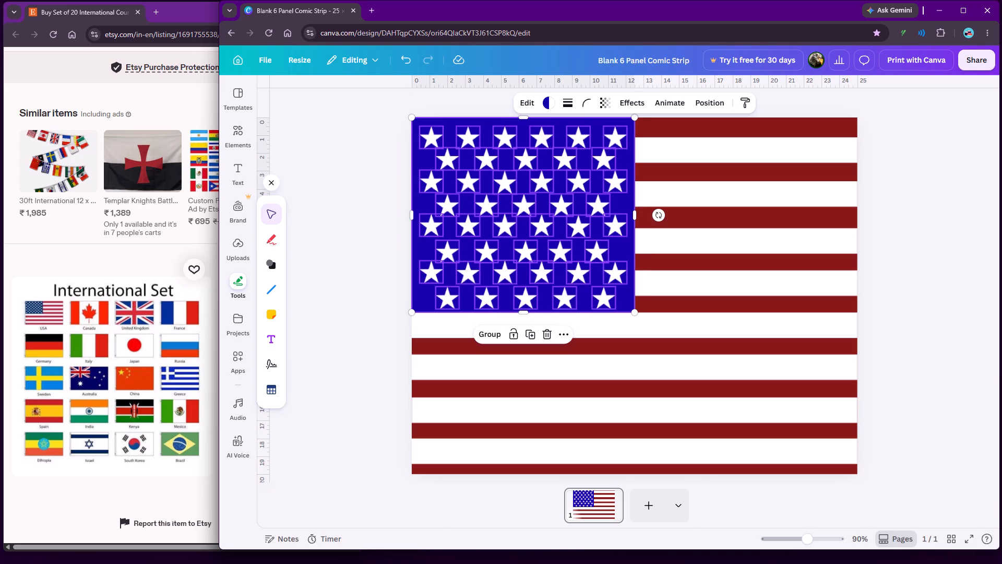
pyautogui.click(434, 134)
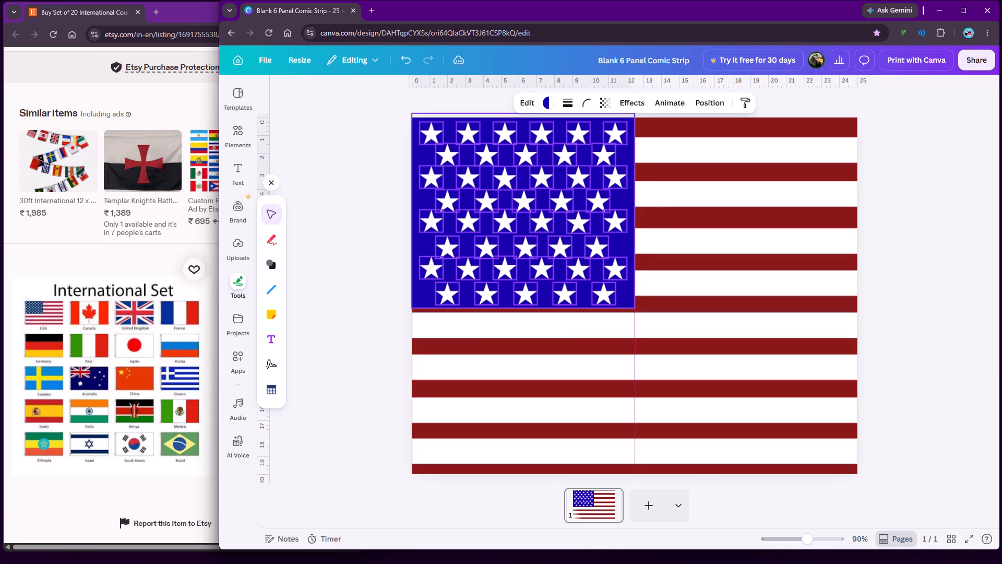
pyautogui.click(349, 137)
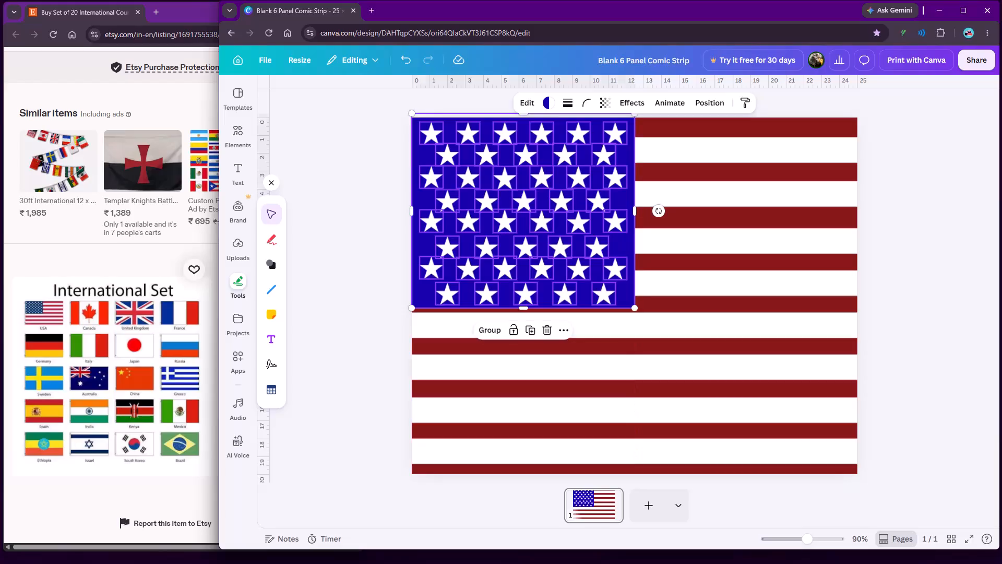
# Move only the blue rectangle back down so it sits flush with the page's top-left corner.
pyautogui.click(417, 155)
pyautogui.click(418, 153)
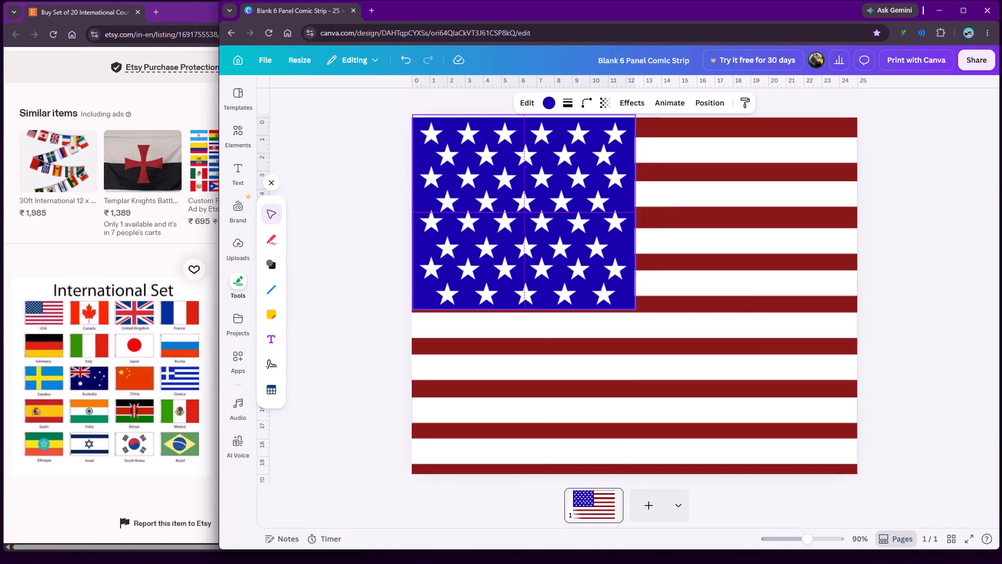
pyautogui.click(307, 161)
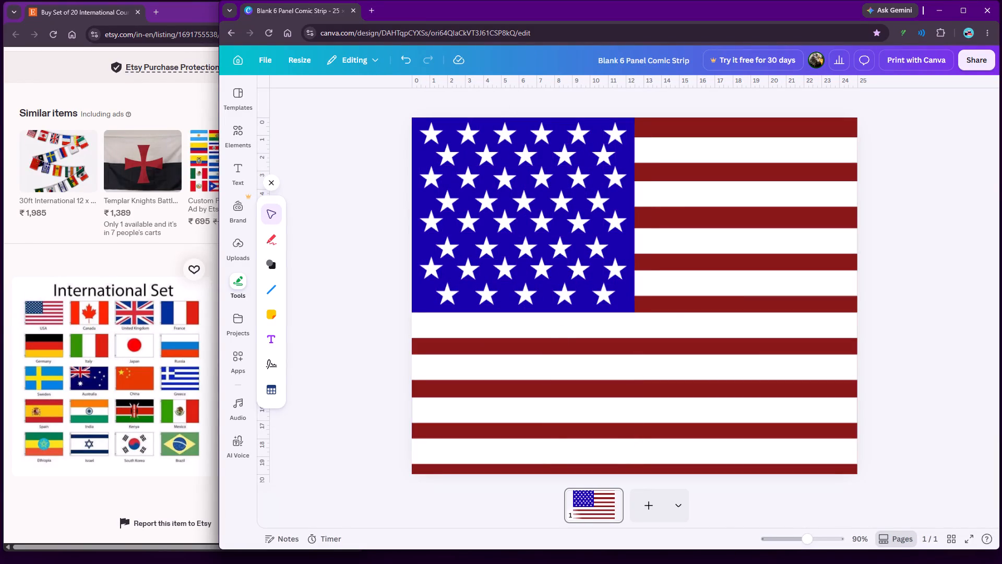
pyautogui.moveTo(368, 99); pyautogui.dragTo(357, 183)
# Move the two lowest white stripes slightly up so the red gaps around the upper one are an even 0.8.
pyautogui.click(565, 468)
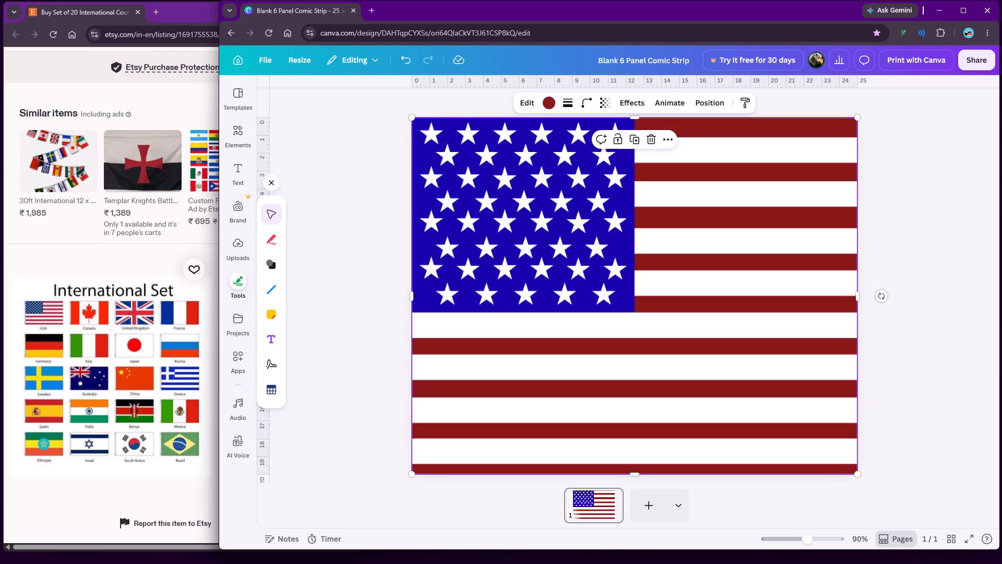
pyautogui.click(922, 439)
pyautogui.click(793, 451)
pyautogui.click(637, 448)
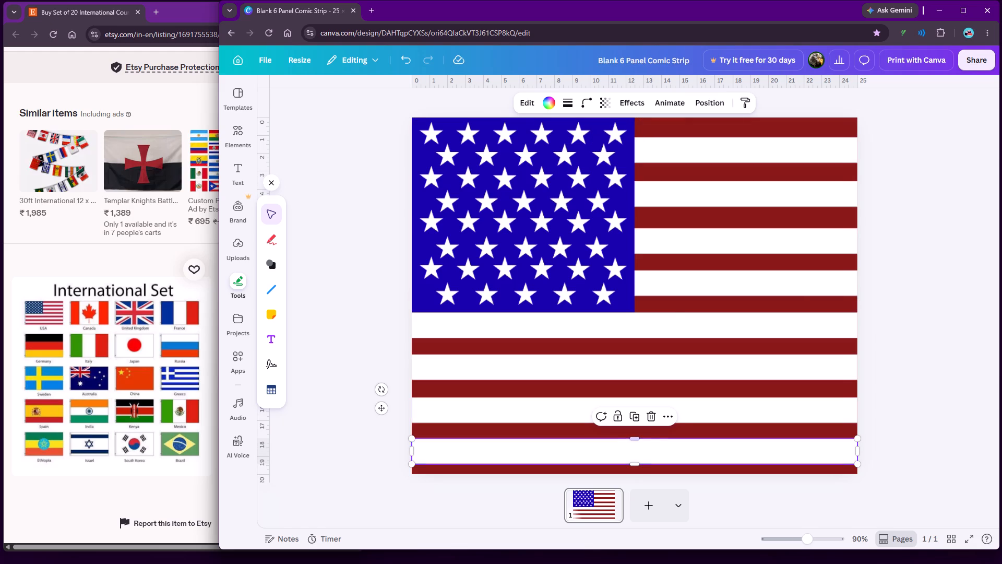
pyautogui.click(571, 409)
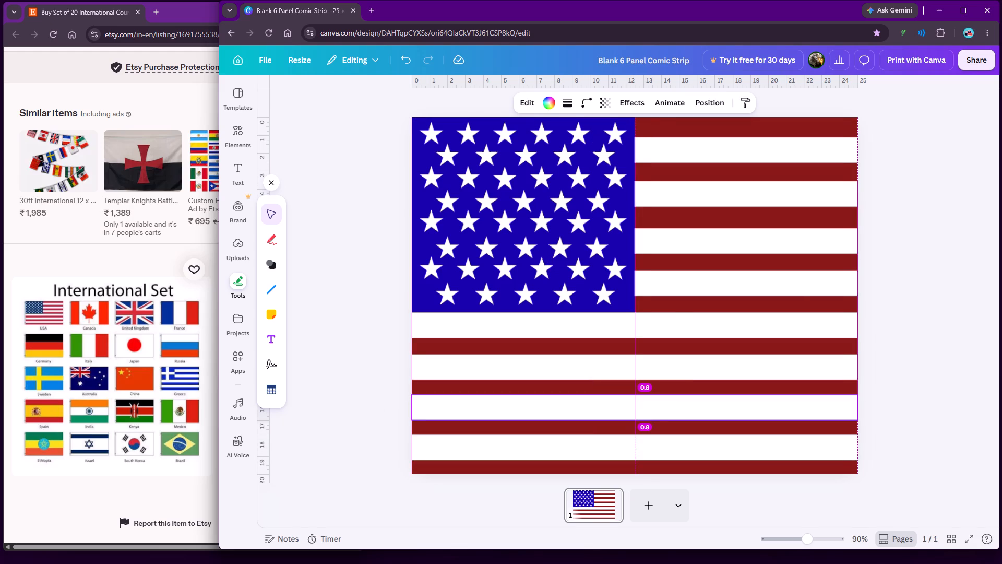
pyautogui.click(991, 387)
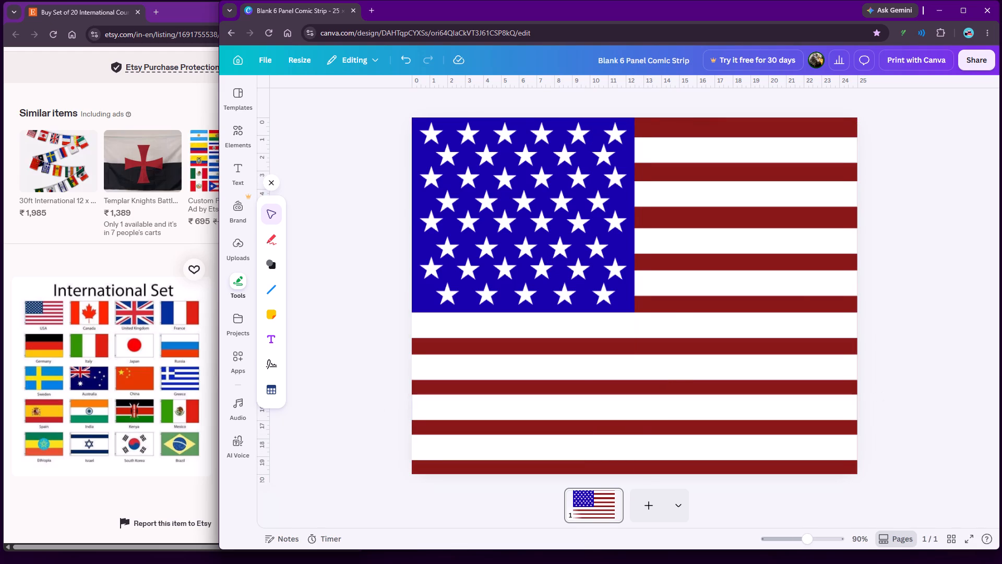
# Apply a Drop shadow to the blue rectangle, stars and white stripes with direction 0, offset 0, blur 3 and transparency 100.
pyautogui.moveTo(355, 114); pyautogui.dragTo(635, 335)
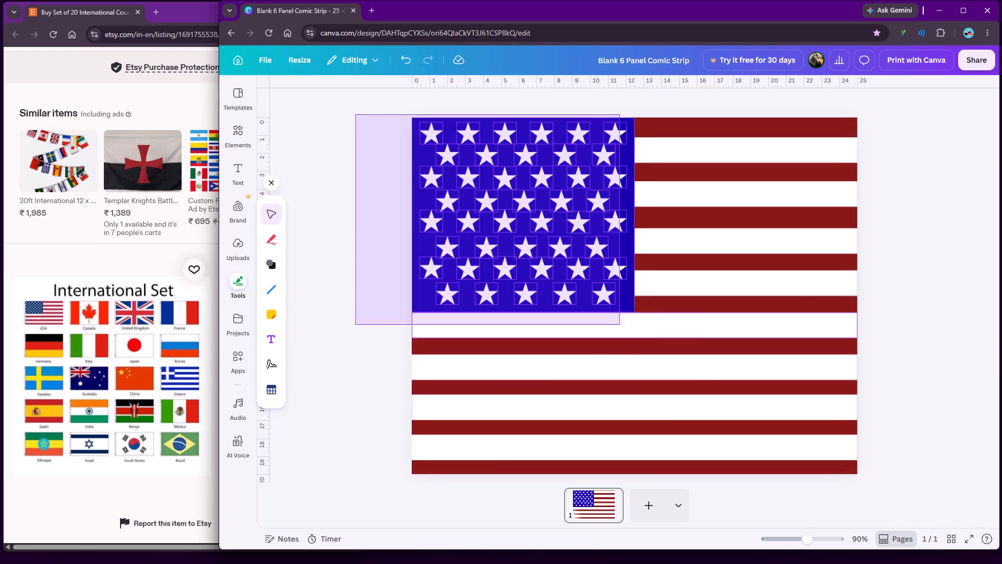
pyautogui.moveTo(635, 335); pyautogui.dragTo(854, 472)
pyautogui.click(642, 105)
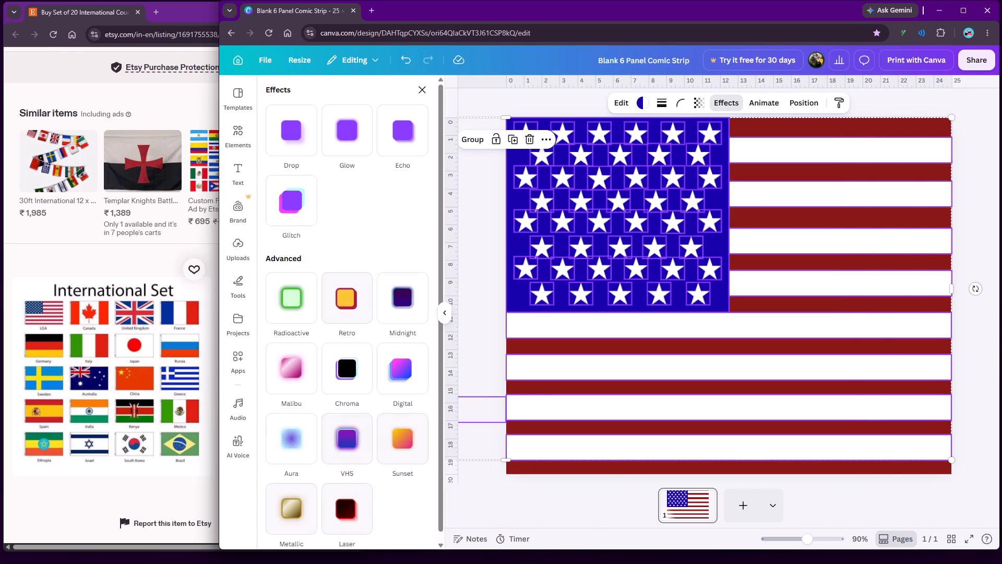
pyautogui.click(293, 145)
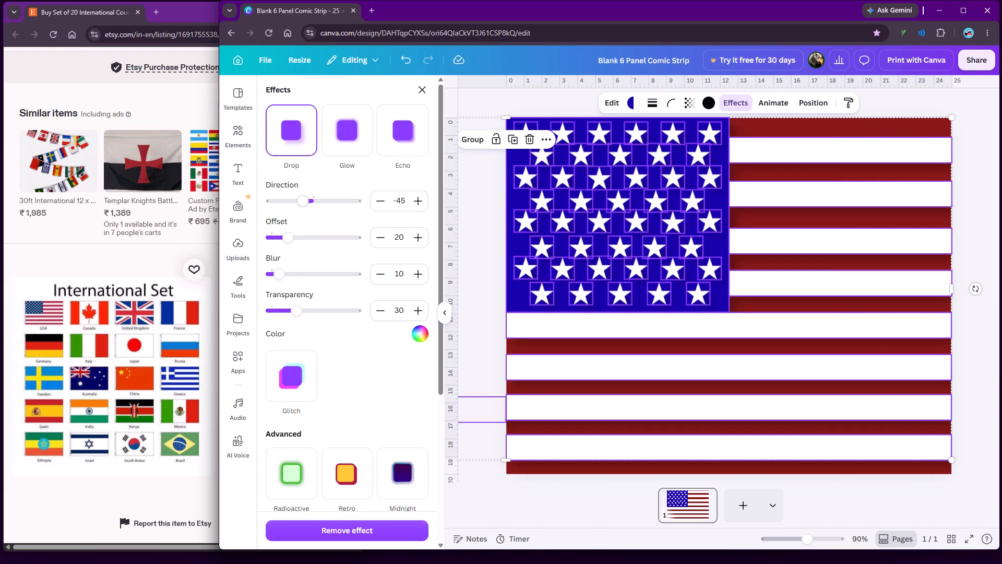
pyautogui.moveTo(305, 204); pyautogui.dragTo(314, 204)
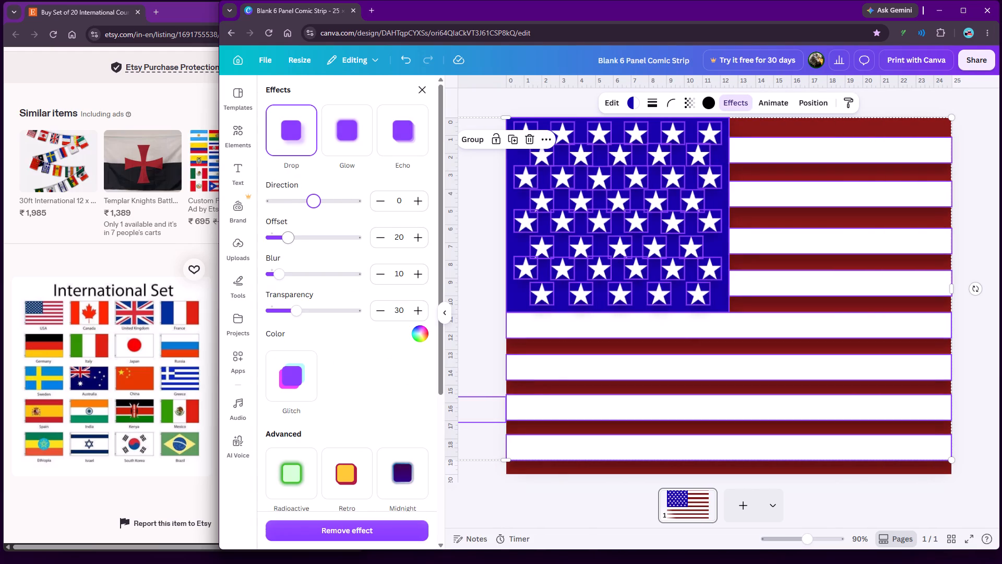
pyautogui.moveTo(286, 240); pyautogui.dragTo(252, 240)
pyautogui.moveTo(278, 274); pyautogui.dragTo(261, 276)
pyautogui.moveTo(305, 315); pyautogui.dragTo(426, 318)
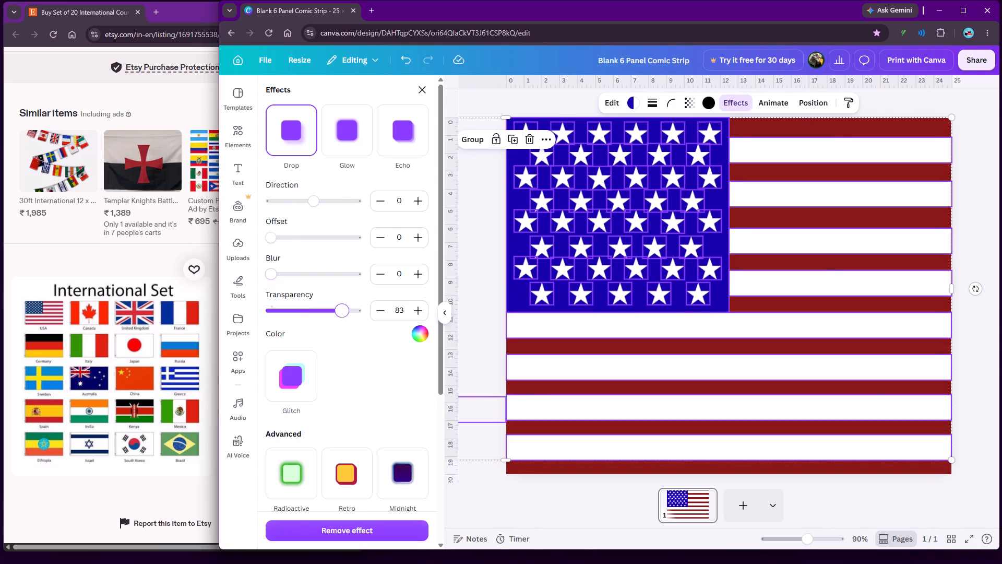
pyautogui.moveTo(426, 318); pyautogui.dragTo(424, 318)
pyautogui.click(272, 277)
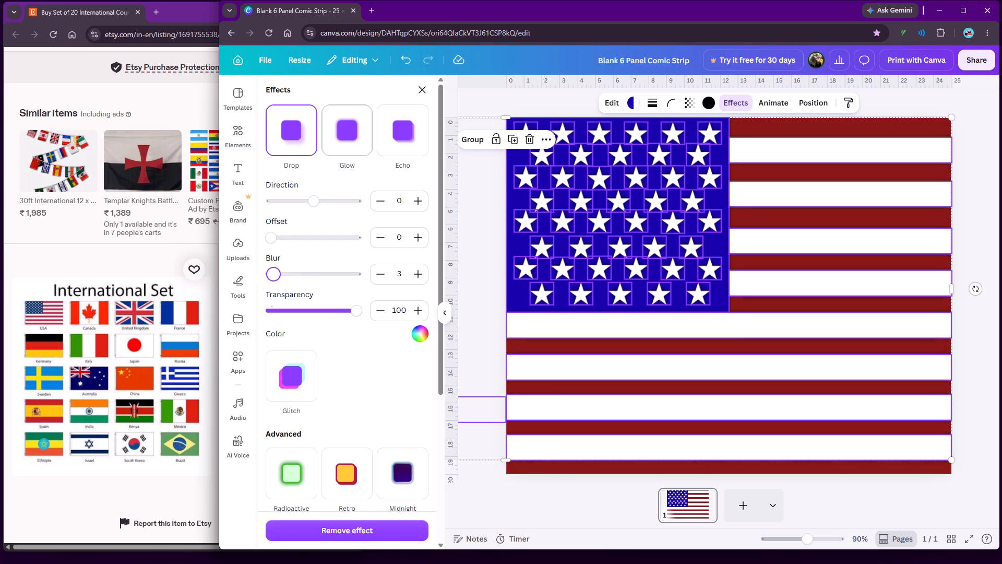
pyautogui.click(270, 233)
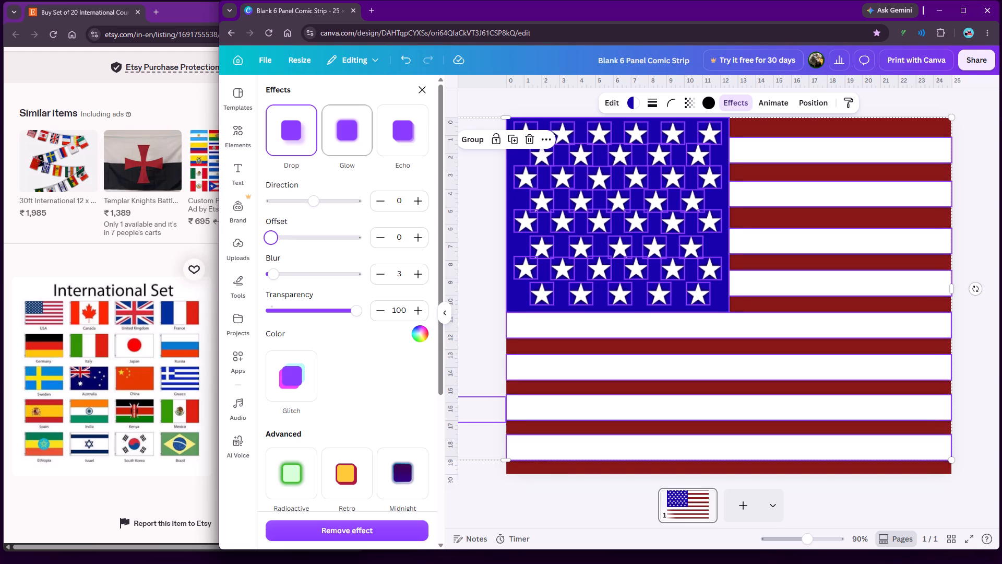
pyautogui.click(422, 87)
pyautogui.click(312, 151)
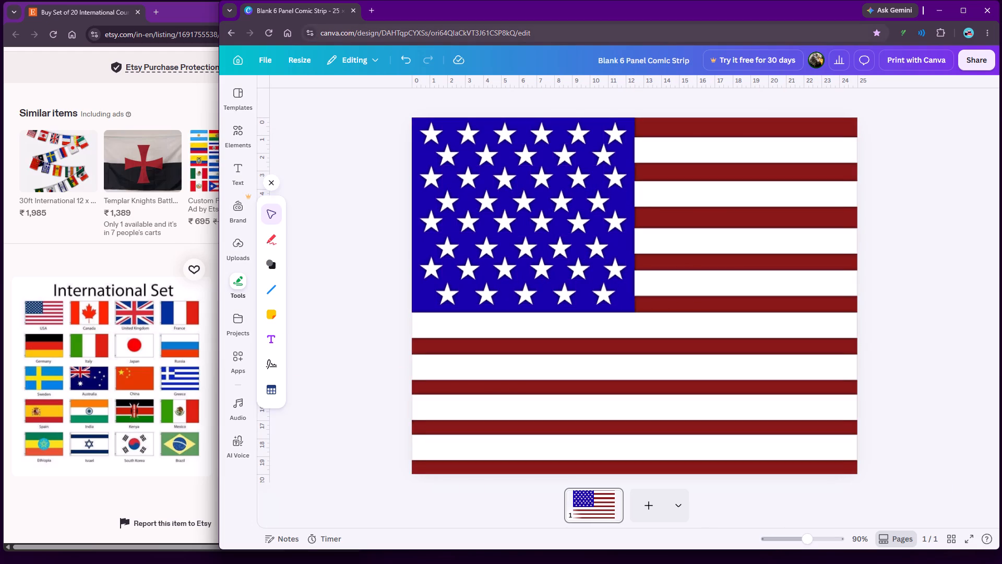
# Apply the Succession animation to the blue rectangle, all stars and the white stripes.
pyautogui.moveTo(363, 127); pyautogui.dragTo(837, 445)
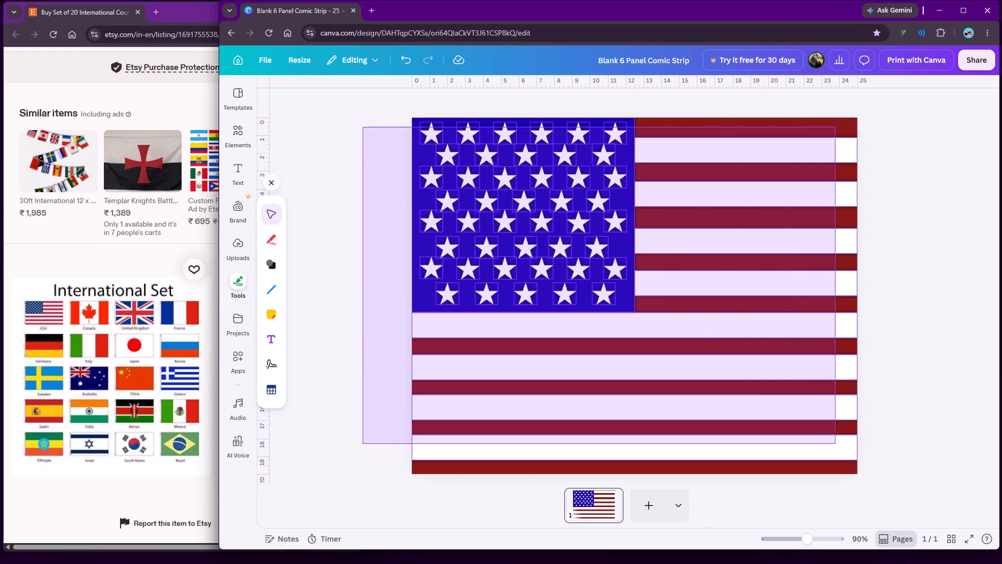
pyautogui.moveTo(837, 445); pyautogui.dragTo(857, 469)
pyautogui.click(680, 103)
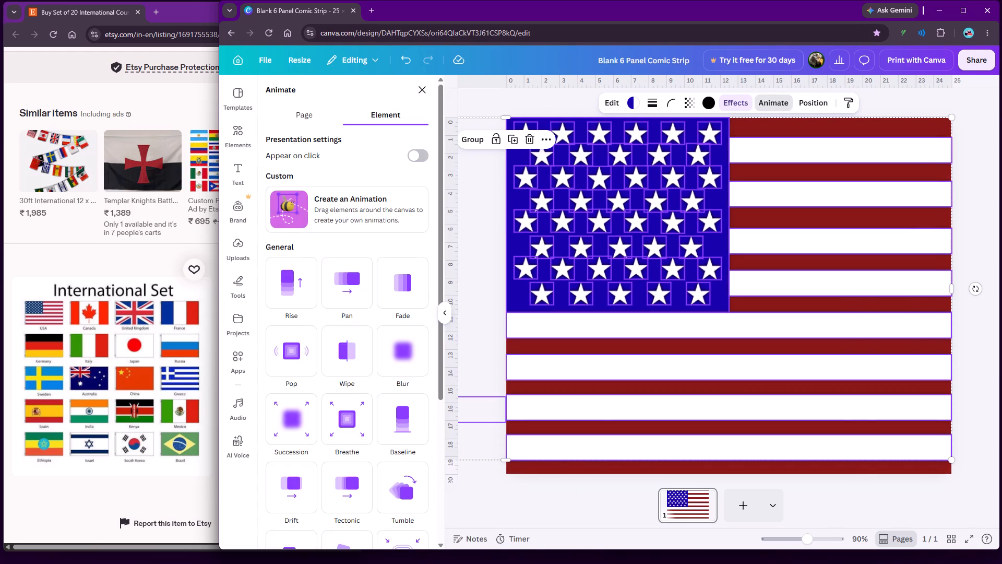
pyautogui.scroll(-2, 393, 249)
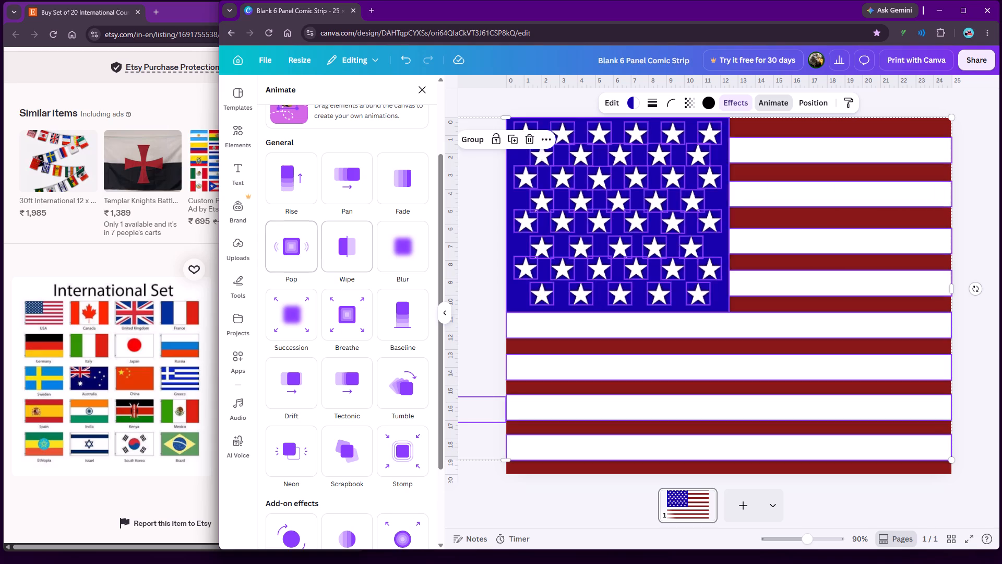
pyautogui.scroll(-1, 299, 266)
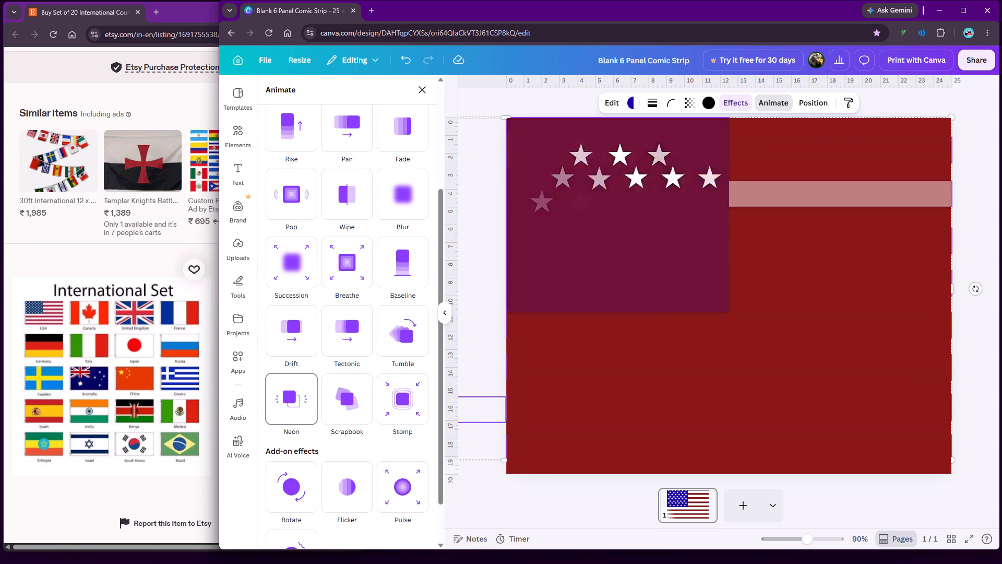
pyautogui.scroll(1, 298, 345)
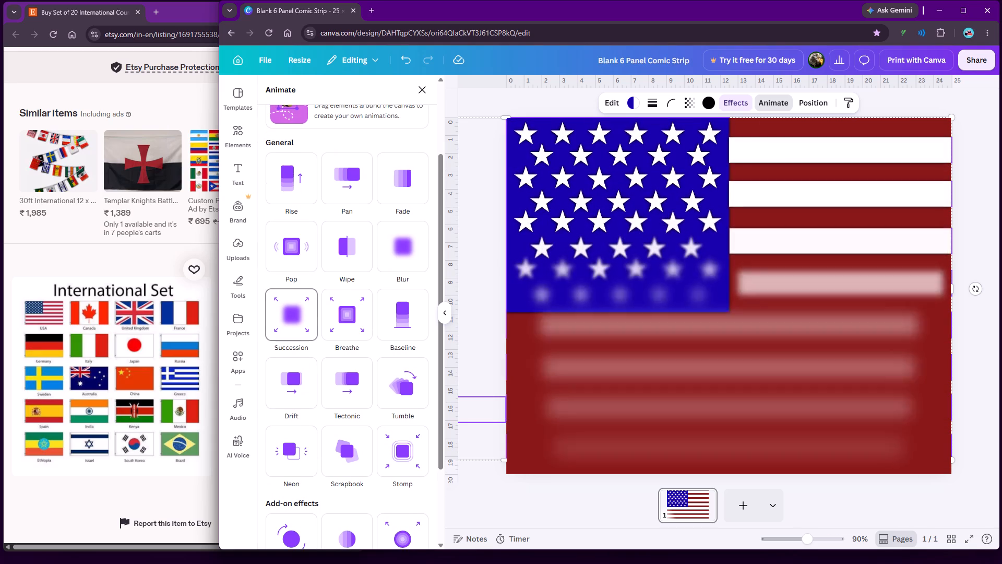
pyautogui.click(297, 312)
pyautogui.click(425, 88)
pyautogui.click(323, 239)
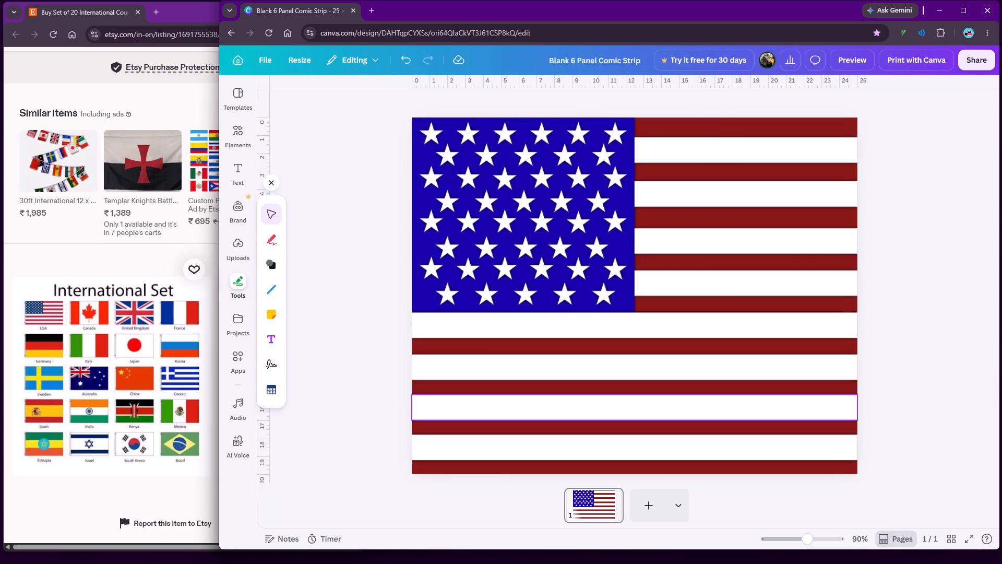
# Add a text box, enlarge its text to size 30.4, and place it at the right end of the lowest white stripe.
pyautogui.click(243, 163)
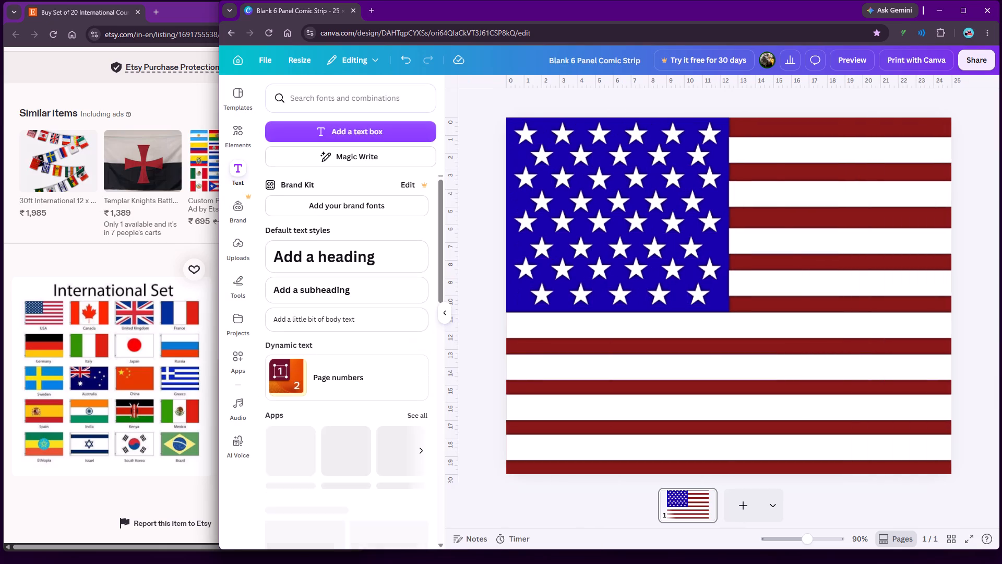
pyautogui.click(334, 124)
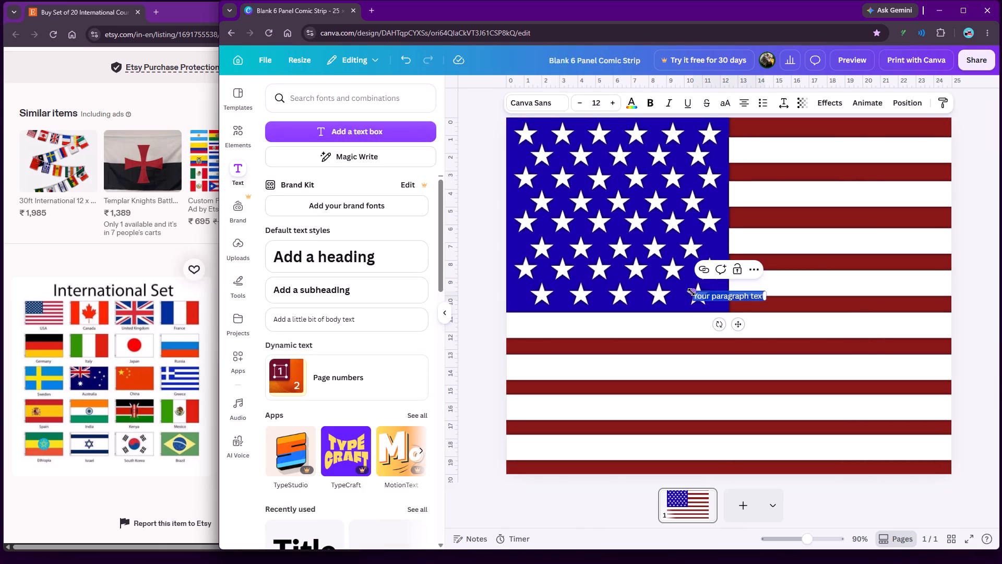
pyautogui.moveTo(691, 292); pyautogui.dragTo(586, 244)
pyautogui.moveTo(708, 297); pyautogui.dragTo(793, 368)
pyautogui.moveTo(712, 288); pyautogui.dragTo(733, 304)
pyautogui.moveTo(681, 322); pyautogui.dragTo(861, 479)
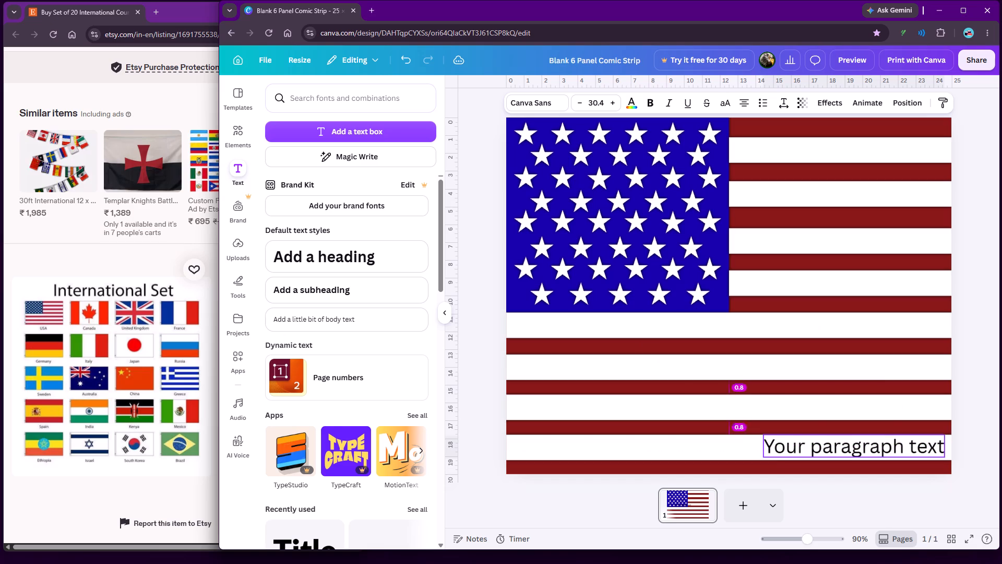
pyautogui.moveTo(861, 479); pyautogui.dragTo(861, 479)
# Replace the placeholder text in the new text box with "USA".
pyautogui.doubleClick(842, 456)
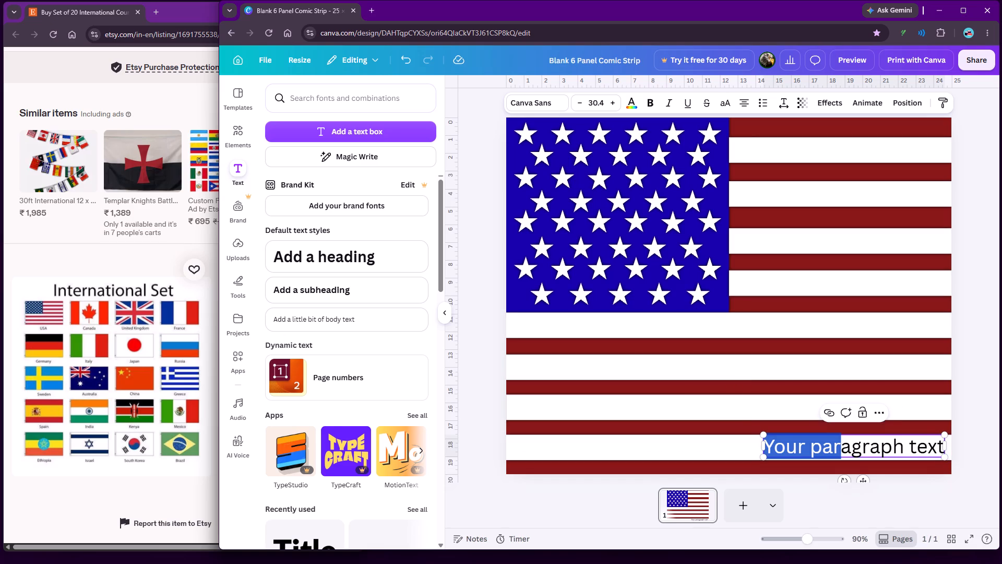
pyautogui.click(885, 446)
pyautogui.tripleClick(872, 446)
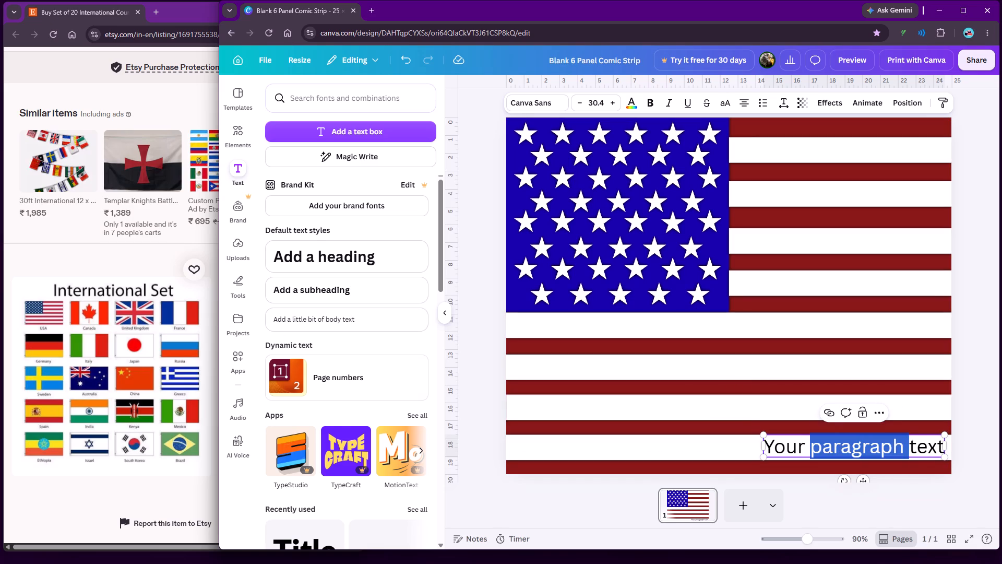
pyautogui.tripleClick(877, 446)
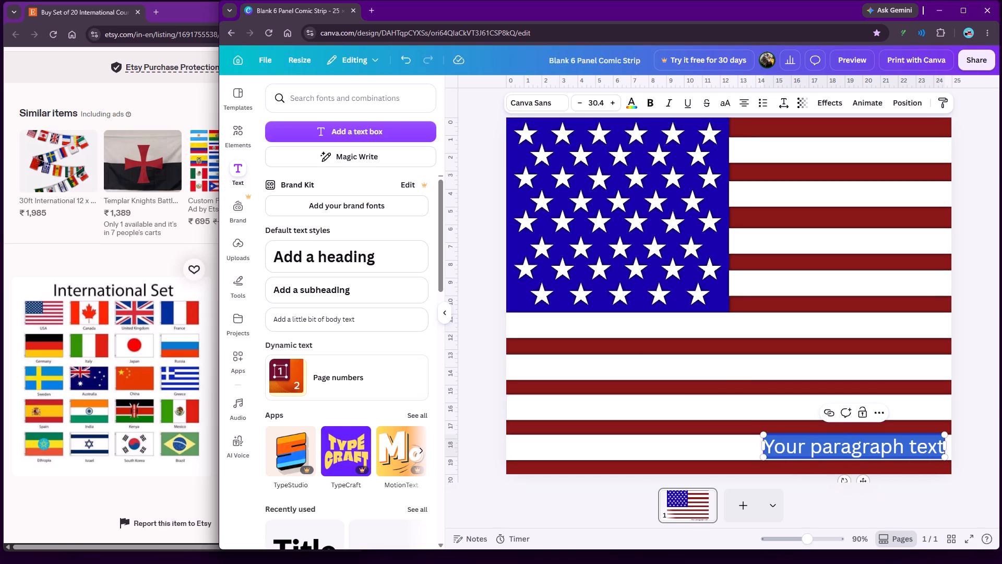
pyautogui.write('USA')
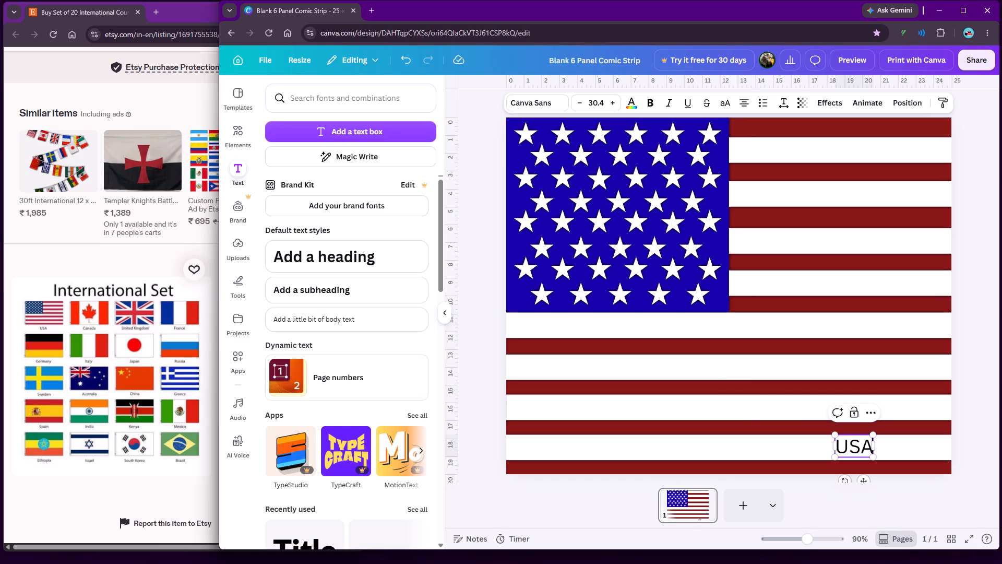
# Change the font of the "USA" label to Anton.
pyautogui.doubleClick(853, 449)
pyautogui.click(539, 95)
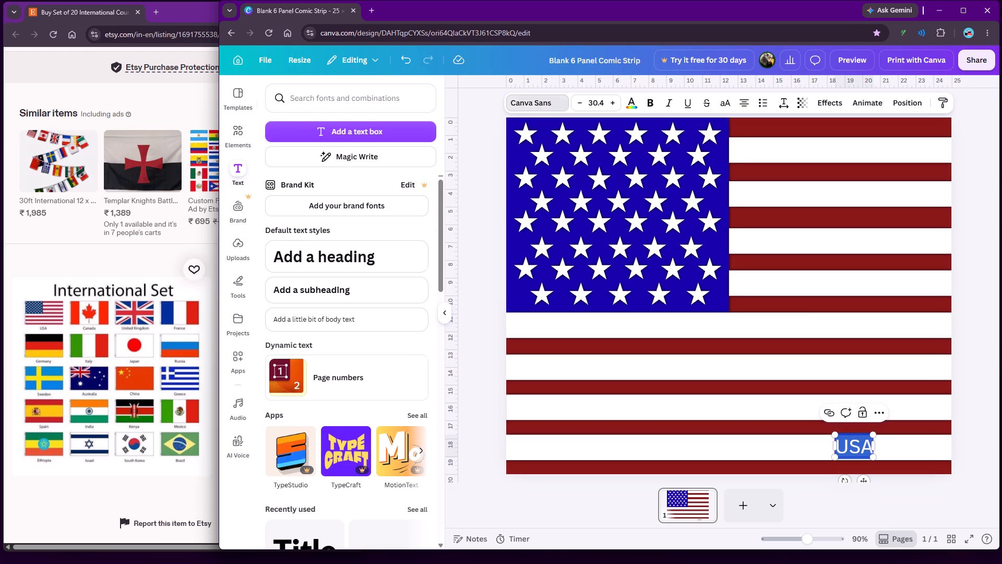
pyautogui.scroll(-1, 343, 402)
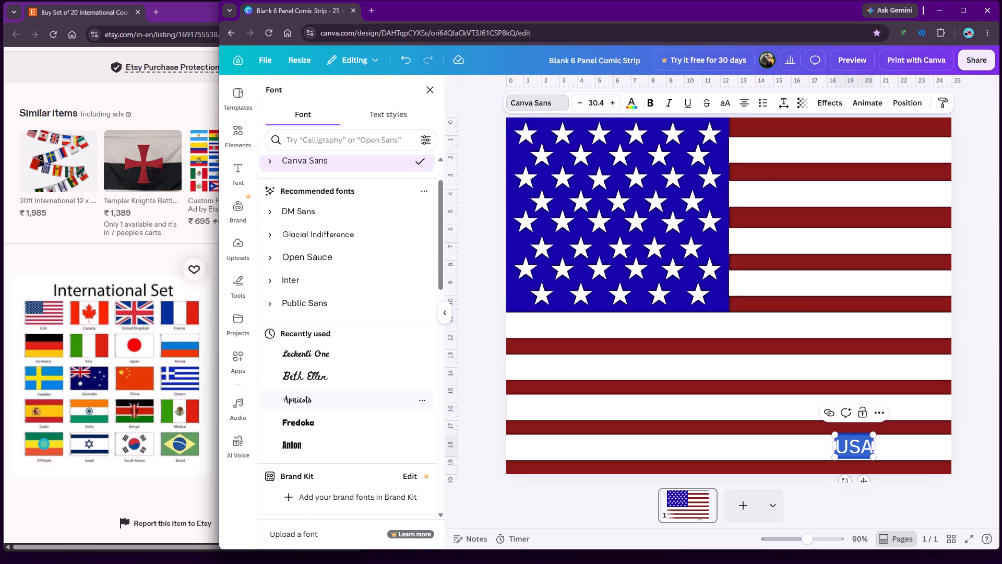
pyautogui.click(305, 444)
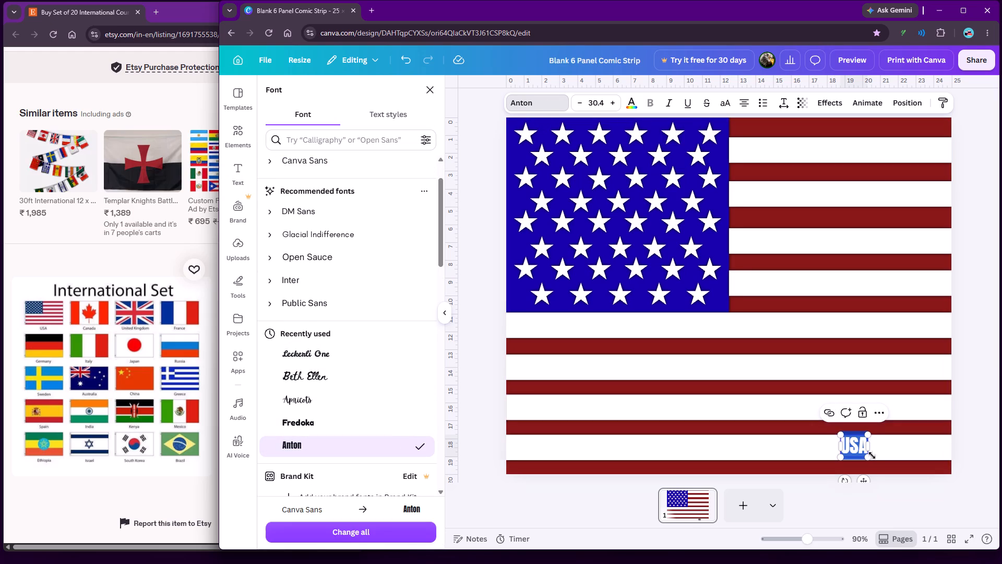
# Apply the Curve shape effect to the "USA" label with its curve at 100.
pyautogui.scroll(-5, 349, 333)
pyautogui.scroll(4, 333, 314)
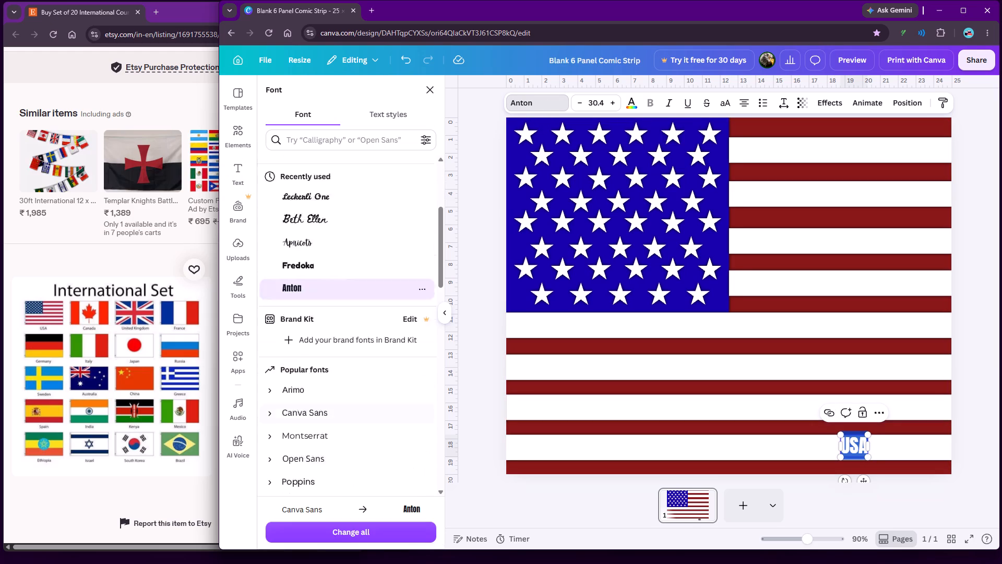
pyautogui.click(828, 102)
pyautogui.scroll(-3, 342, 300)
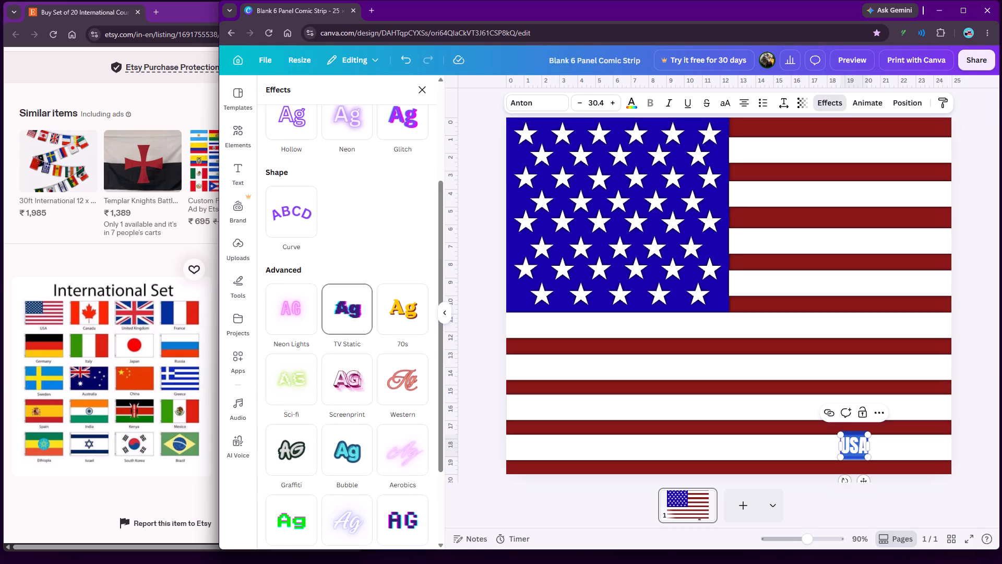
pyautogui.scroll(-4, 291, 298)
pyautogui.scroll(3, 294, 170)
pyautogui.click(296, 255)
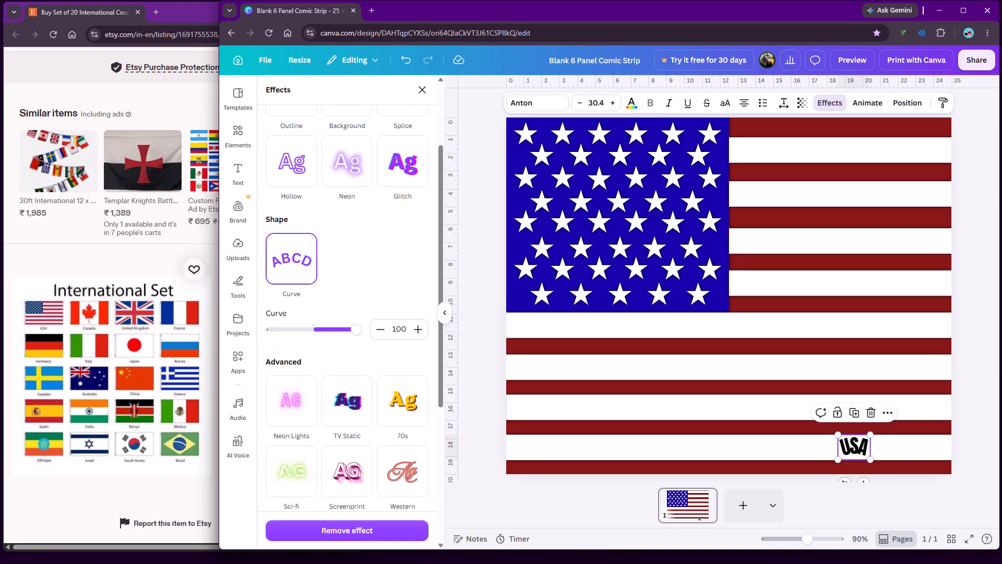
# Enlarge the curved "USA" label to size 61.3 and move it to the right end of the flag's lowest white stripe.
pyautogui.moveTo(871, 458); pyautogui.dragTo(910, 476)
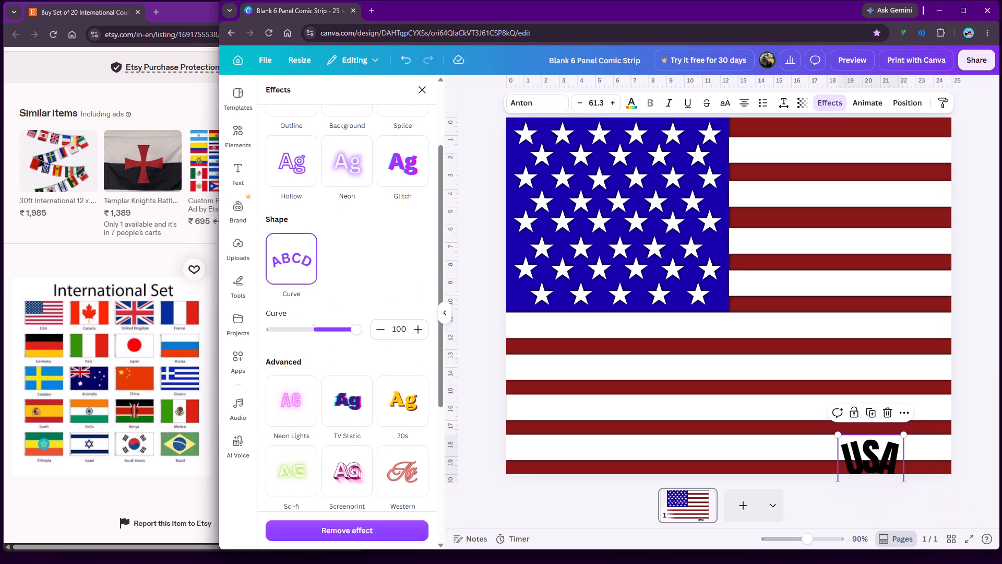
pyautogui.click(899, 501)
pyautogui.click(872, 452)
pyautogui.click(948, 454)
pyautogui.click(885, 494)
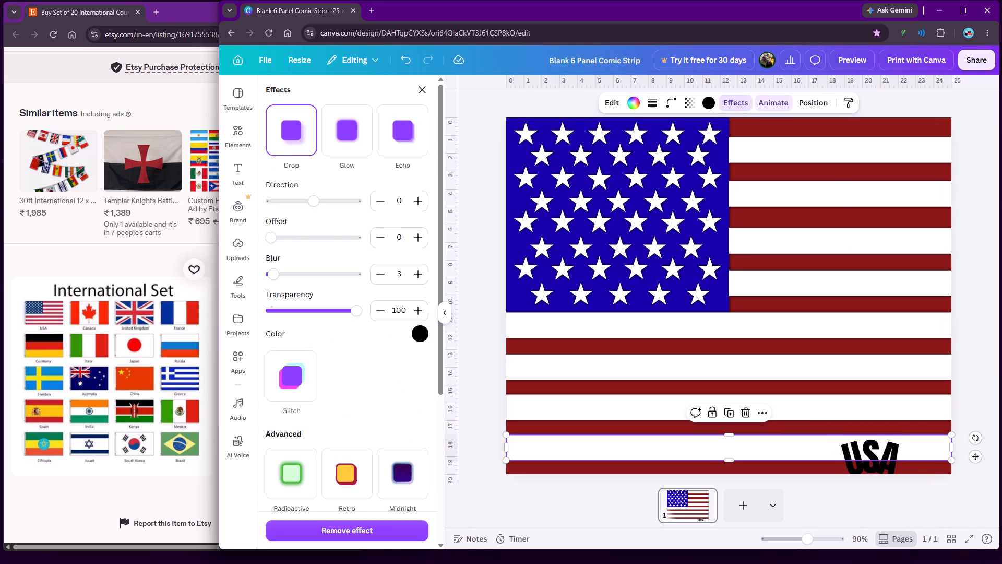
pyautogui.click(873, 453)
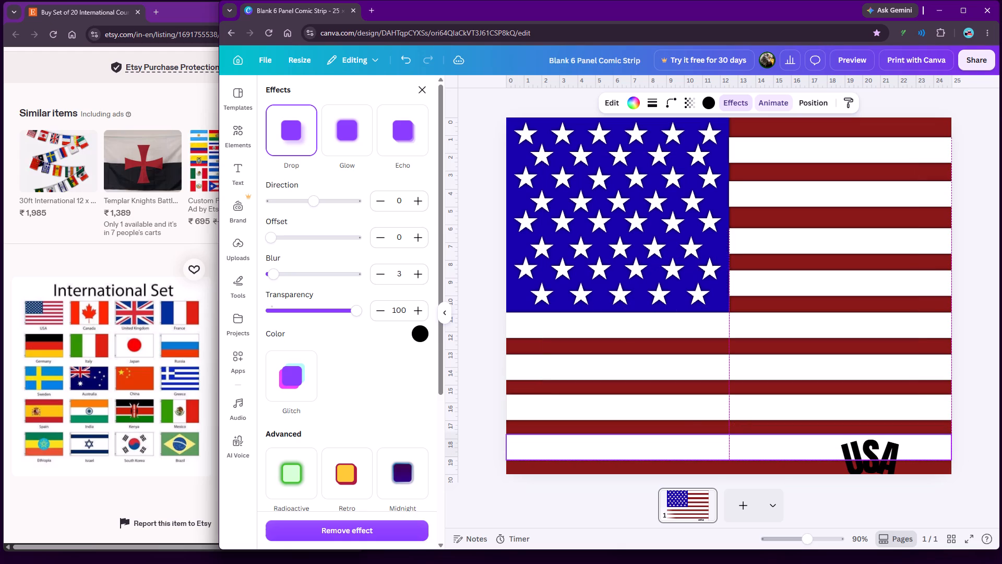
pyautogui.click(890, 487)
pyautogui.click(878, 468)
pyautogui.moveTo(876, 465); pyautogui.dragTo(880, 459)
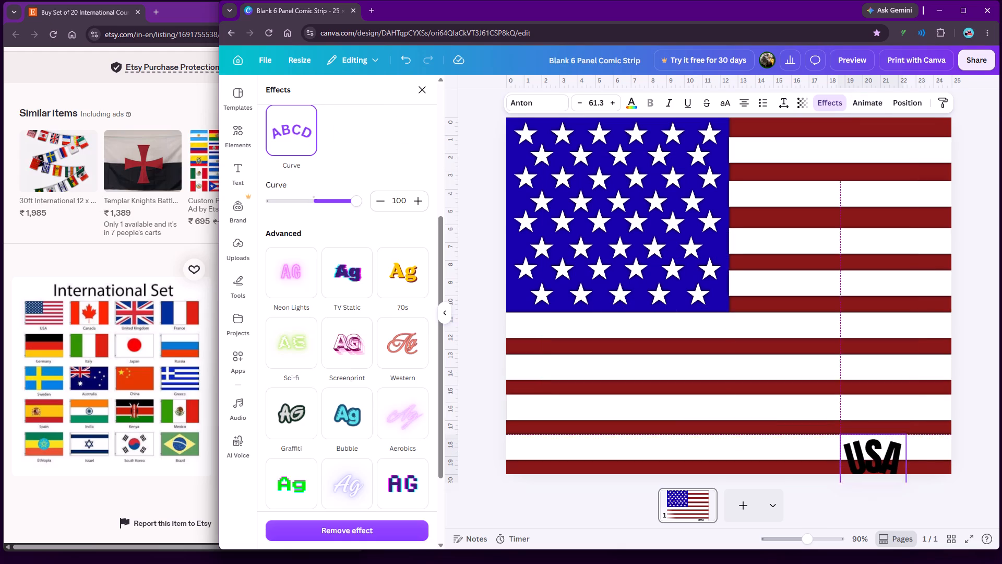
pyautogui.moveTo(880, 459); pyautogui.dragTo(916, 445)
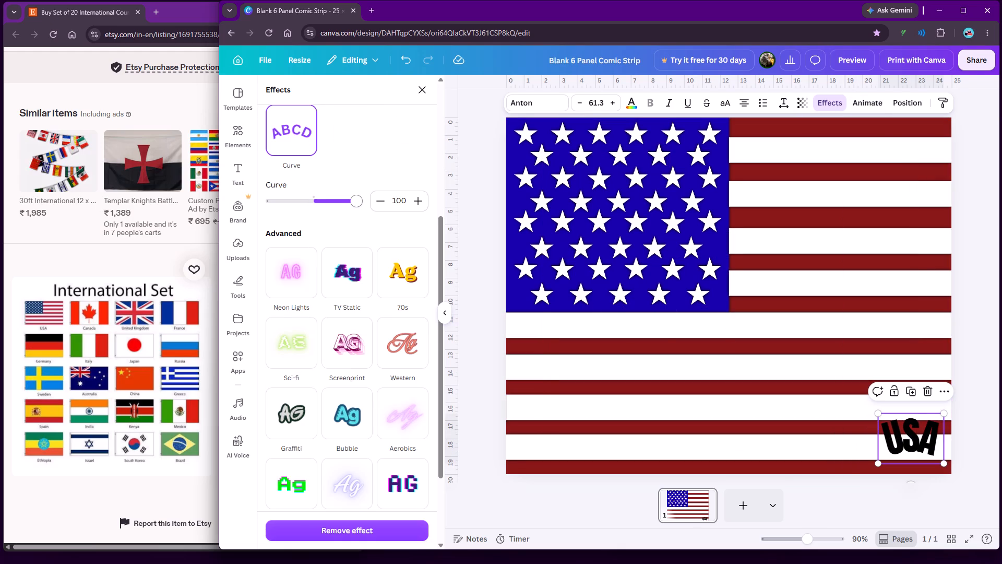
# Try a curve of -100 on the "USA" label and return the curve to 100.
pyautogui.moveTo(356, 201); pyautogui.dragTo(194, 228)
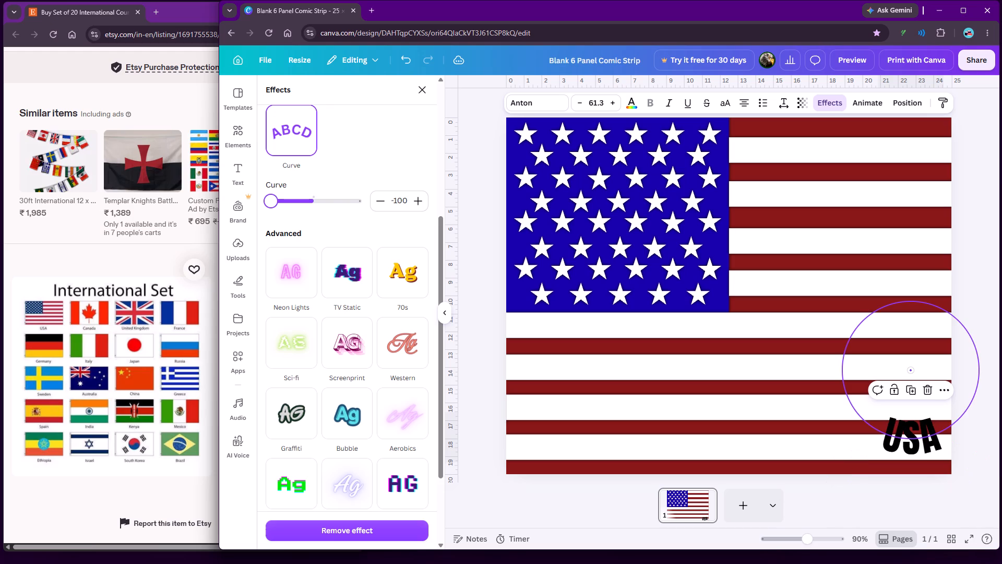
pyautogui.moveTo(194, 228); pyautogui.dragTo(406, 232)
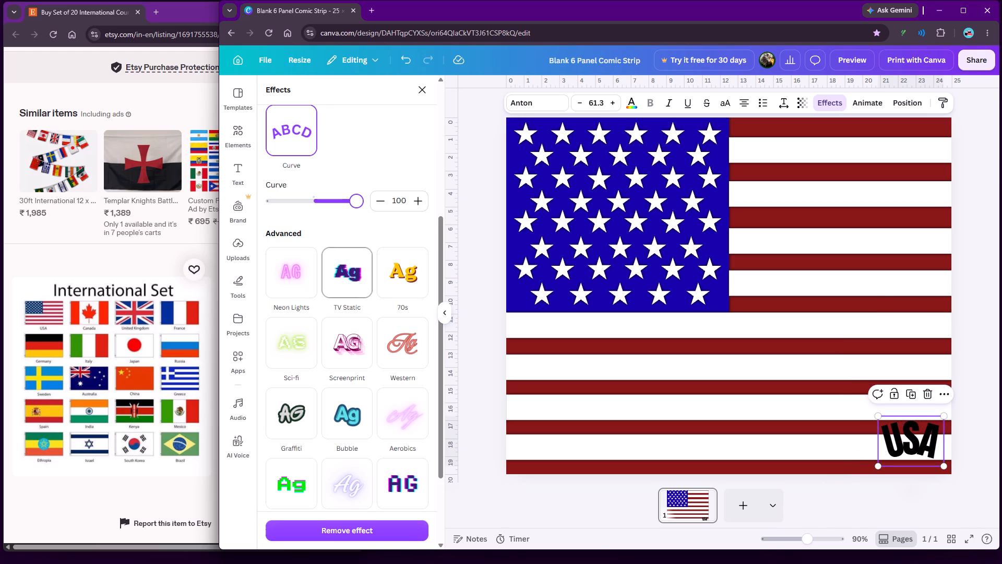
# Try the Graffiti effect on the "USA" label and replace it with the TV Static effect.
pyautogui.scroll(-2, 309, 328)
pyautogui.click(289, 310)
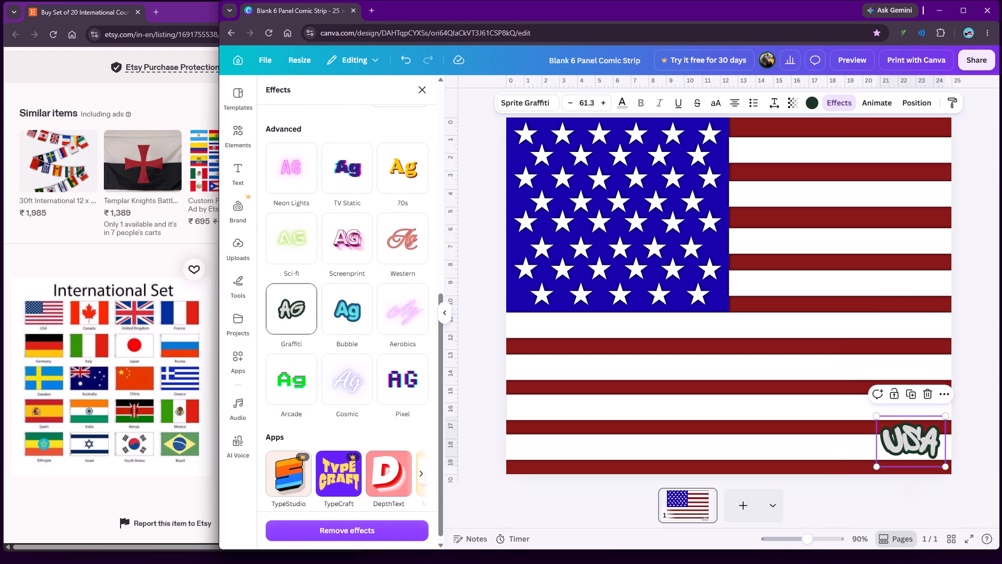
pyautogui.click(349, 177)
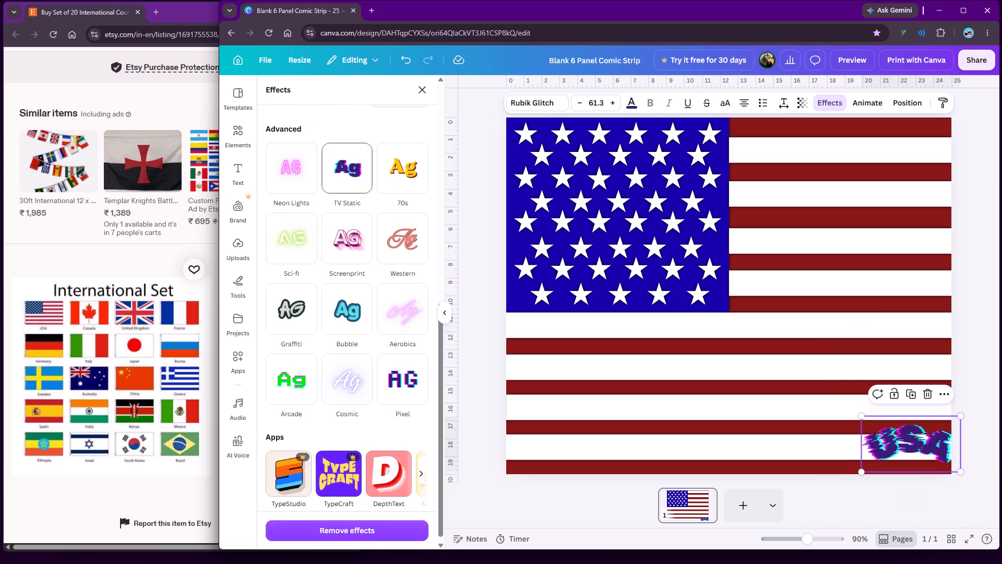
# Shift the "USA" label so it fits inside the flag's lower-right corner, and deselect it.
pyautogui.click(903, 497)
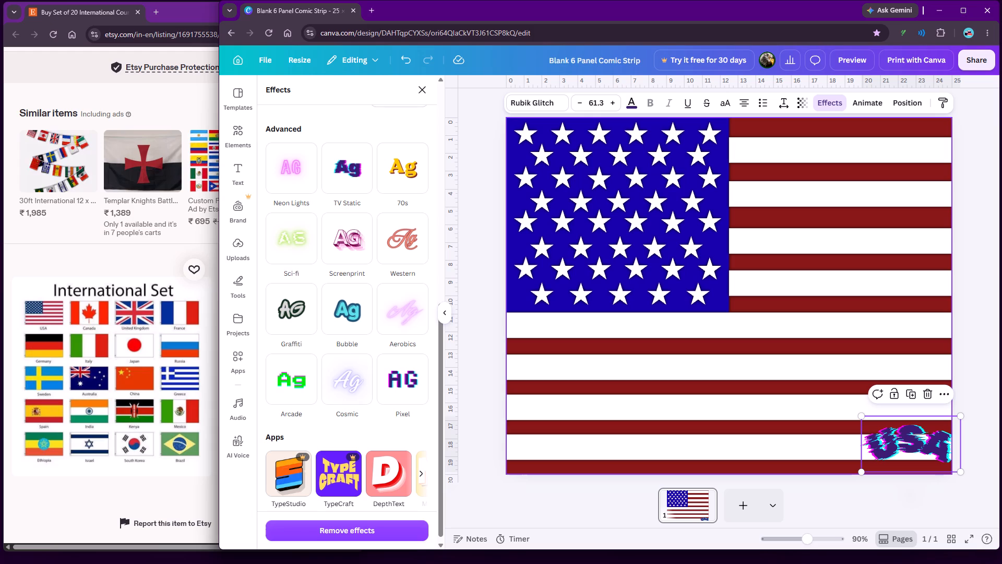
pyautogui.moveTo(894, 436); pyautogui.dragTo(886, 437)
pyautogui.click(1001, 427)
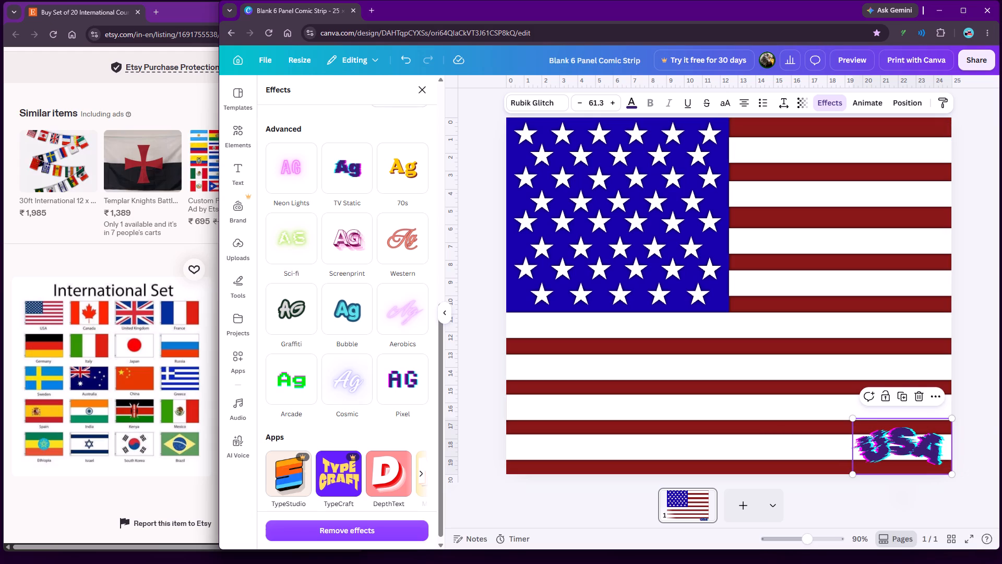
pyautogui.click(1000, 424)
pyautogui.click(950, 329)
pyautogui.click(442, 319)
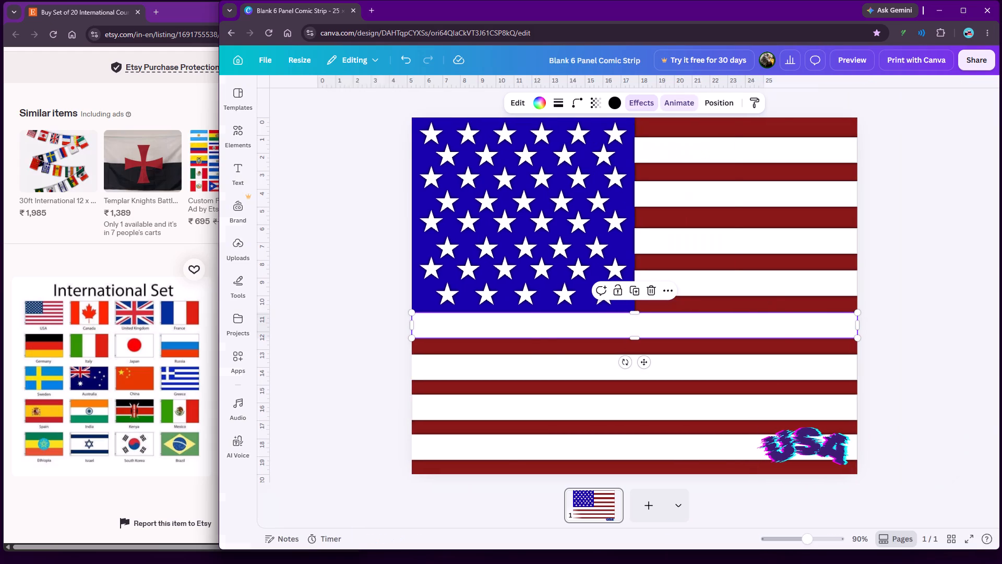
pyautogui.click(381, 313)
# Apply the Skate text animation to the "USA" label on both enter and exit.
pyautogui.click(780, 452)
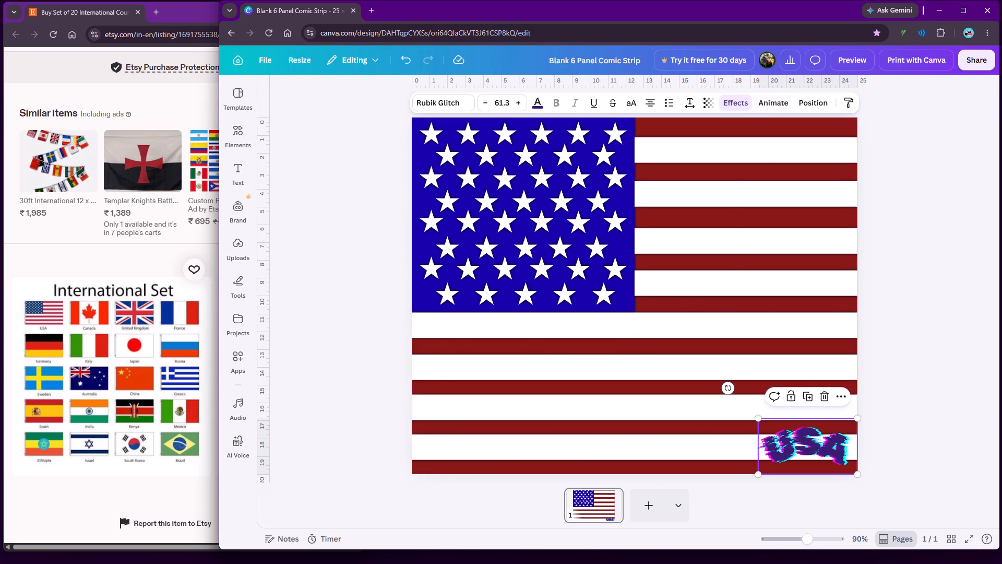
pyautogui.click(763, 107)
pyautogui.scroll(-4, 362, 298)
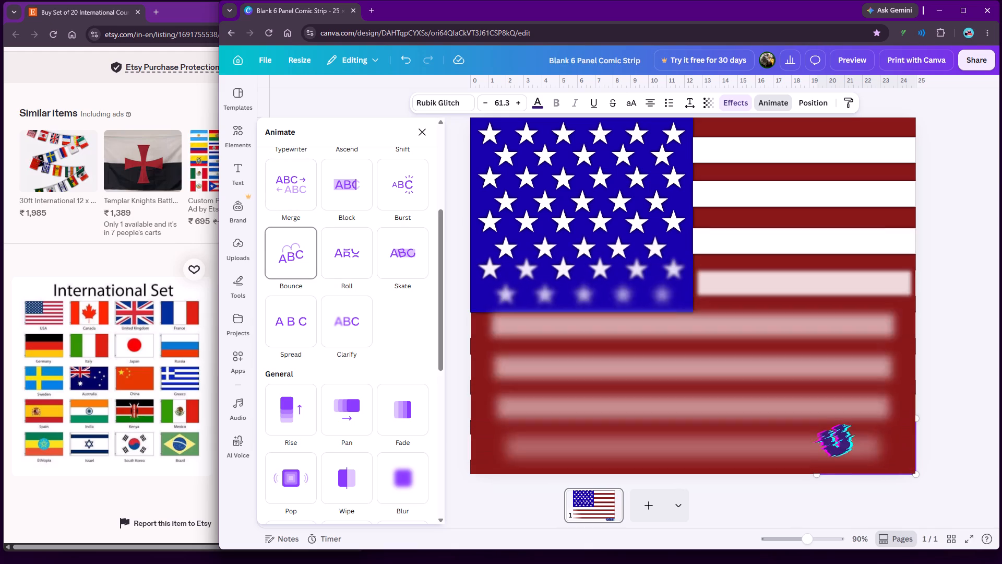
pyautogui.scroll(2, 338, 250)
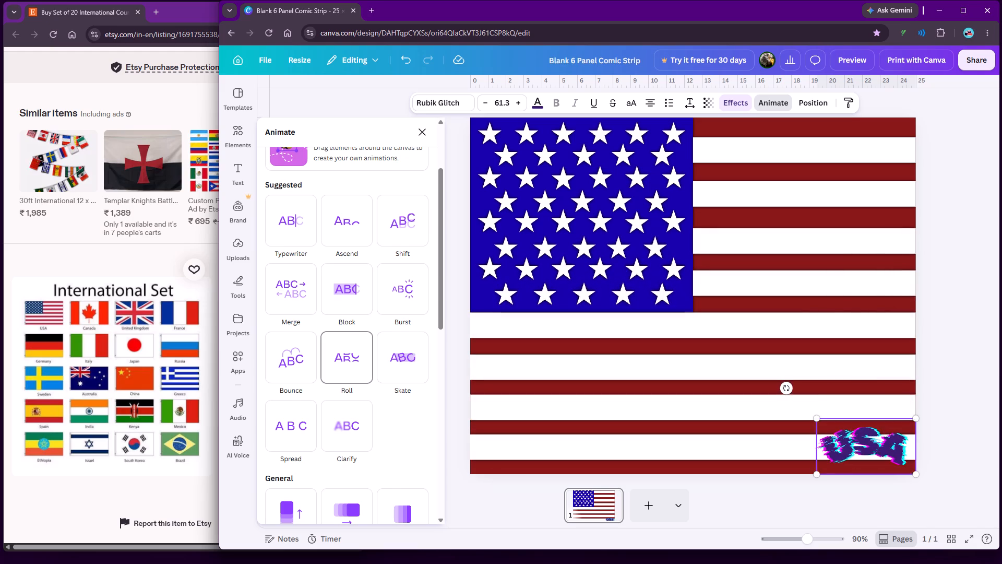
pyautogui.click(396, 358)
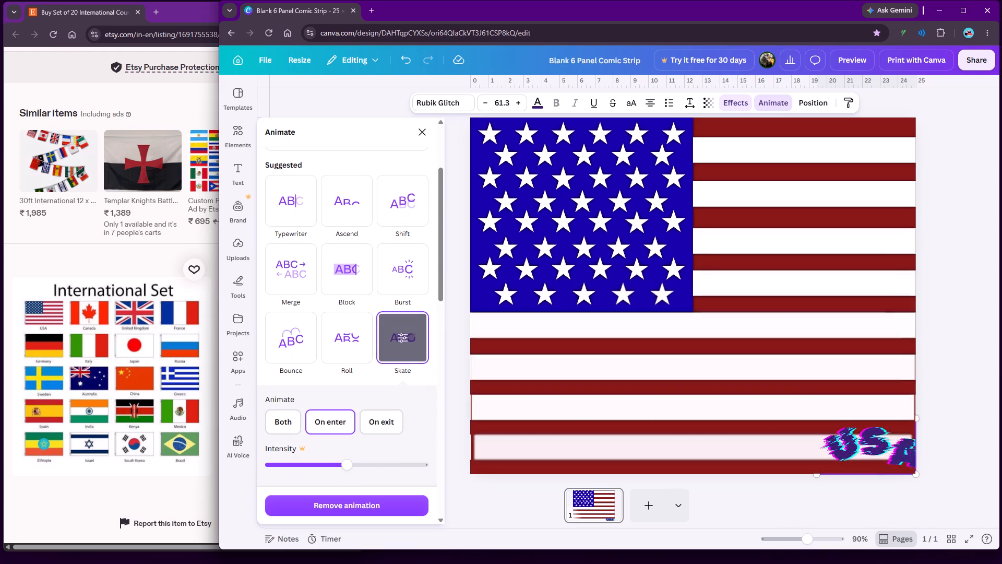
pyautogui.scroll(-4, 361, 354)
pyautogui.click(267, 217)
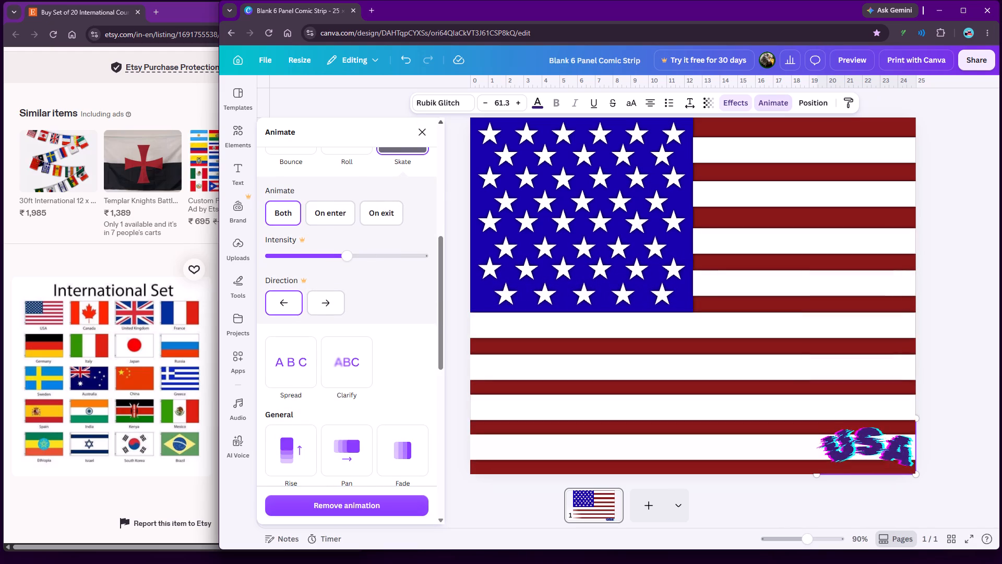
pyautogui.click(421, 129)
# Preview the animated flag design and close the preview.
pyautogui.click(350, 168)
pyautogui.click(872, 64)
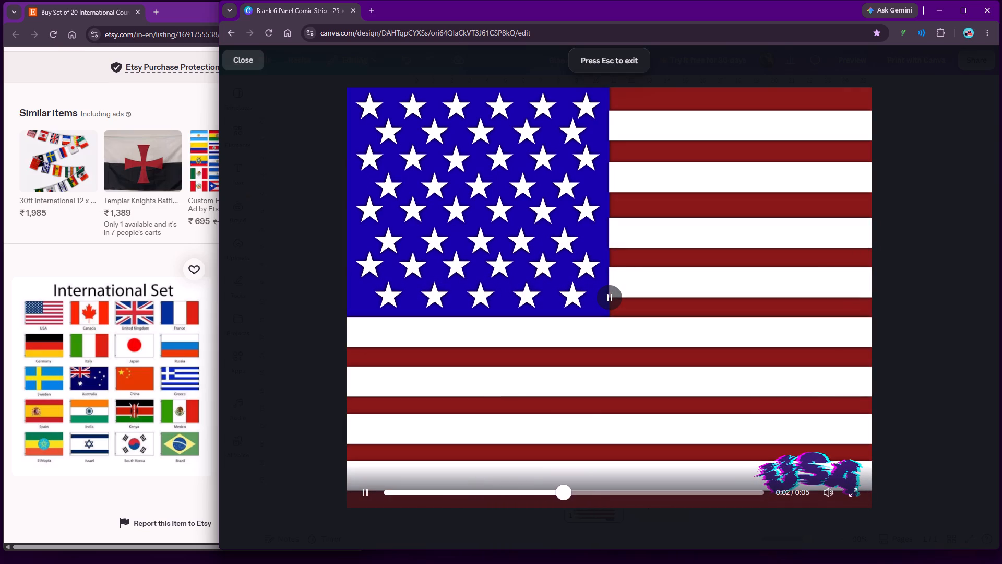
pyautogui.click(247, 62)
# Add a blank second page and place a blue square shape on it.
pyautogui.click(650, 511)
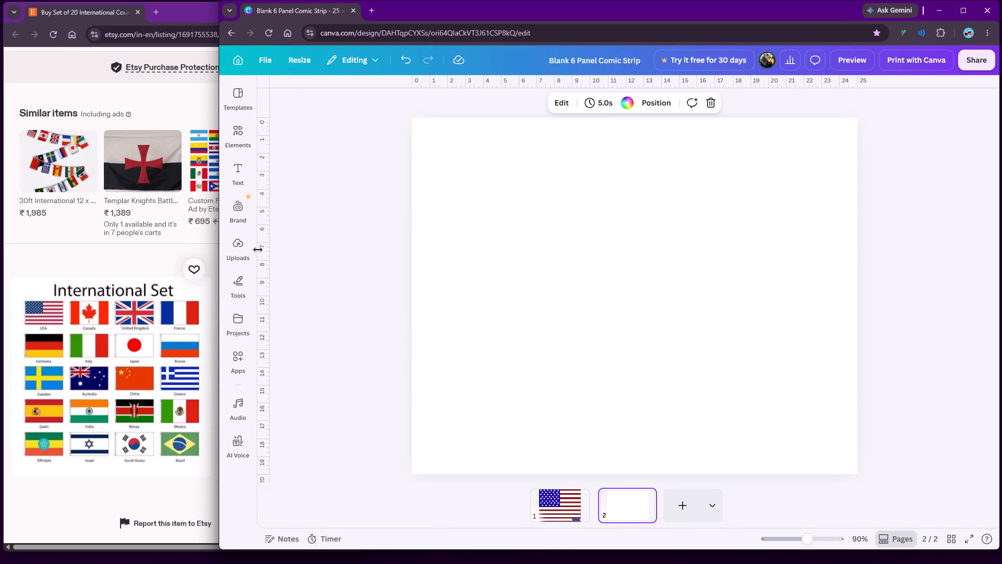
pyautogui.click(242, 277)
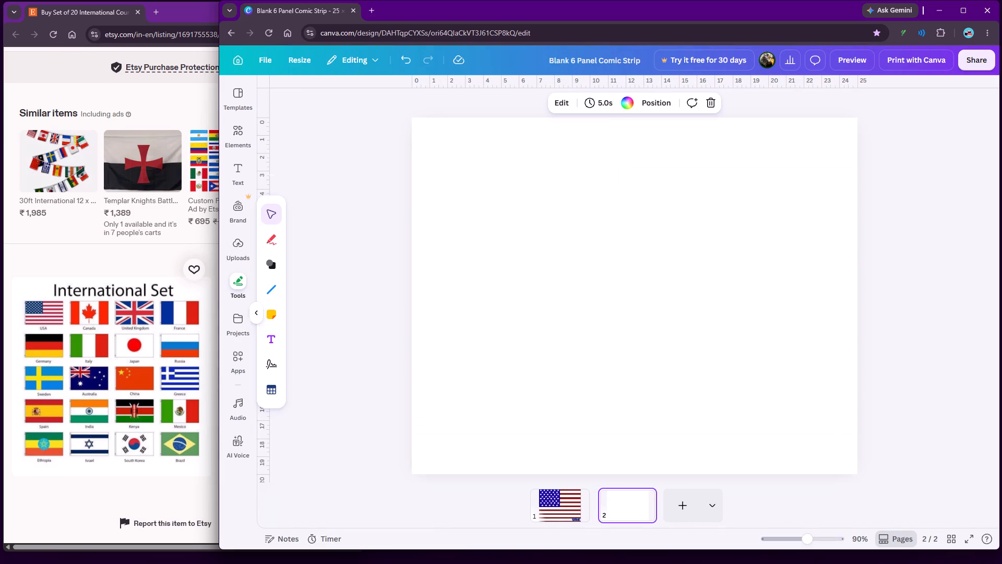
pyautogui.click(268, 269)
pyautogui.click(300, 201)
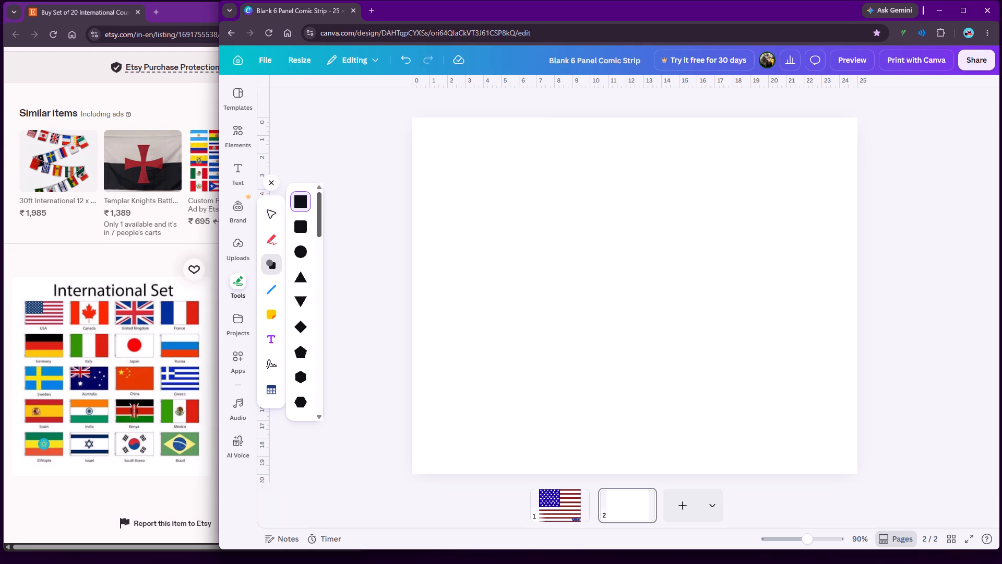
pyautogui.click(502, 214)
pyautogui.click(475, 263)
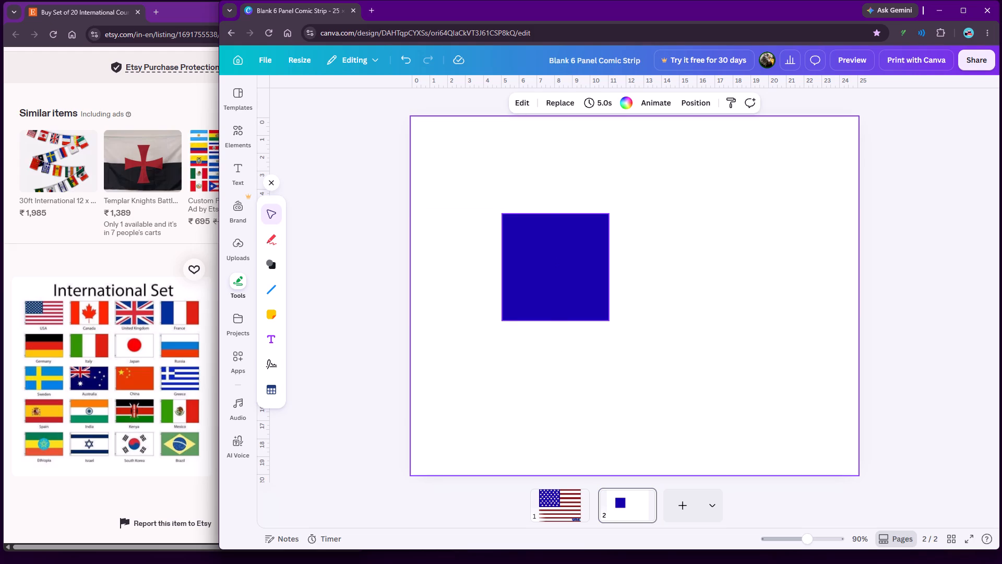
# Align the blue square to the page's top-left corner and stretch it into a full-height band about 9 wide by 20 high.
pyautogui.moveTo(562, 279); pyautogui.dragTo(473, 185)
pyautogui.moveTo(464, 225); pyautogui.dragTo(478, 323)
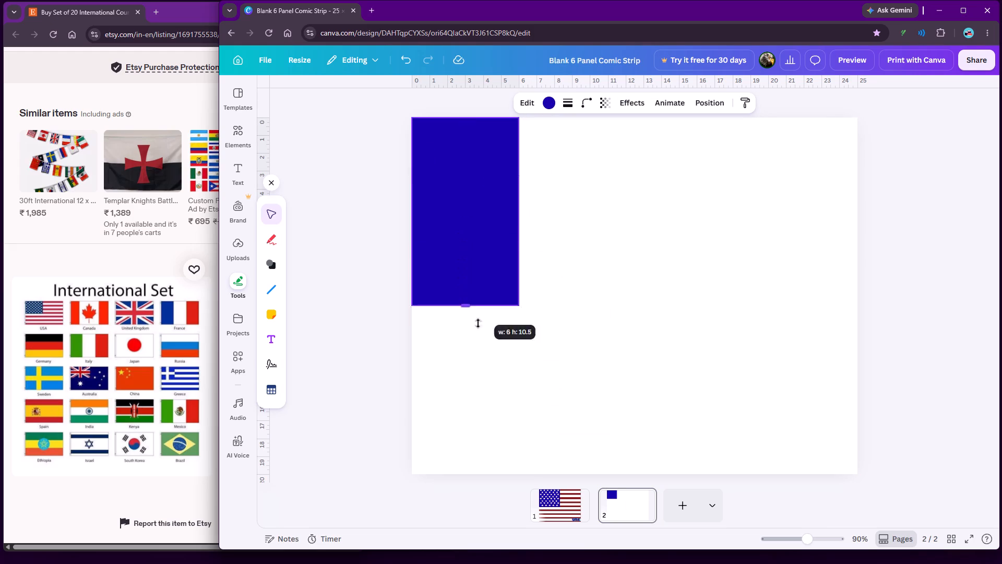
pyautogui.moveTo(478, 323); pyautogui.dragTo(467, 473)
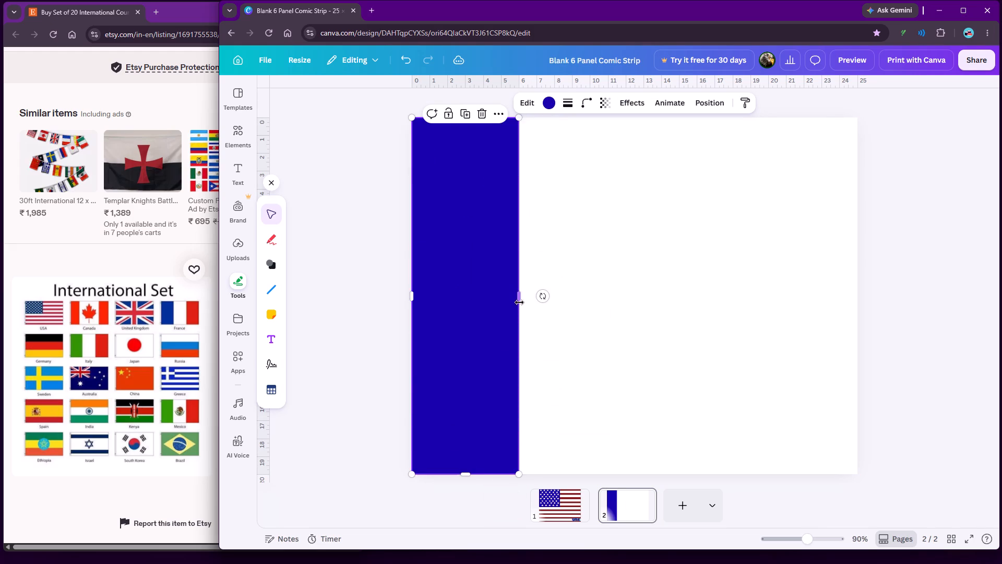
pyautogui.moveTo(519, 297); pyautogui.dragTo(571, 296)
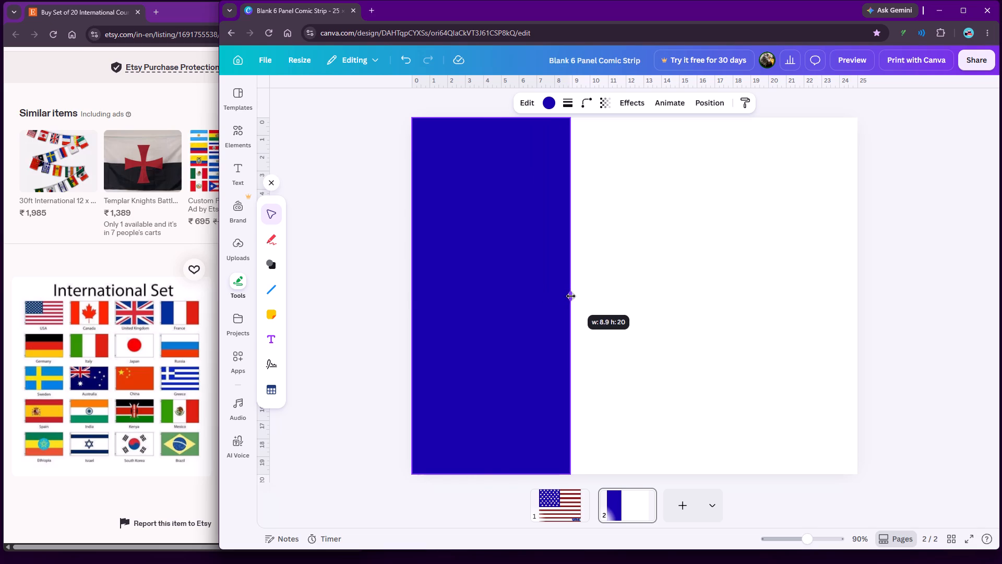
pyautogui.moveTo(571, 296); pyautogui.dragTo(572, 296)
# Duplicate the blue vertical band and place the copy flush against the page's right edge.
pyautogui.rightClick(535, 291)
pyautogui.click(588, 338)
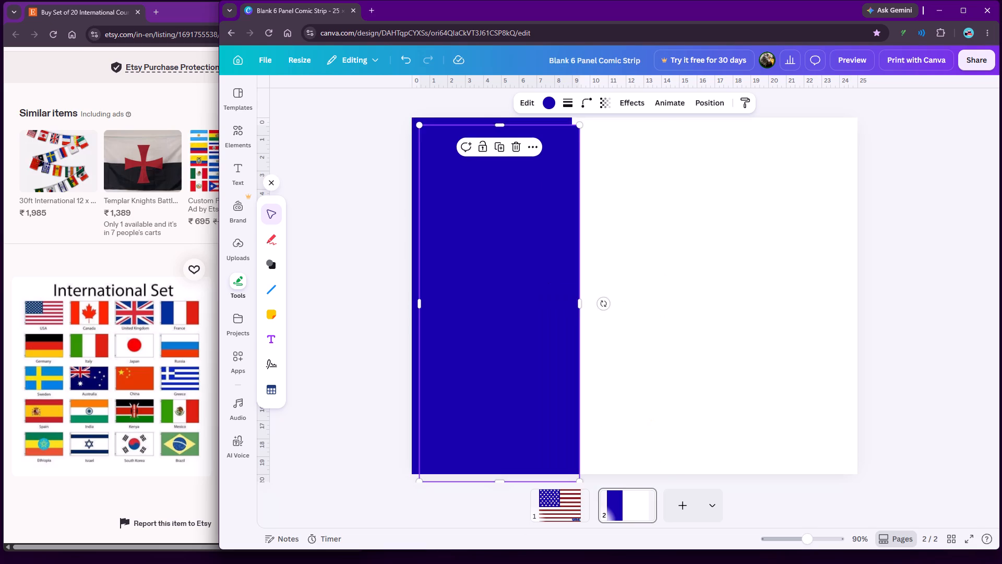
pyautogui.moveTo(524, 302); pyautogui.dragTo(801, 293)
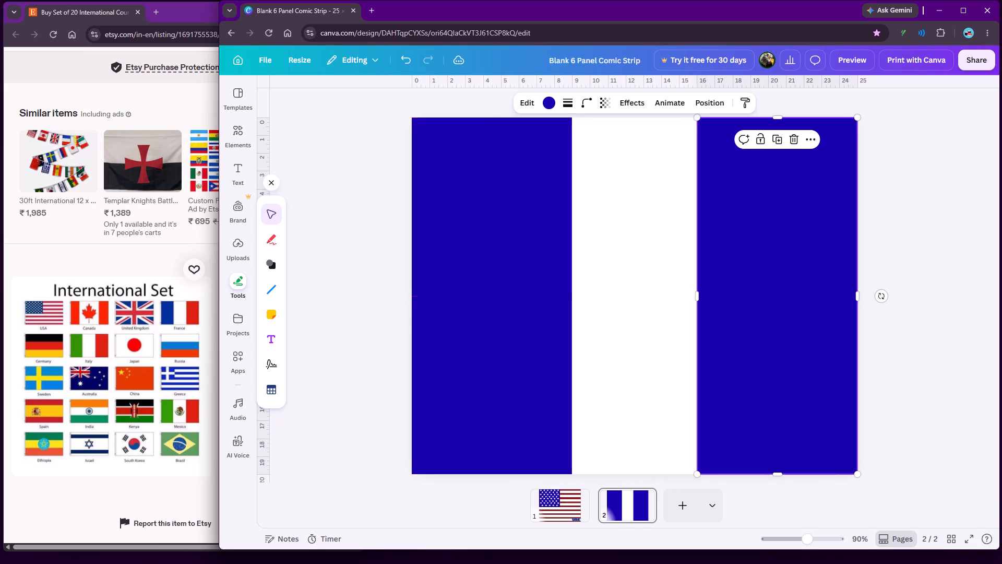
# Narrow both blue bands to about 8 wide from their inner edges, keeping them against the page sides.
pyautogui.click(526, 299)
pyautogui.moveTo(570, 296); pyautogui.dragTo(551, 296)
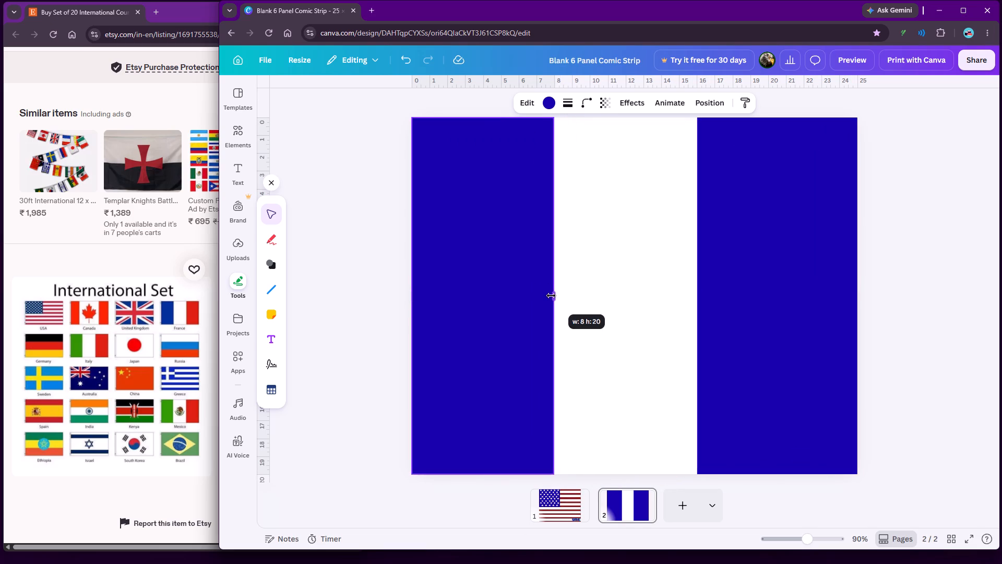
pyautogui.moveTo(551, 296); pyautogui.dragTo(552, 295)
pyautogui.click(756, 297)
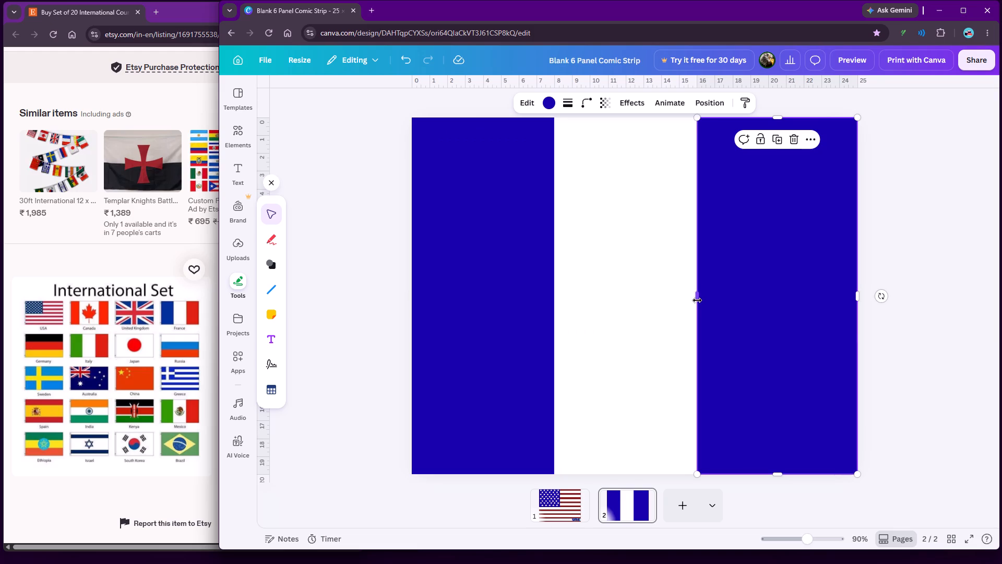
pyautogui.moveTo(697, 300); pyautogui.dragTo(714, 300)
pyautogui.click(872, 293)
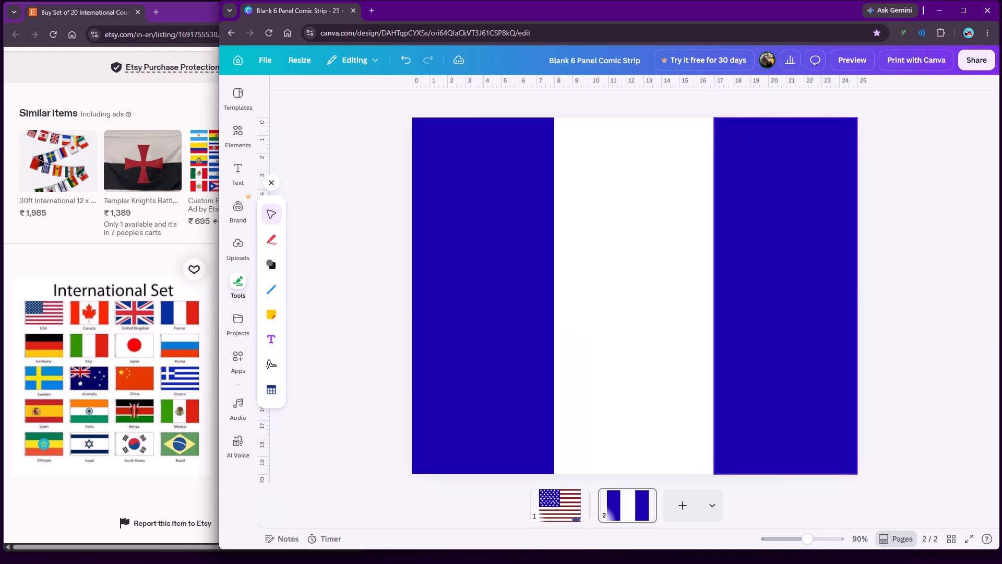
# Search the elements library for "canada" and place the red maple leaf graphic in the white centre of page 2.
pyautogui.scroll(2, 297, 190)
pyautogui.click(245, 136)
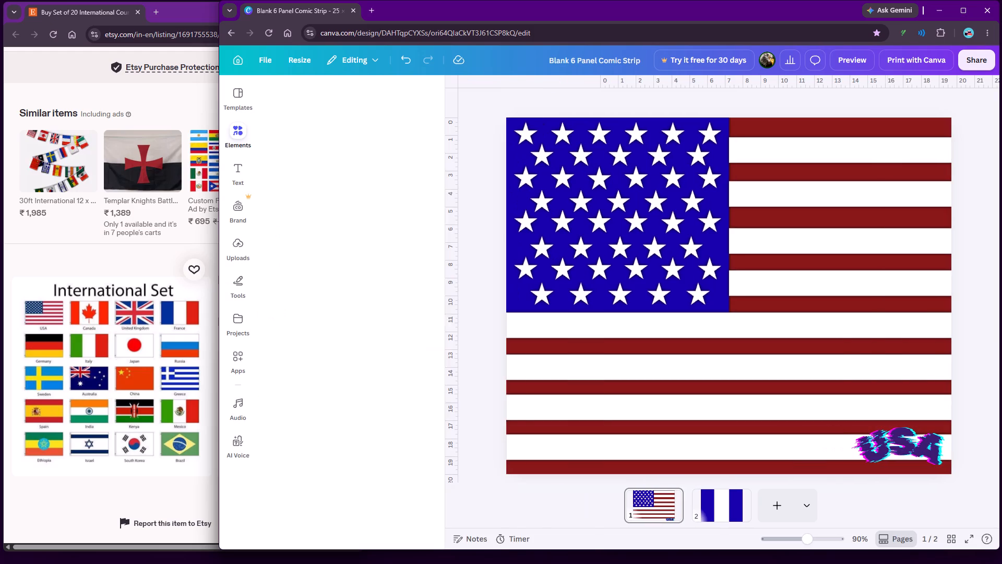
pyautogui.click(731, 510)
pyautogui.scroll(-2, 369, 262)
pyautogui.click(307, 100)
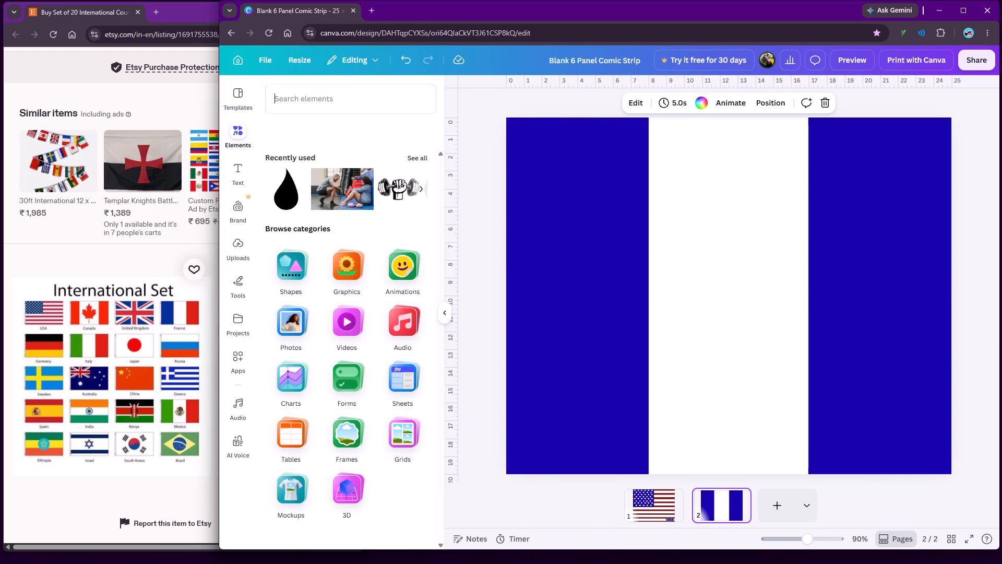
pyautogui.write('canada')
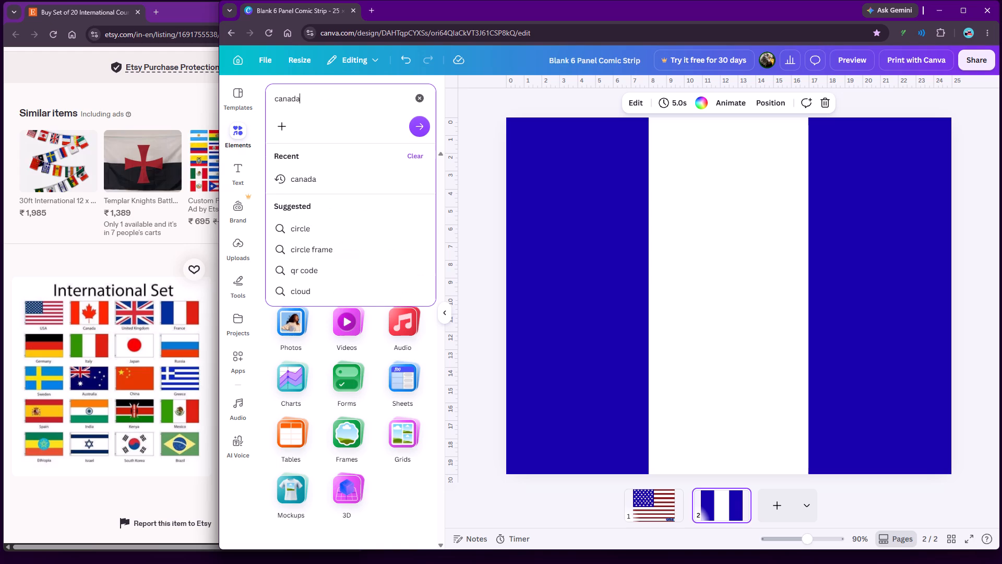
pyautogui.press('Return')
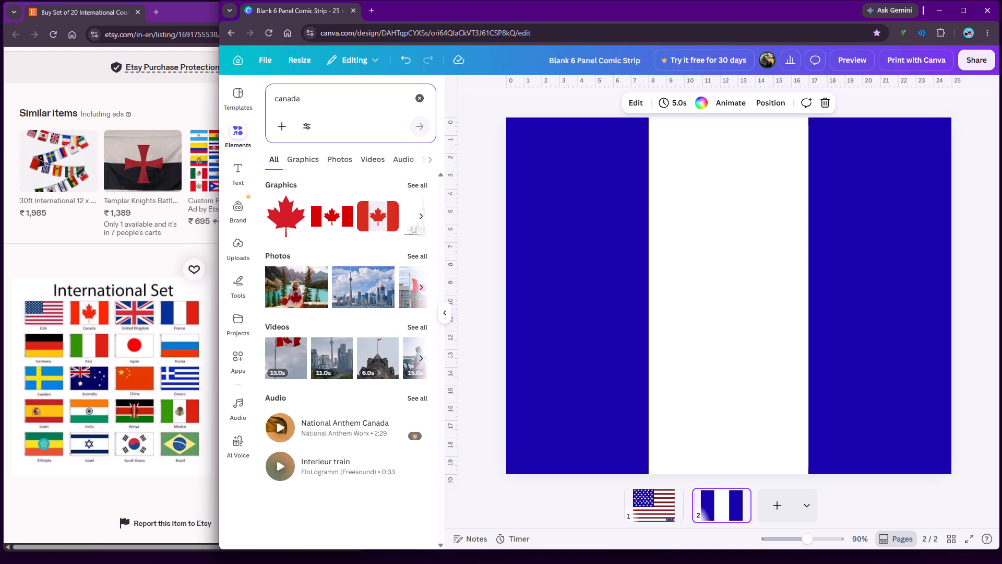
pyautogui.click(290, 209)
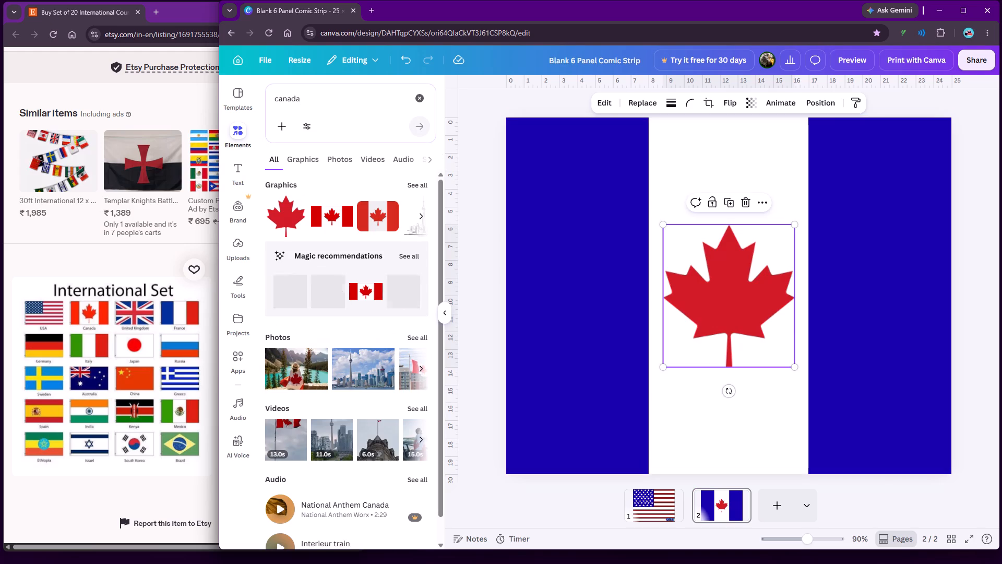
# Recolour both blue vertical bands on page 2 with the maple leaf's red from the design's colours.
pyautogui.click(850, 319)
pyautogui.click(593, 262)
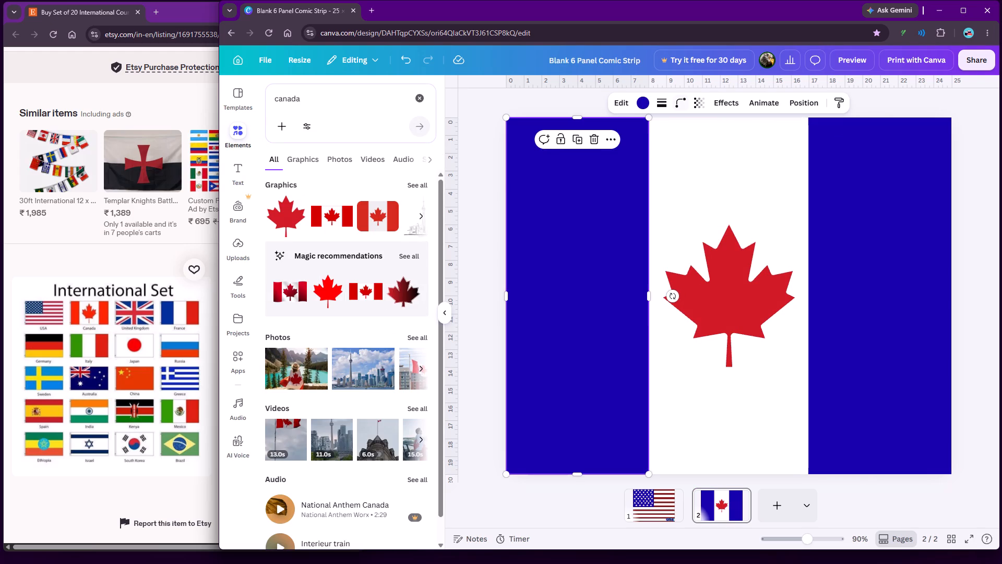
pyautogui.click(643, 101)
pyautogui.click(300, 210)
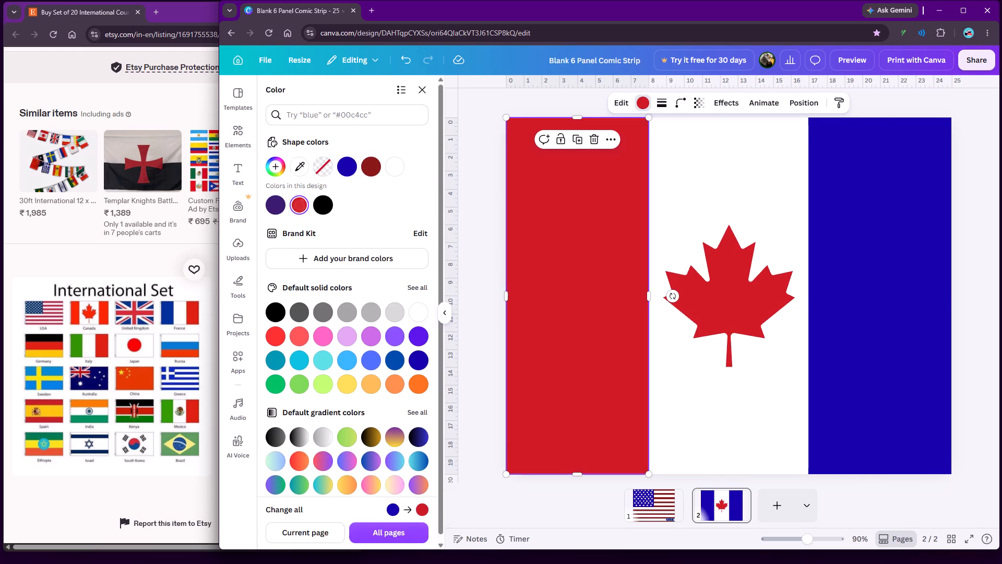
pyautogui.click(868, 249)
pyautogui.click(300, 210)
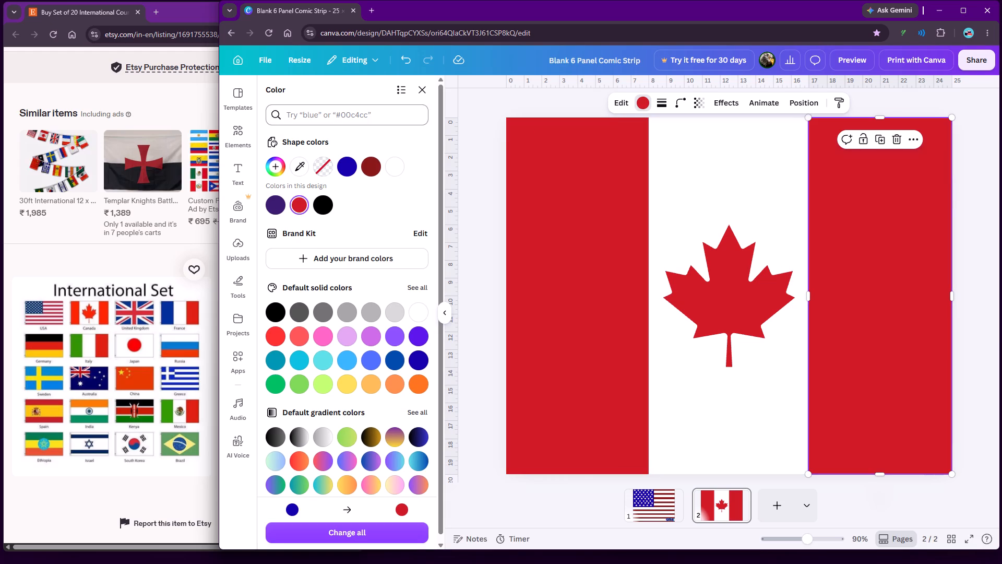
pyautogui.click(417, 94)
pyautogui.click(451, 211)
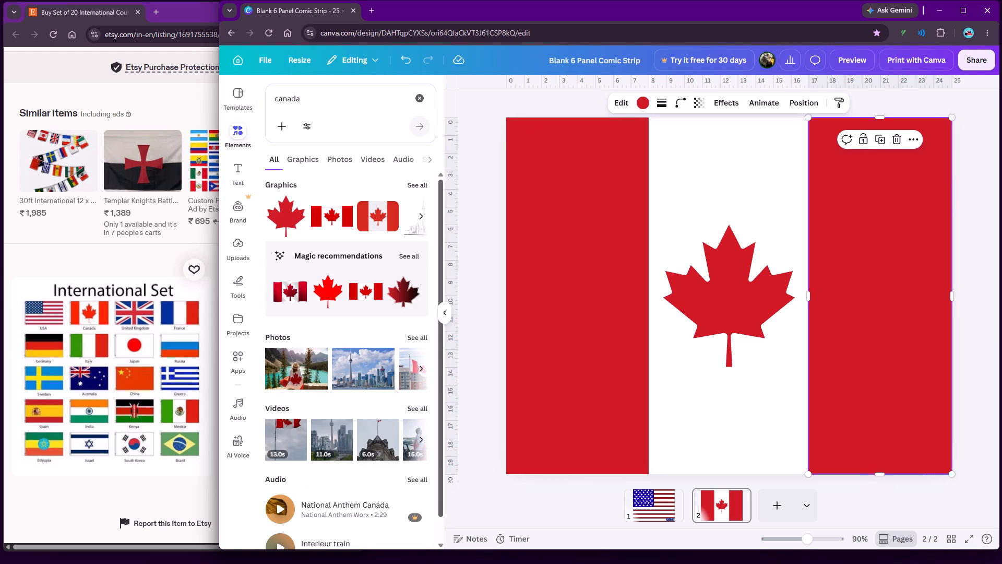
pyautogui.click(446, 307)
pyautogui.click(326, 311)
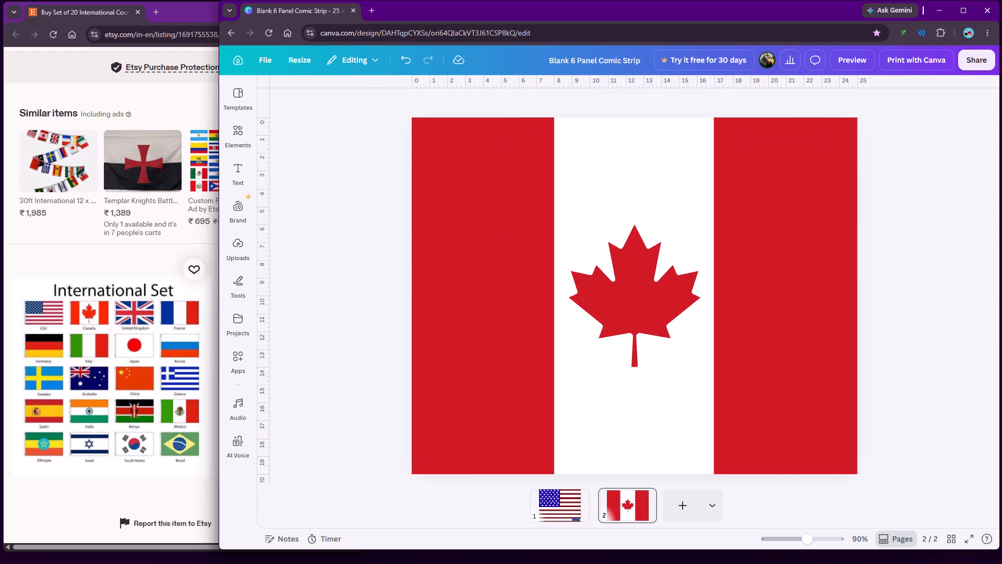
# Apply a Drop shadow effect to both red bands with direction 0, offset 0, blur 30 and transparency 100.
pyautogui.click(652, 310)
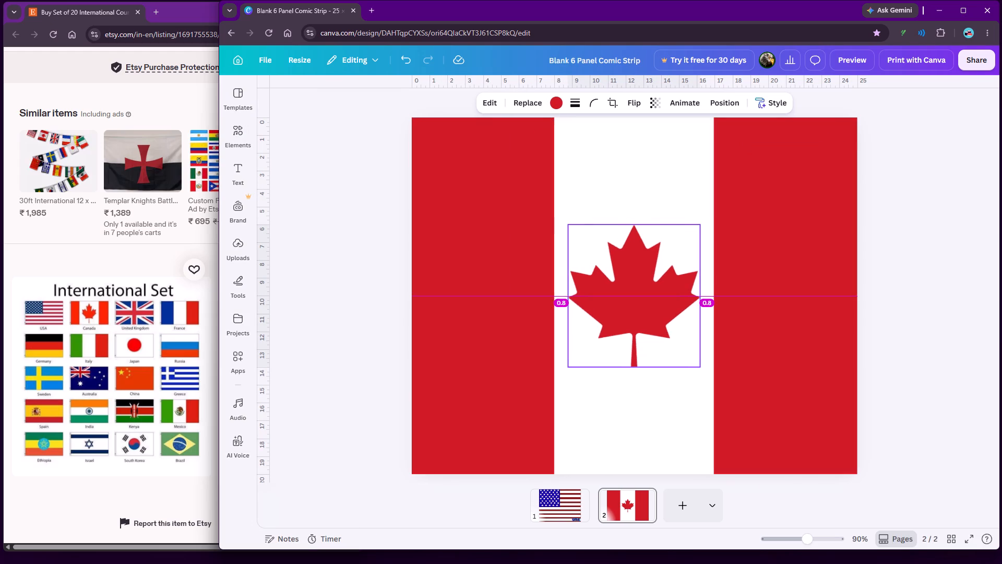
pyautogui.click(294, 190)
pyautogui.moveTo(345, 152); pyautogui.dragTo(809, 186)
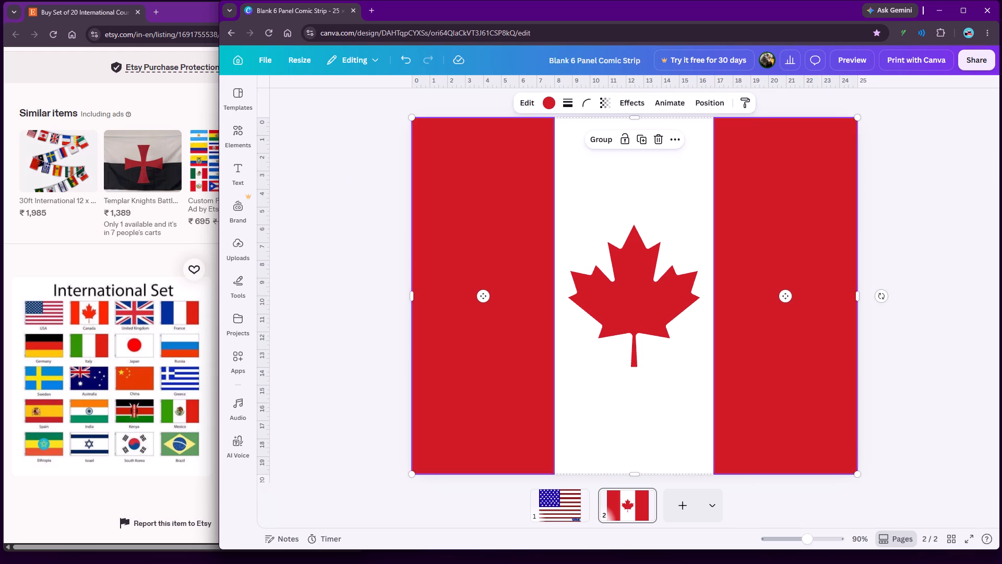
pyautogui.click(629, 104)
pyautogui.click(297, 143)
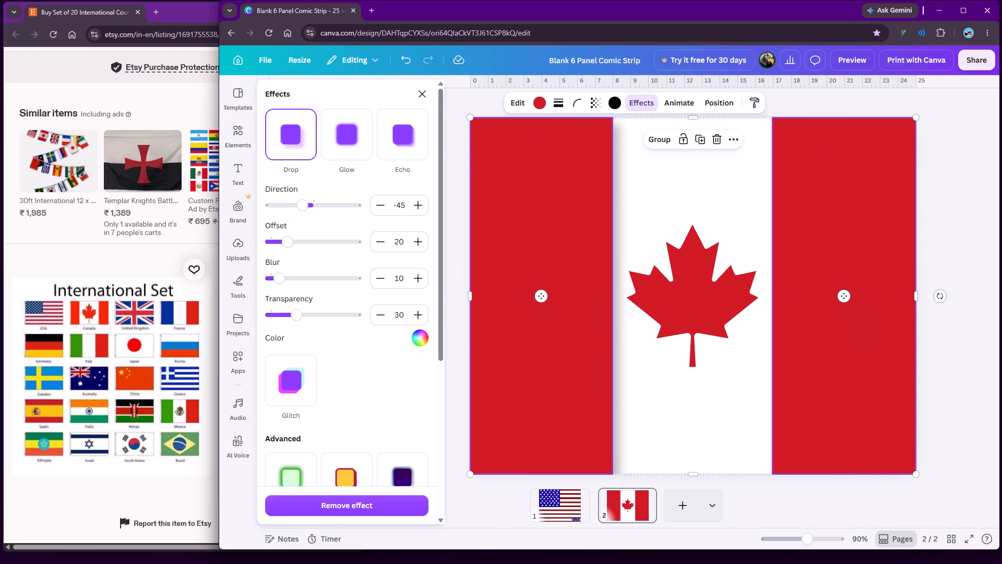
pyautogui.moveTo(305, 207); pyautogui.dragTo(311, 207)
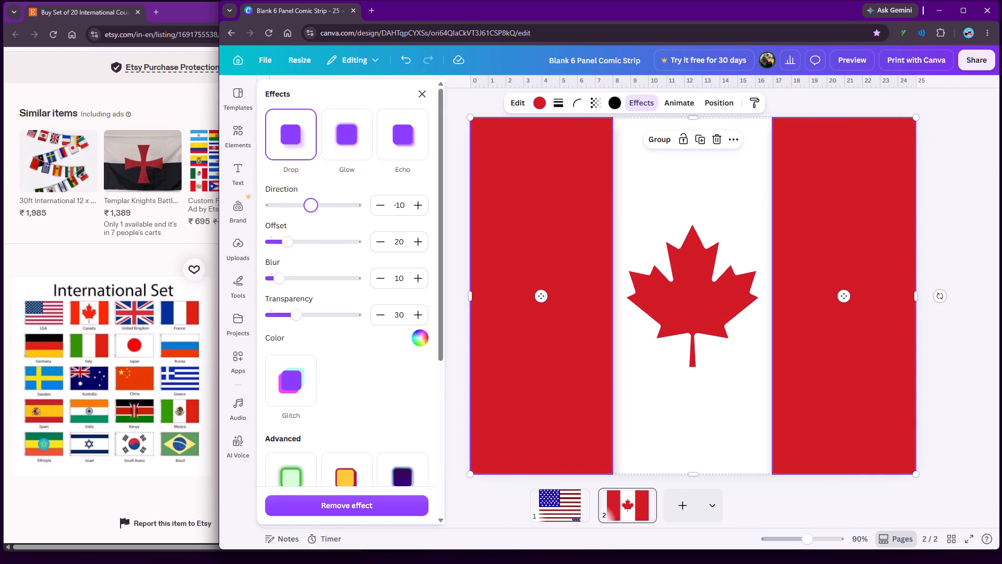
pyautogui.moveTo(311, 207); pyautogui.dragTo(313, 208)
pyautogui.moveTo(313, 208); pyautogui.dragTo(314, 208)
pyautogui.moveTo(285, 244); pyautogui.dragTo(245, 245)
pyautogui.moveTo(275, 278); pyautogui.dragTo(295, 281)
pyautogui.moveTo(298, 316); pyautogui.dragTo(304, 318)
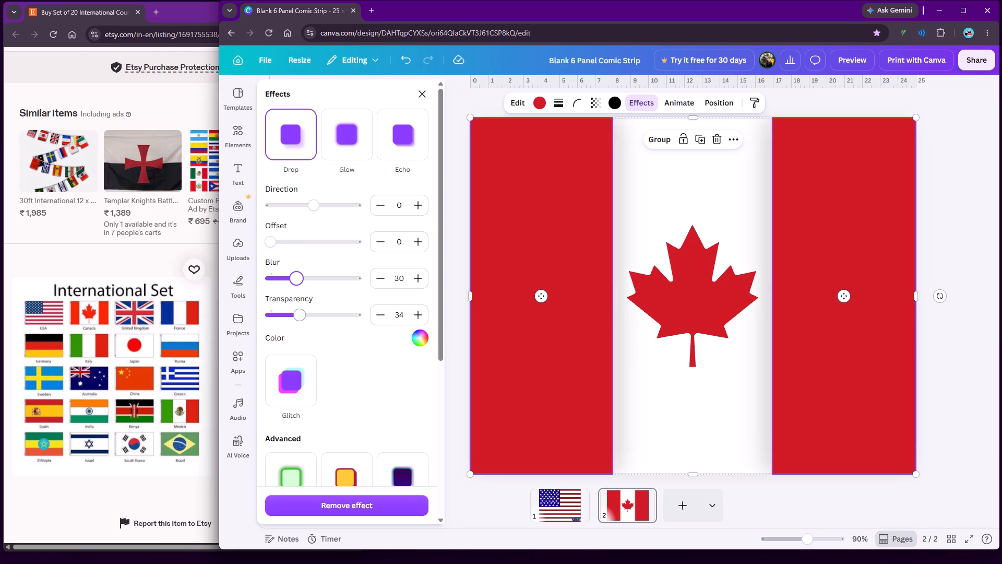
pyautogui.moveTo(304, 318); pyautogui.dragTo(414, 330)
pyautogui.scroll(-1, 295, 275)
pyautogui.scroll(-2, 323, 311)
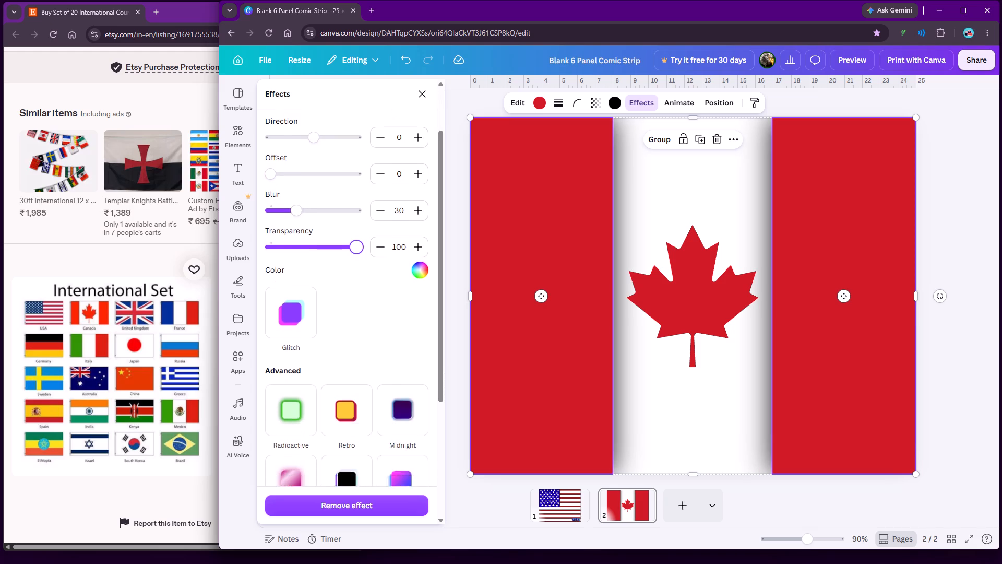
pyautogui.click(419, 95)
pyautogui.moveTo(365, 139); pyautogui.dragTo(362, 144)
# Apply the Rise animation on enter to both red bands and the maple leaf together.
pyautogui.click(599, 302)
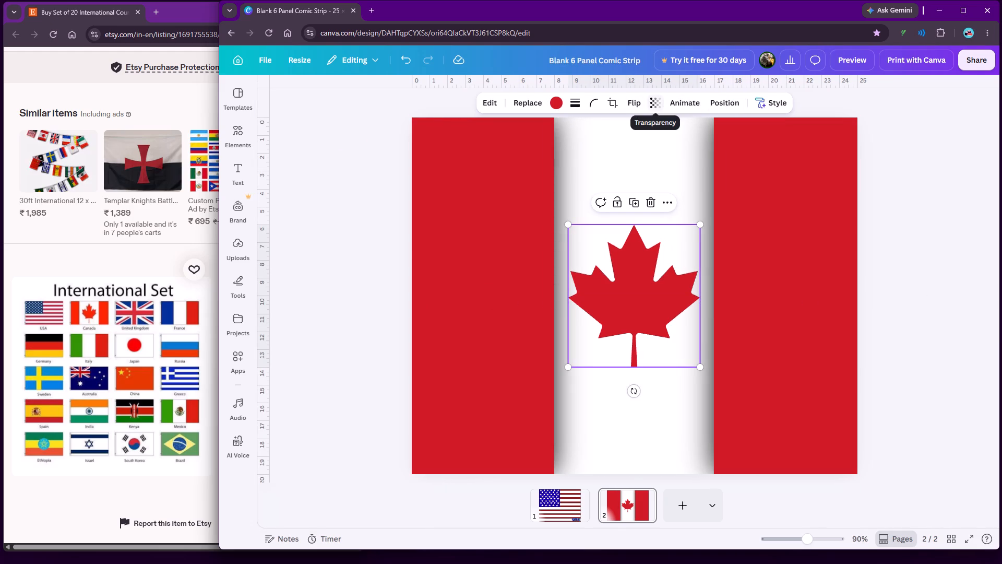
pyautogui.moveTo(400, 173); pyautogui.dragTo(807, 392)
pyautogui.click(807, 104)
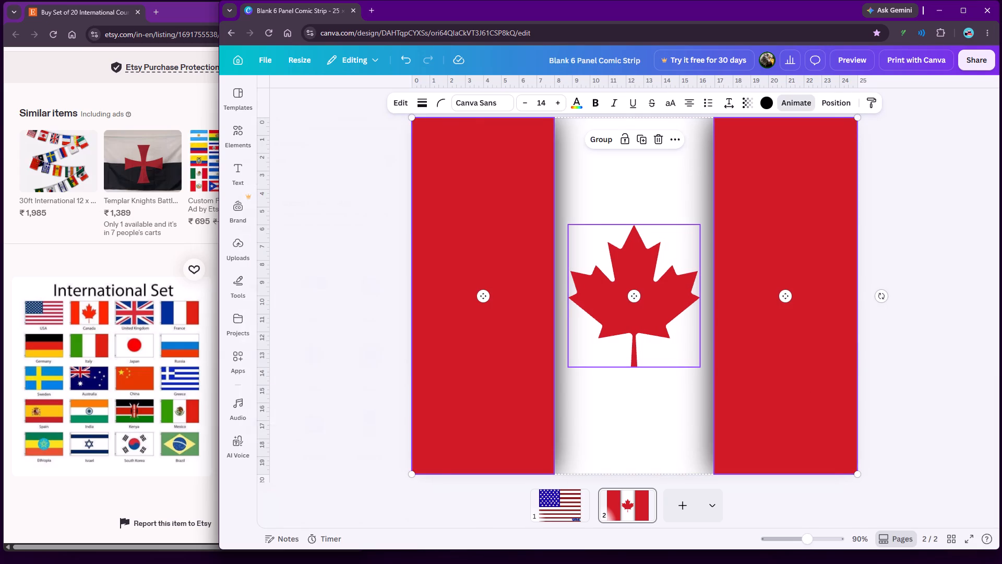
pyautogui.scroll(-1, 394, 261)
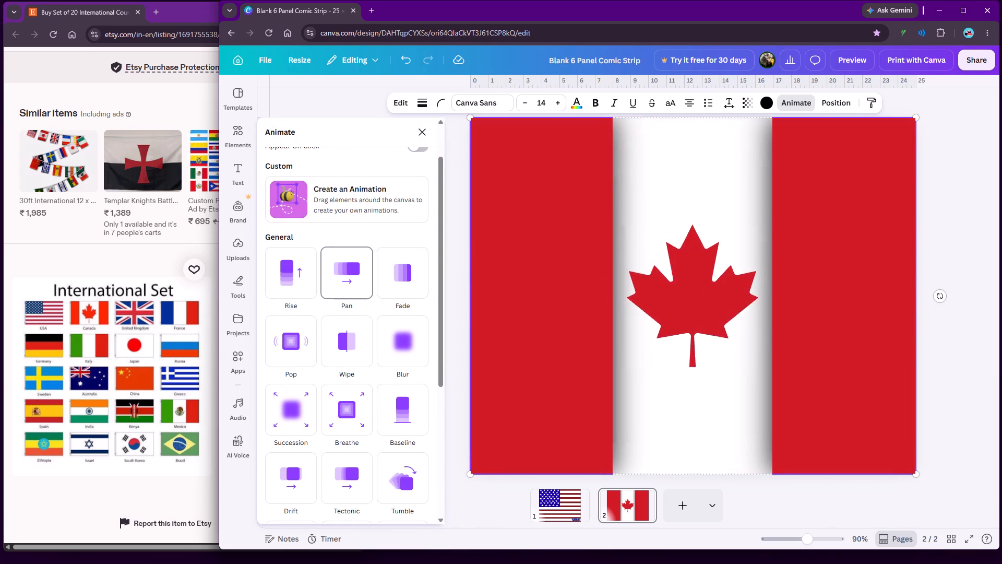
pyautogui.click(287, 290)
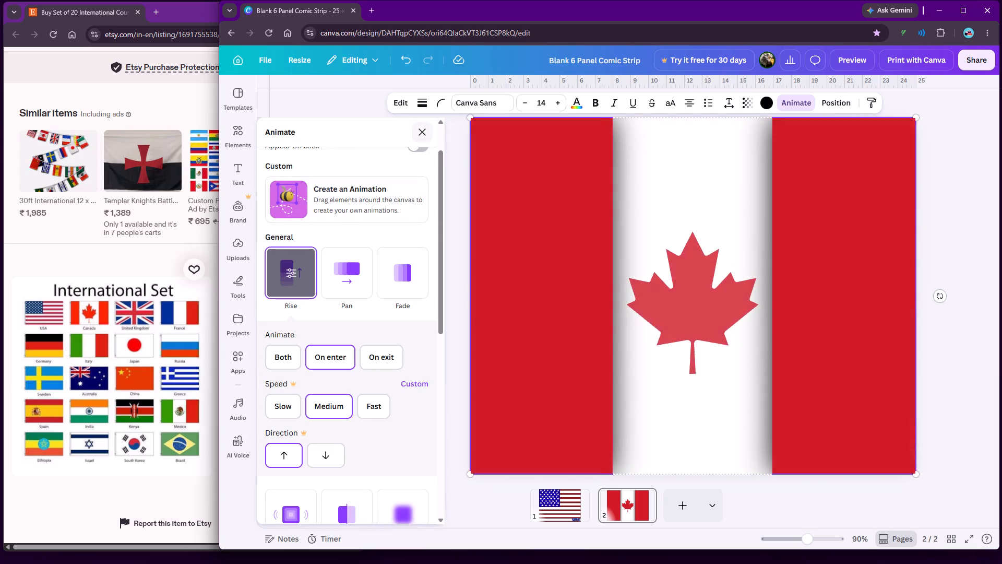
pyautogui.click(420, 127)
pyautogui.click(337, 258)
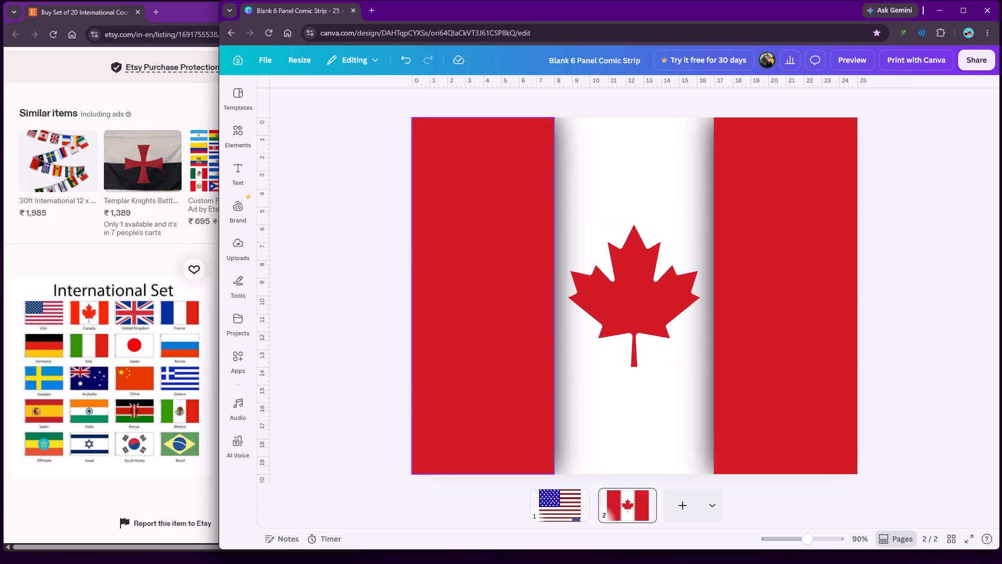
# Add a text box enlarged to size 27.7 at the flag's lower-right corner and enter CANADA as its text.
pyautogui.click(240, 164)
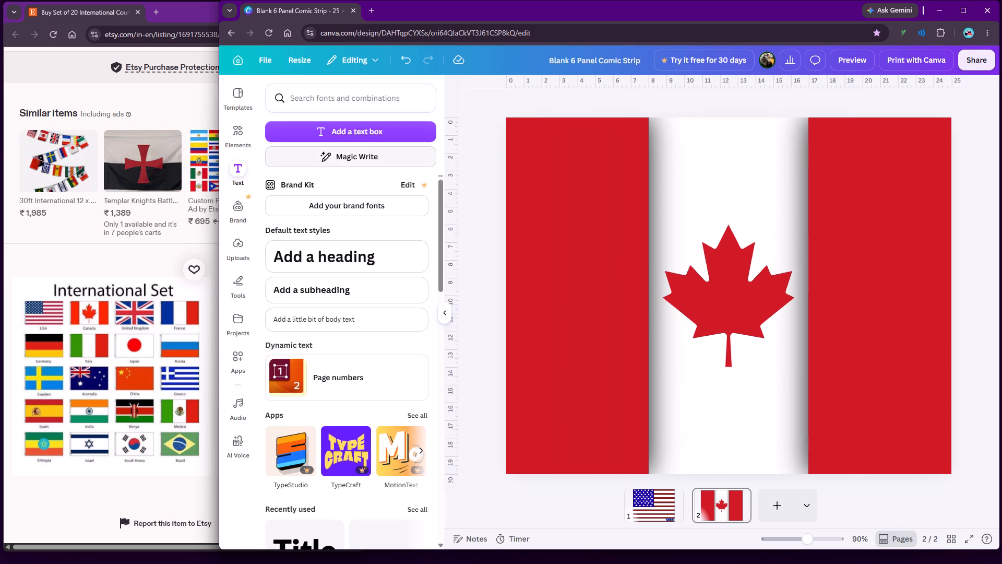
pyautogui.click(366, 134)
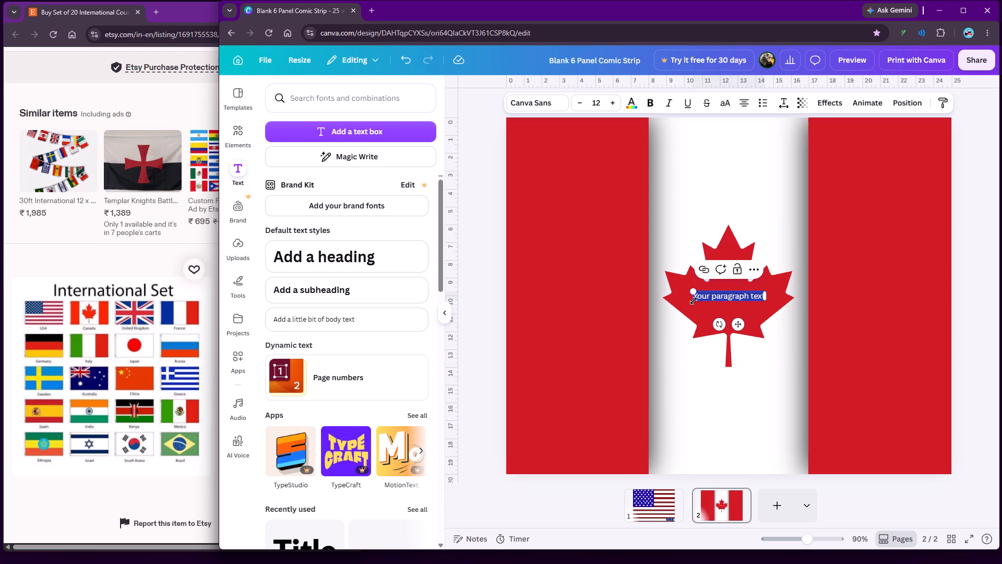
pyautogui.moveTo(694, 292); pyautogui.dragTo(605, 238)
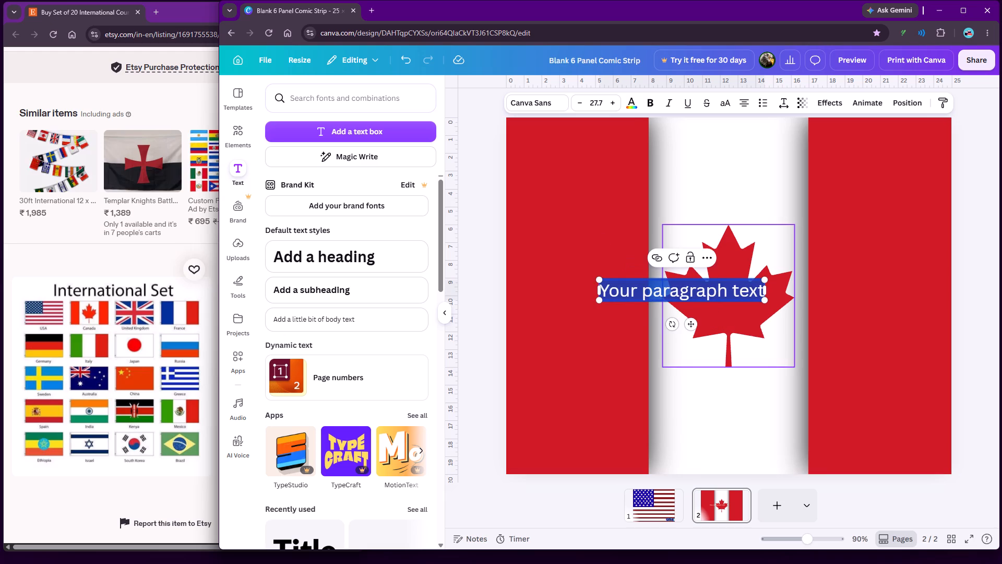
pyautogui.moveTo(691, 324); pyautogui.dragTo(874, 487)
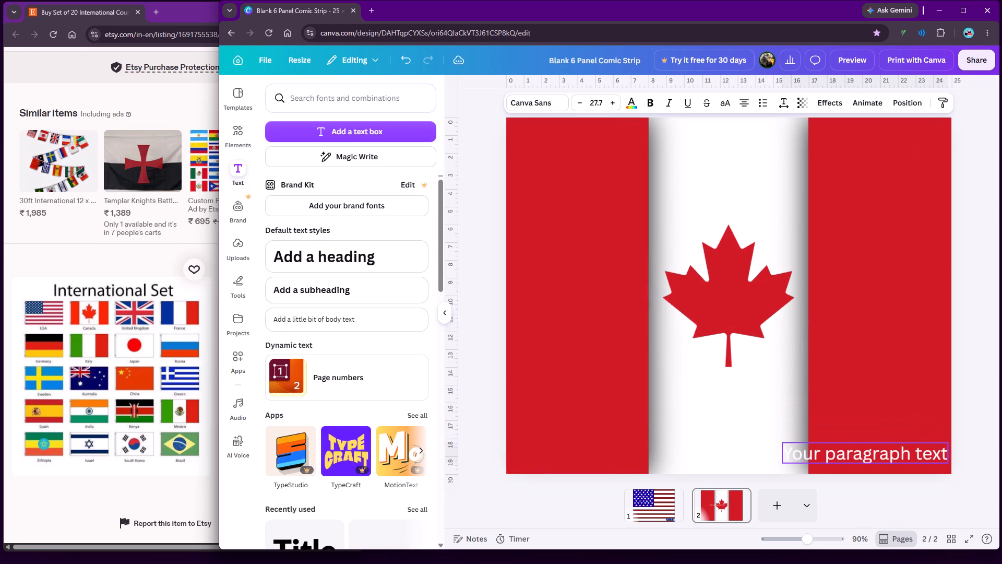
pyautogui.moveTo(874, 487); pyautogui.dragTo(870, 492)
pyautogui.doubleClick(857, 463)
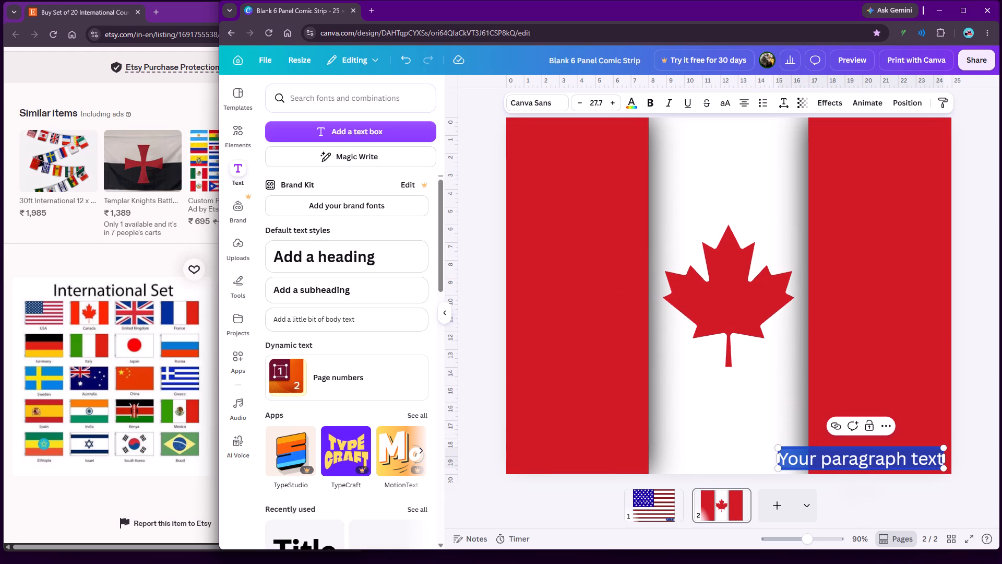
pyautogui.write('CANADA')
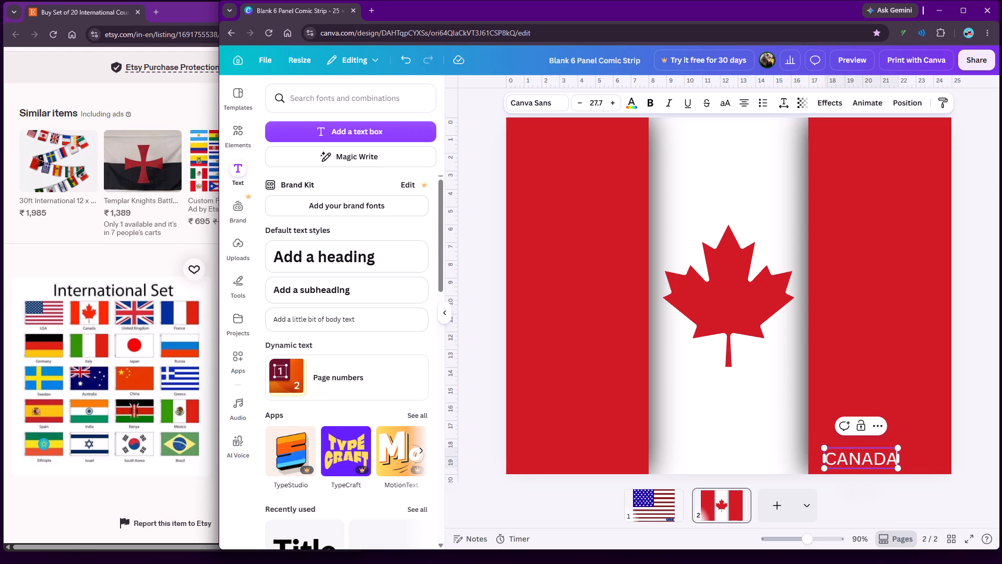
# Try Fredoka and Apricots on the CANADA label, and set its font to Beth Ellen.
pyautogui.doubleClick(853, 471)
pyautogui.doubleClick(855, 462)
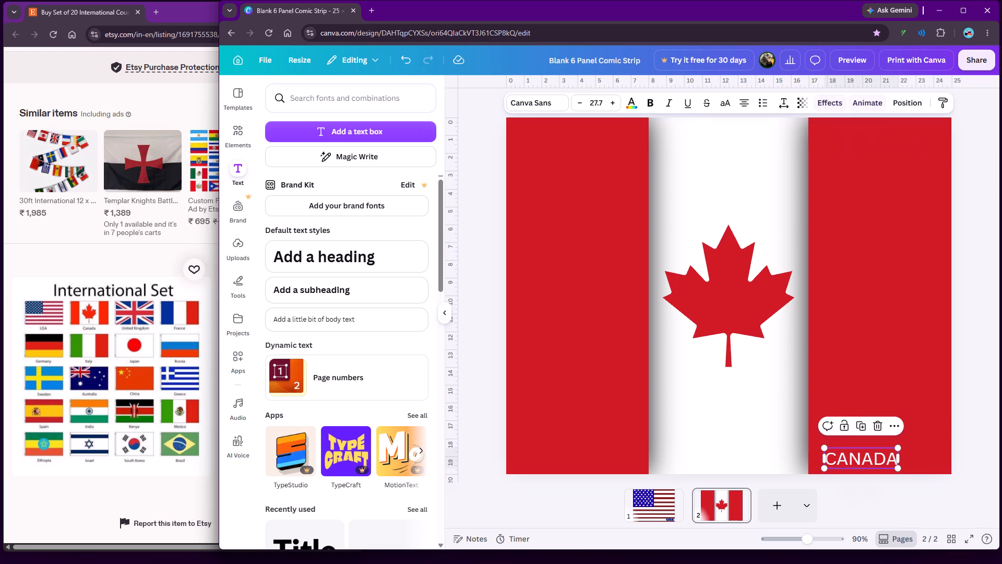
pyautogui.click(855, 462)
pyautogui.click(549, 93)
pyautogui.click(549, 99)
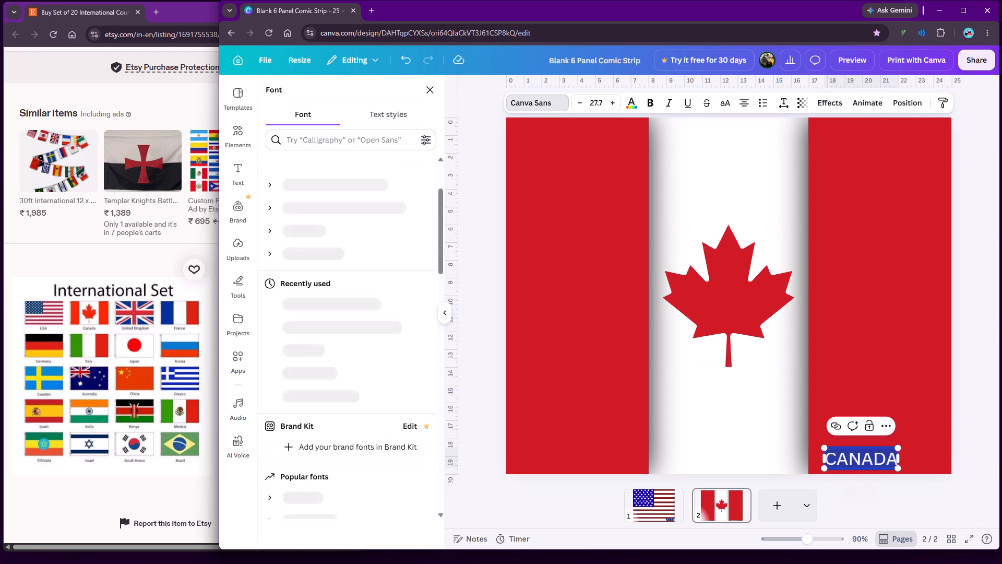
pyautogui.click(307, 415)
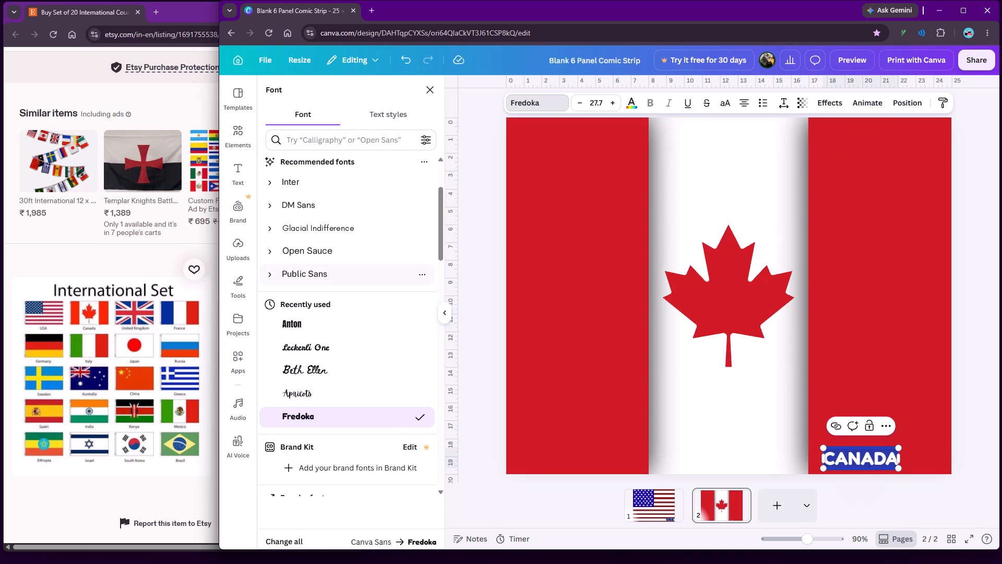
pyautogui.click(321, 397)
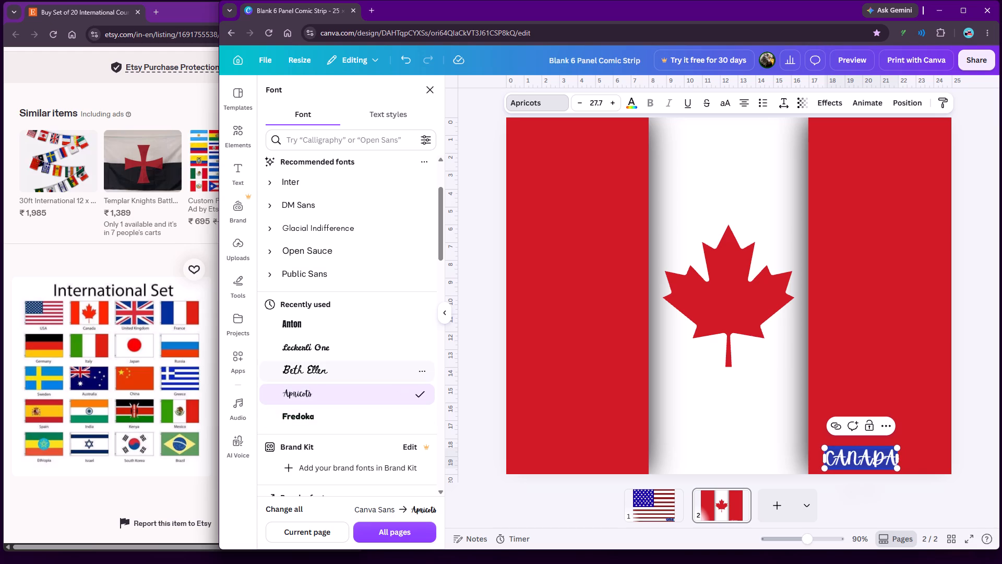
pyautogui.click(332, 374)
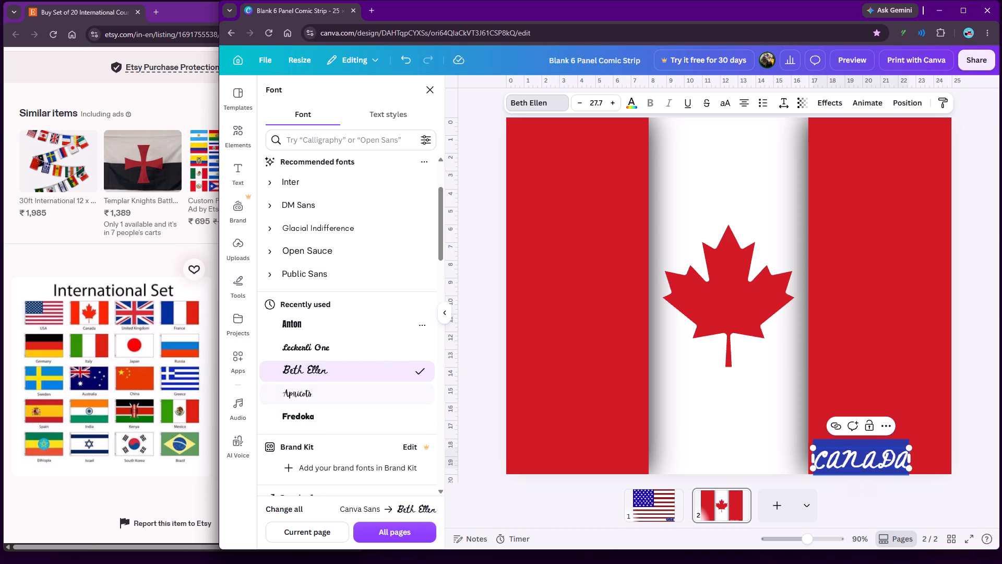
pyautogui.click(429, 91)
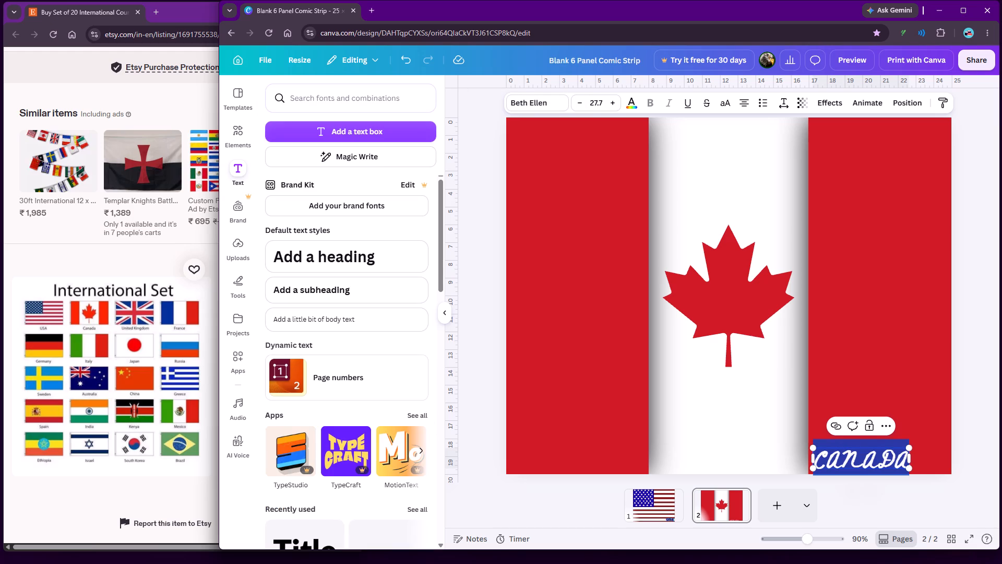
pyautogui.scroll(-2, 354, 201)
pyautogui.scroll(3, 359, 220)
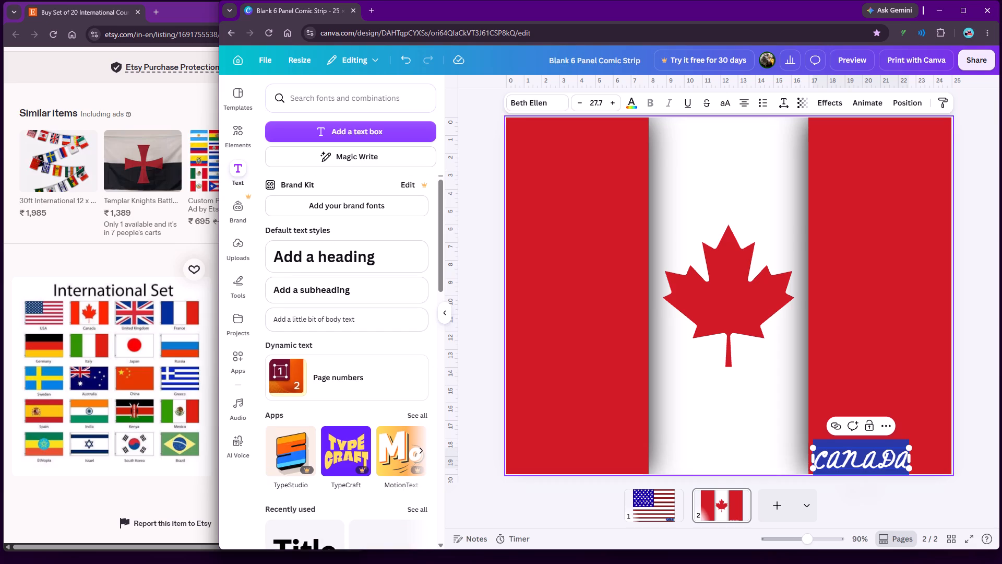
# Move the CANADA label further toward the flag's lower-right corner.
pyautogui.click(785, 448)
pyautogui.moveTo(870, 460); pyautogui.dragTo(887, 457)
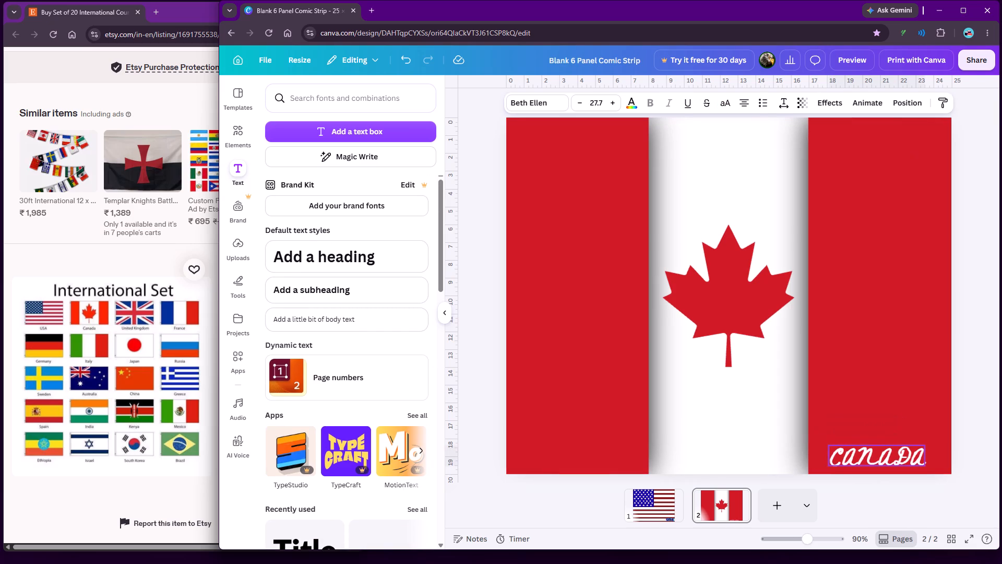
pyautogui.moveTo(887, 457); pyautogui.dragTo(900, 457)
pyautogui.click(895, 457)
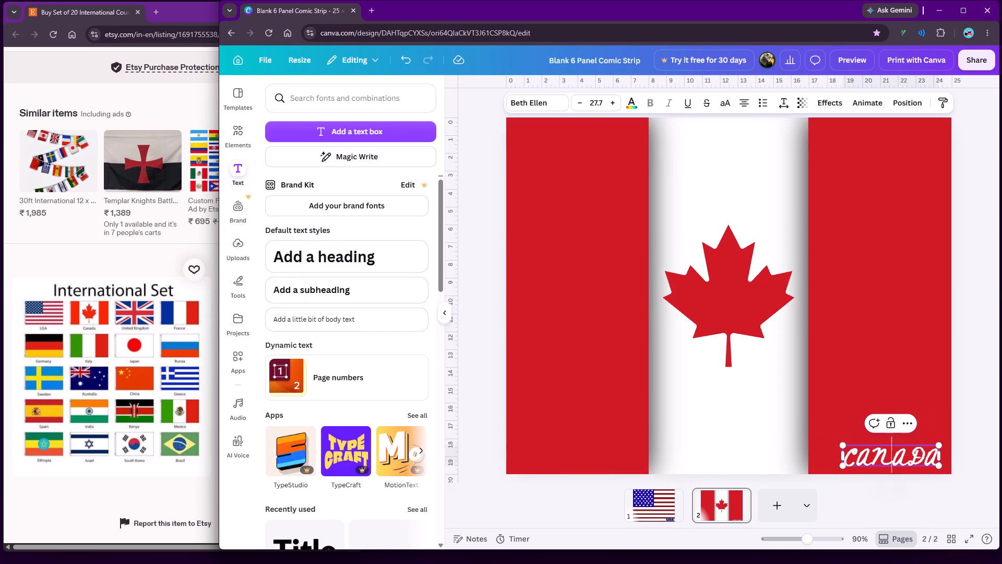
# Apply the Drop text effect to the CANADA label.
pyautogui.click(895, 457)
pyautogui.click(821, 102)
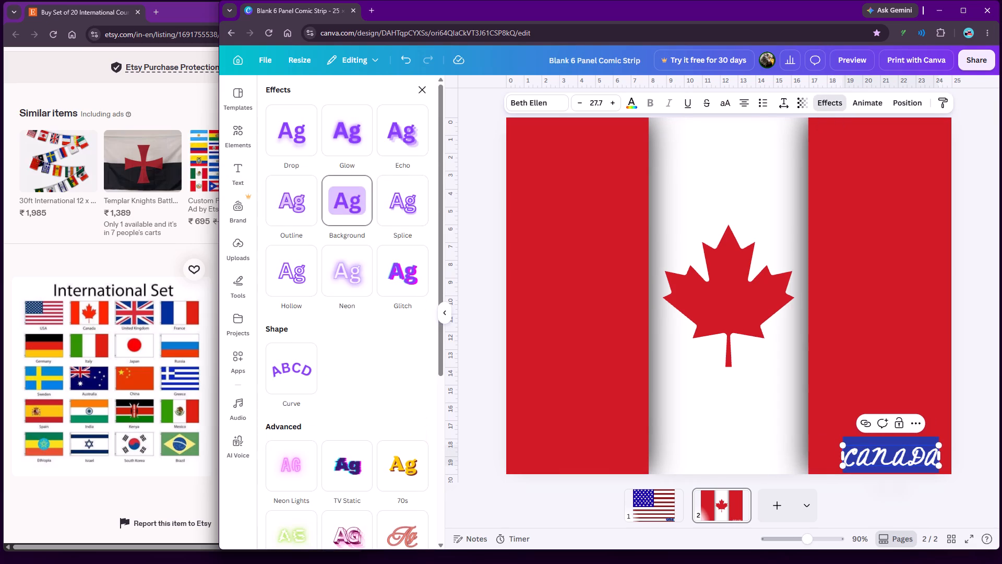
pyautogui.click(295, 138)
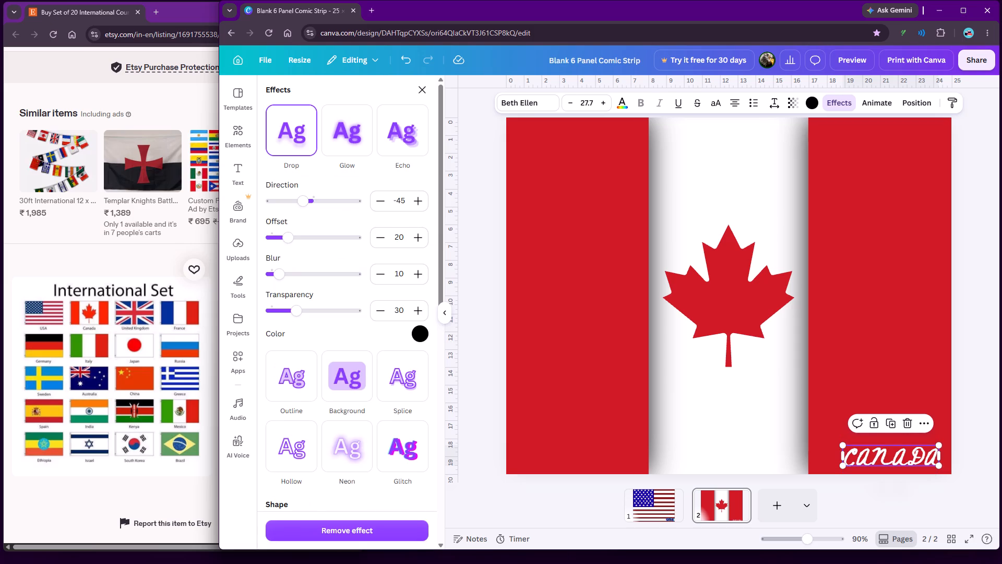
# Curve the CANADA label with a value of 100 and reposition it inside the flag's lower-right corner.
pyautogui.scroll(-2, 318, 236)
pyautogui.scroll(-6, 307, 331)
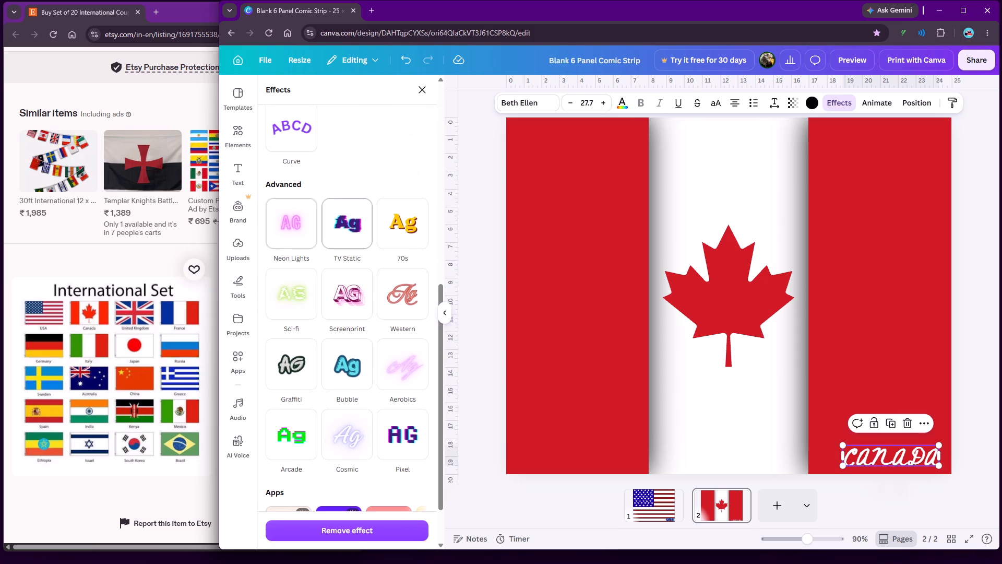
pyautogui.click(302, 123)
pyautogui.moveTo(344, 197); pyautogui.dragTo(358, 199)
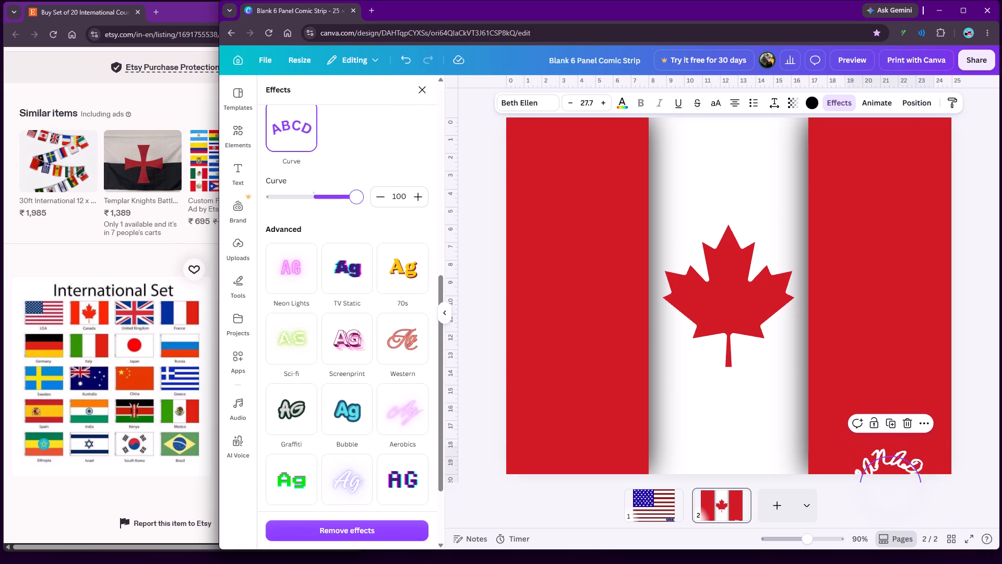
pyautogui.moveTo(358, 199); pyautogui.dragTo(432, 205)
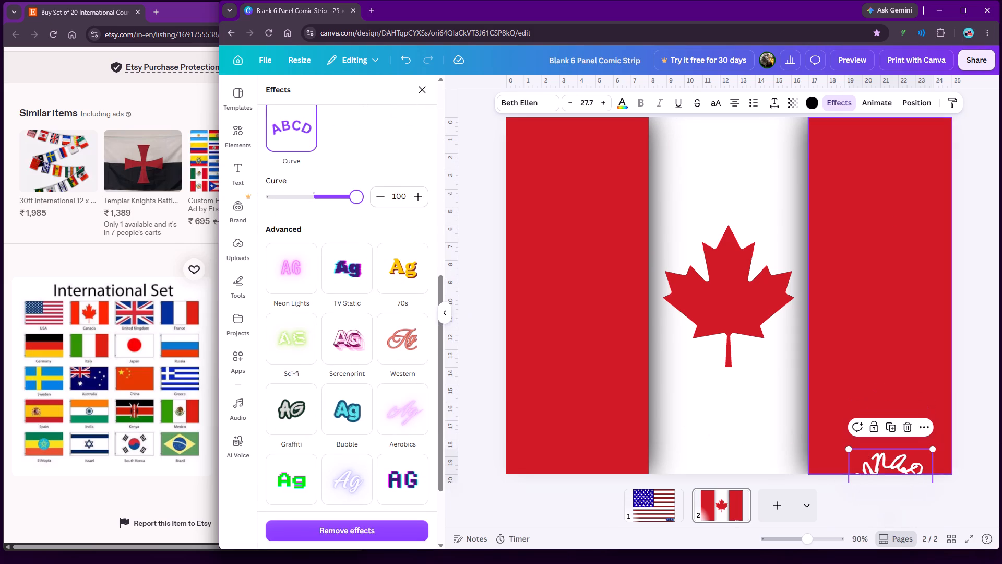
pyautogui.moveTo(896, 460); pyautogui.dragTo(907, 435)
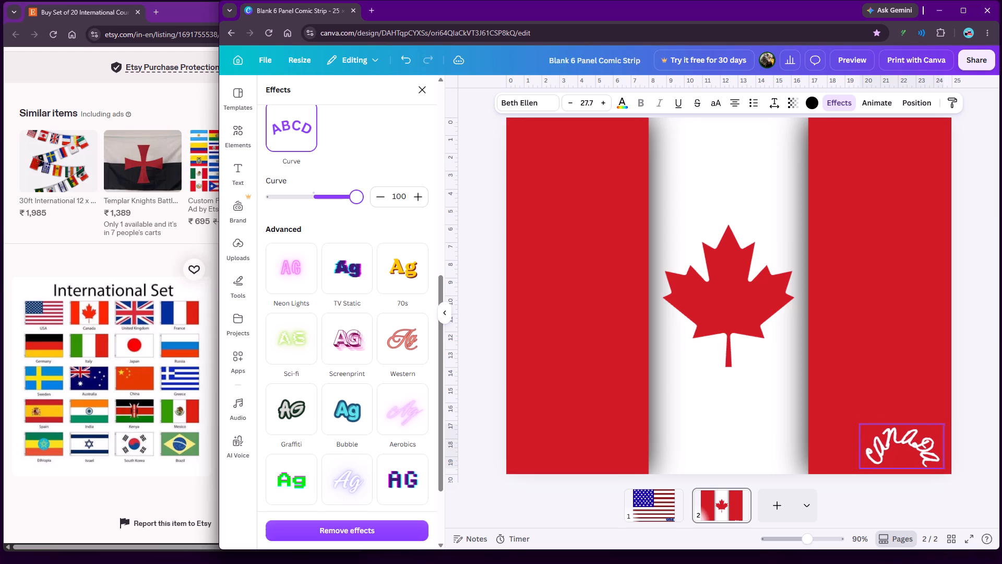
pyautogui.moveTo(907, 435); pyautogui.dragTo(908, 435)
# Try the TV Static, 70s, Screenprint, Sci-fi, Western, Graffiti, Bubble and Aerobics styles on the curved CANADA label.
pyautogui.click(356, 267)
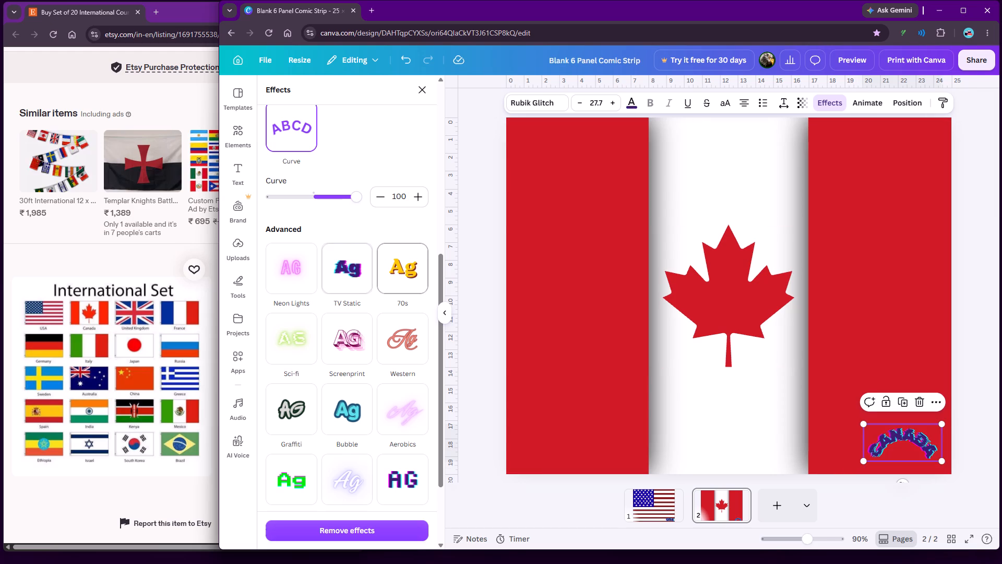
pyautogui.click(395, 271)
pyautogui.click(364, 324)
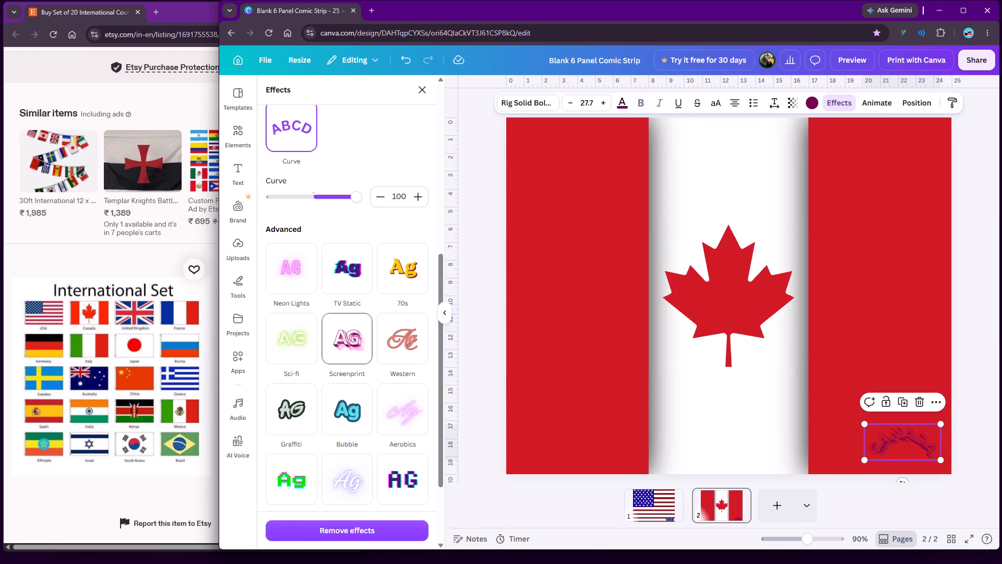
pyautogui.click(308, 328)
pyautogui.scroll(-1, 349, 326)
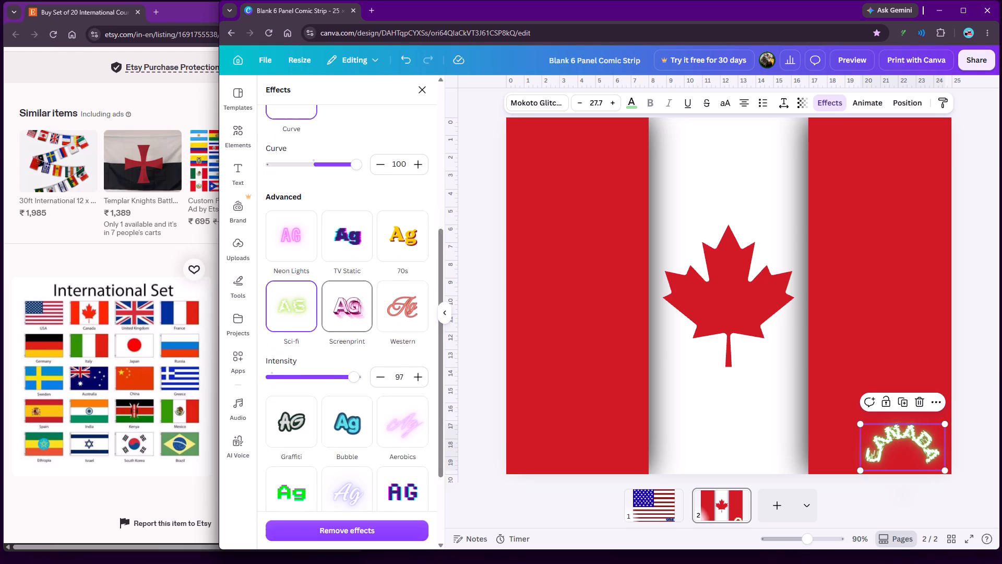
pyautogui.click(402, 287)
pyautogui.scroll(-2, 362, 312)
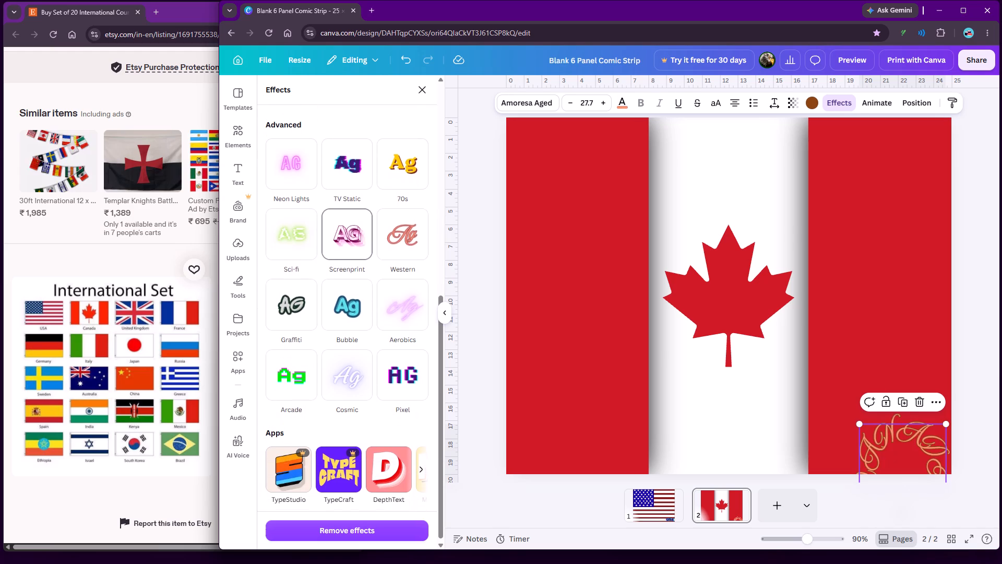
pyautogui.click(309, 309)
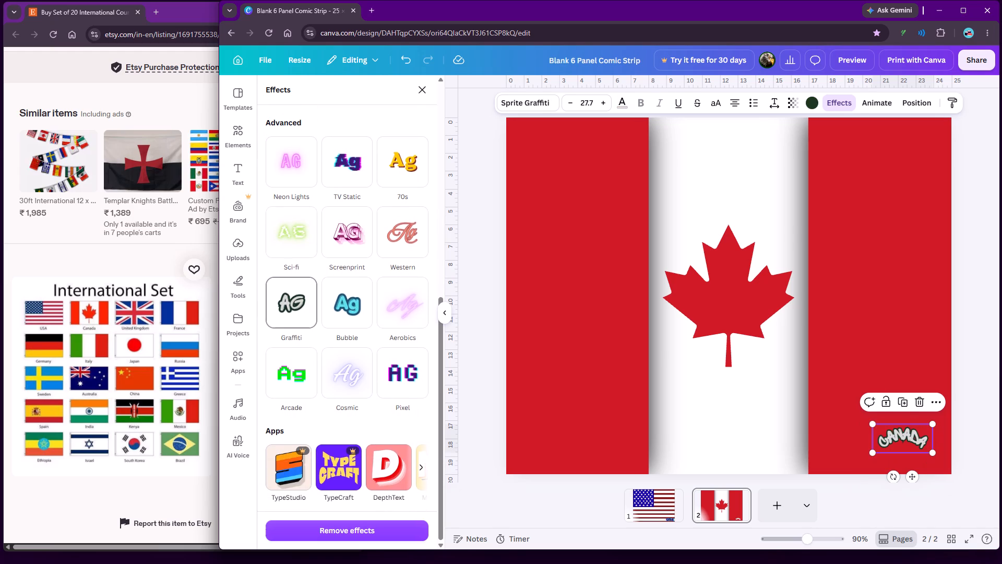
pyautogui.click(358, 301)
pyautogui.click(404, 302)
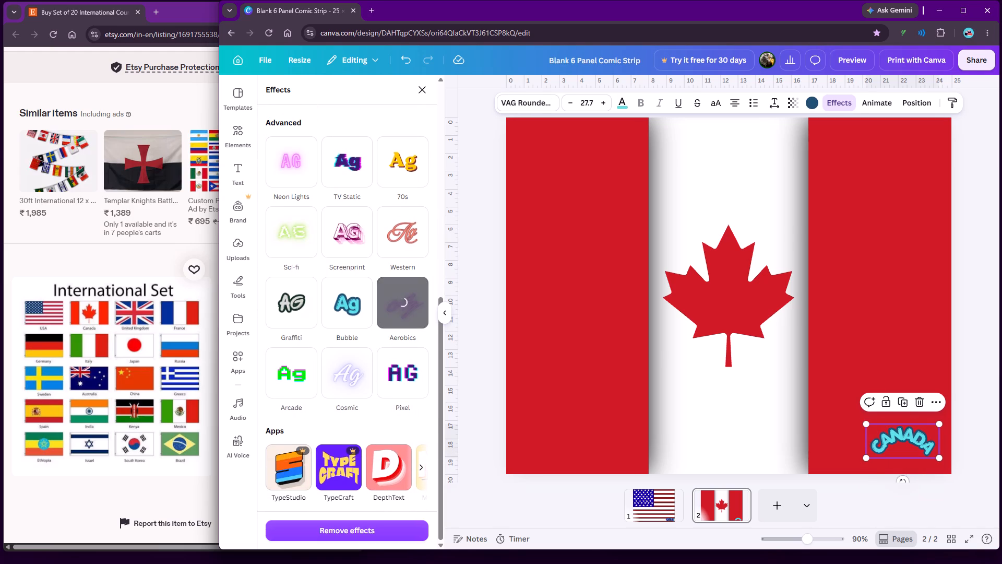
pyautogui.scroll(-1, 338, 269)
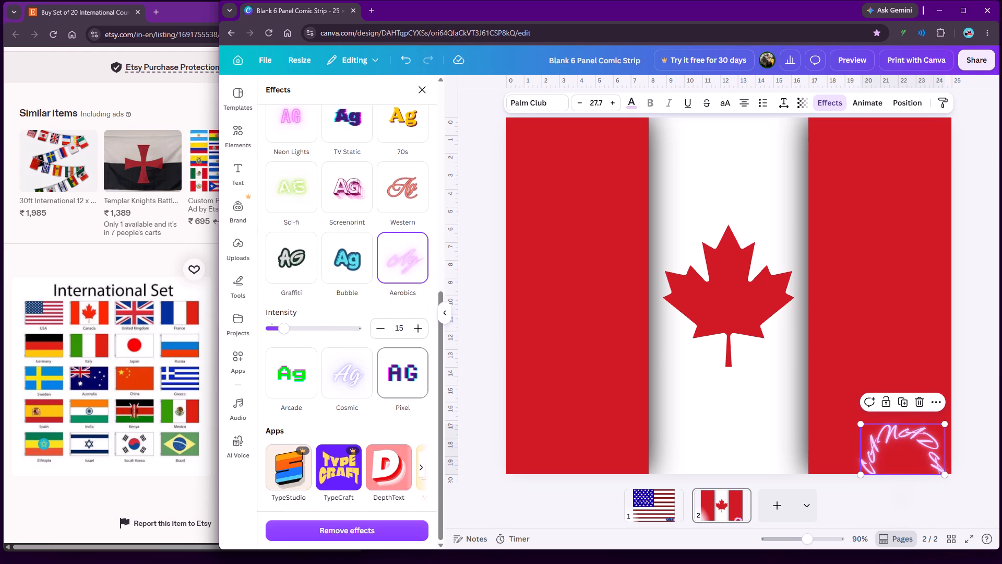
# Apply the Cosmic text style to the curved CANADA label.
pyautogui.click(355, 371)
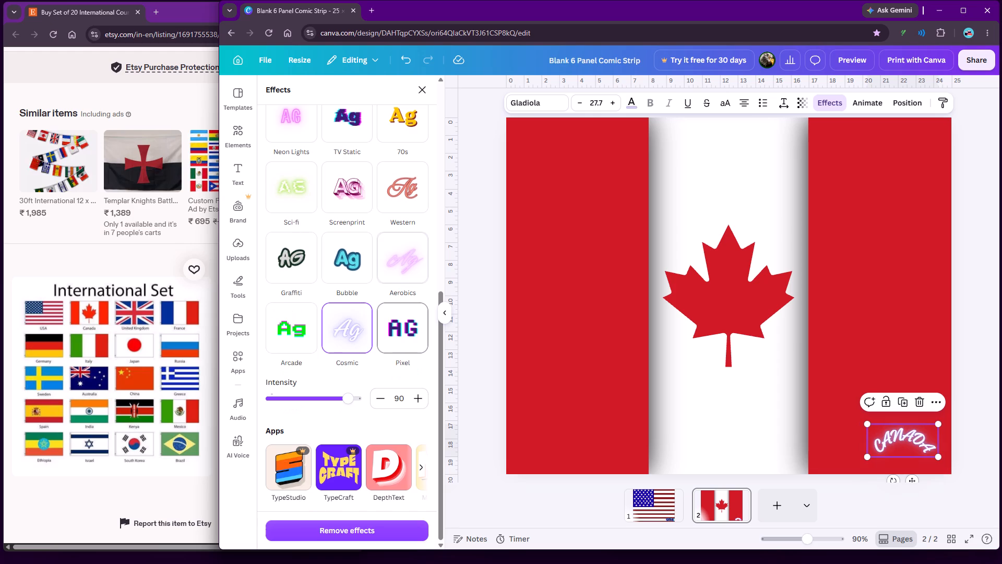
pyautogui.click(446, 314)
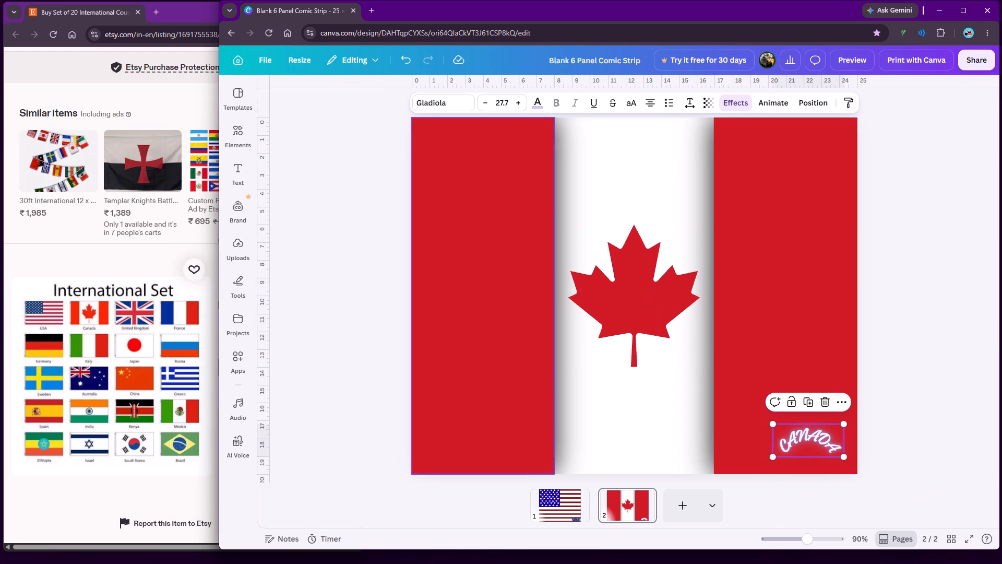
# Enlarge the CANADA label to size 50.7 and fit it into the lower-right corner of the red band.
pyautogui.click(923, 398)
pyautogui.click(801, 436)
pyautogui.moveTo(771, 421); pyautogui.dragTo(708, 405)
pyautogui.click(905, 447)
pyautogui.moveTo(789, 426); pyautogui.dragTo(803, 442)
# Apply the Merge animation to the CANADA label on both enter and exit.
pyautogui.click(773, 95)
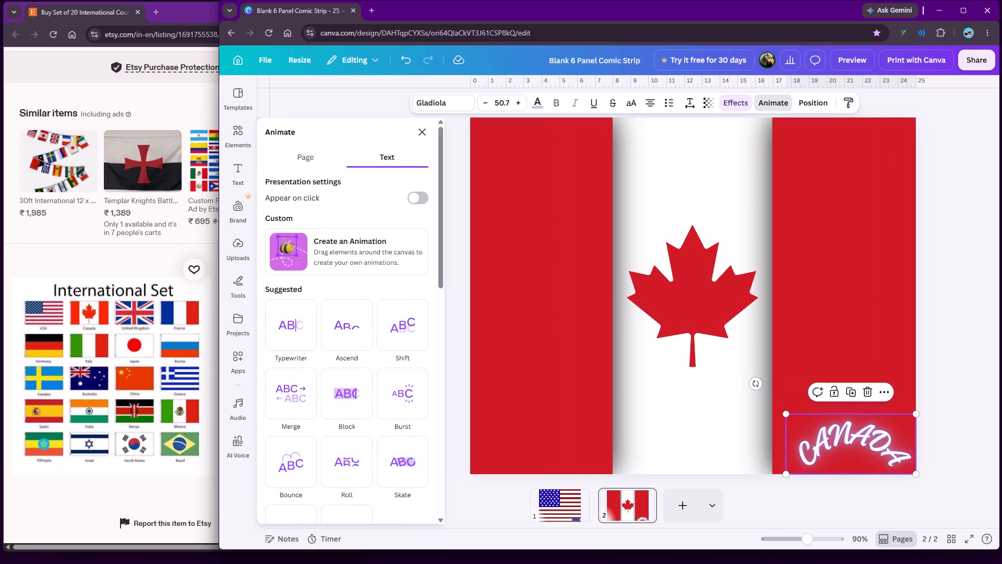
pyautogui.scroll(-3, 365, 232)
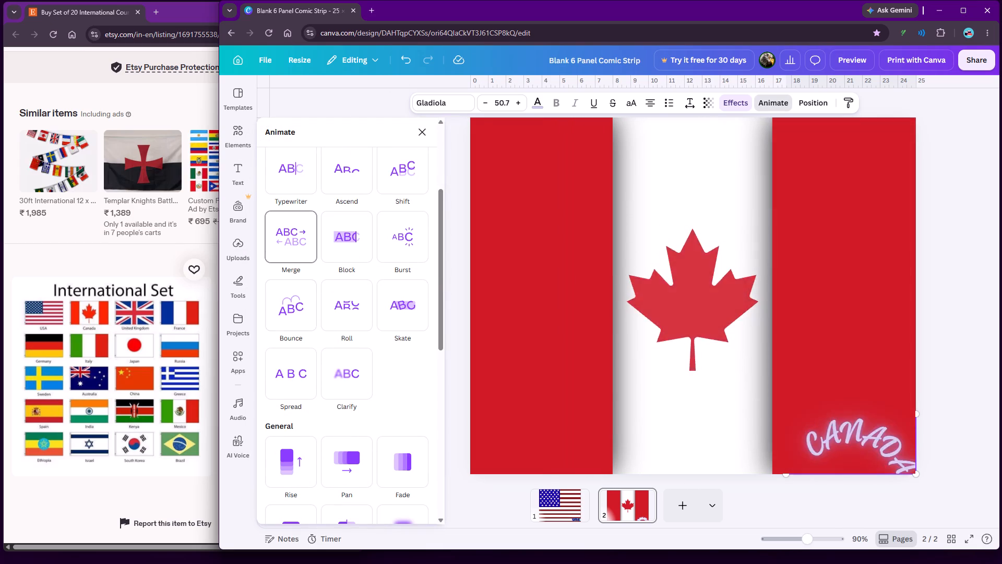
pyautogui.click(302, 250)
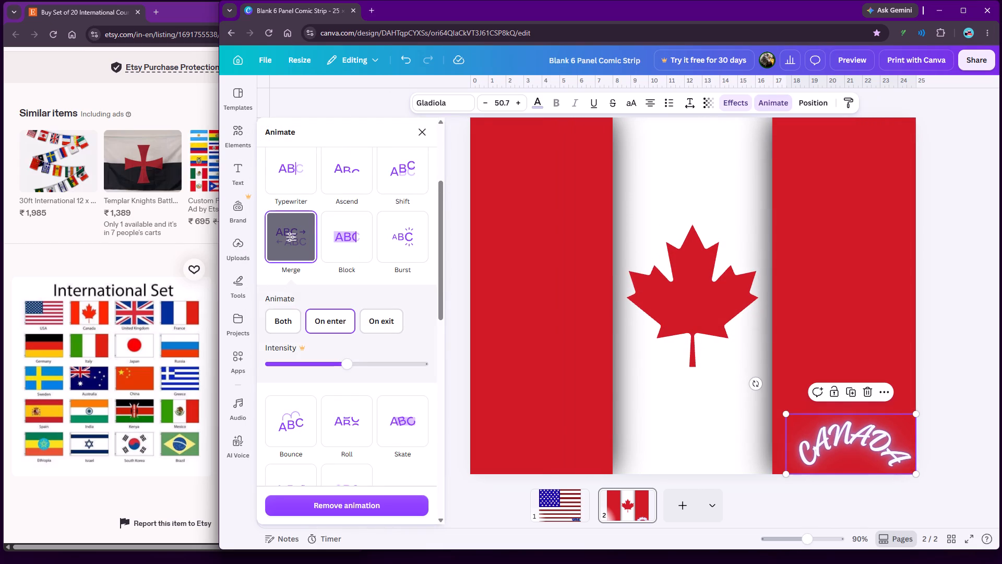
pyautogui.click(289, 323)
pyautogui.click(426, 132)
pyautogui.click(289, 198)
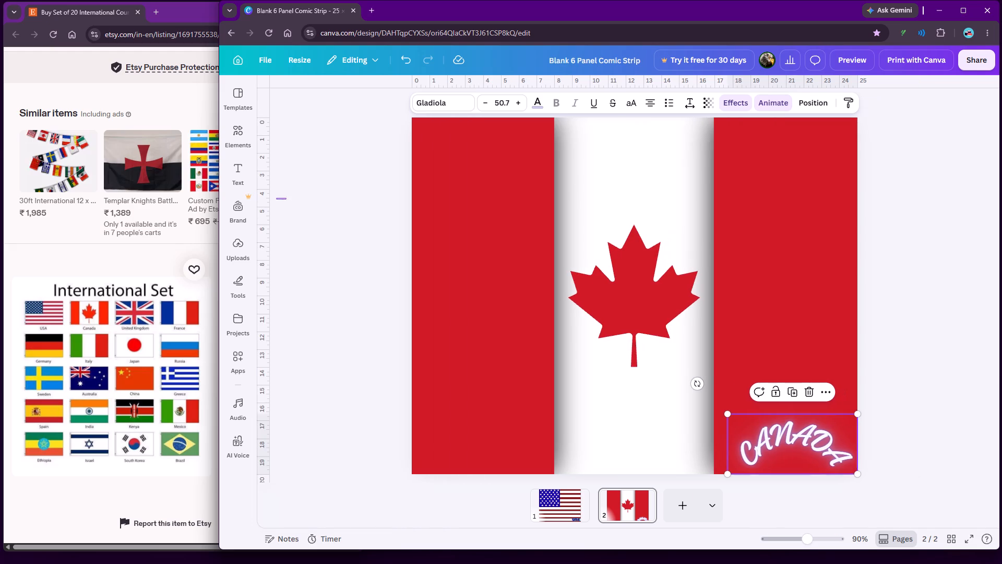
# Add a blank third page to the design.
pyautogui.click(668, 496)
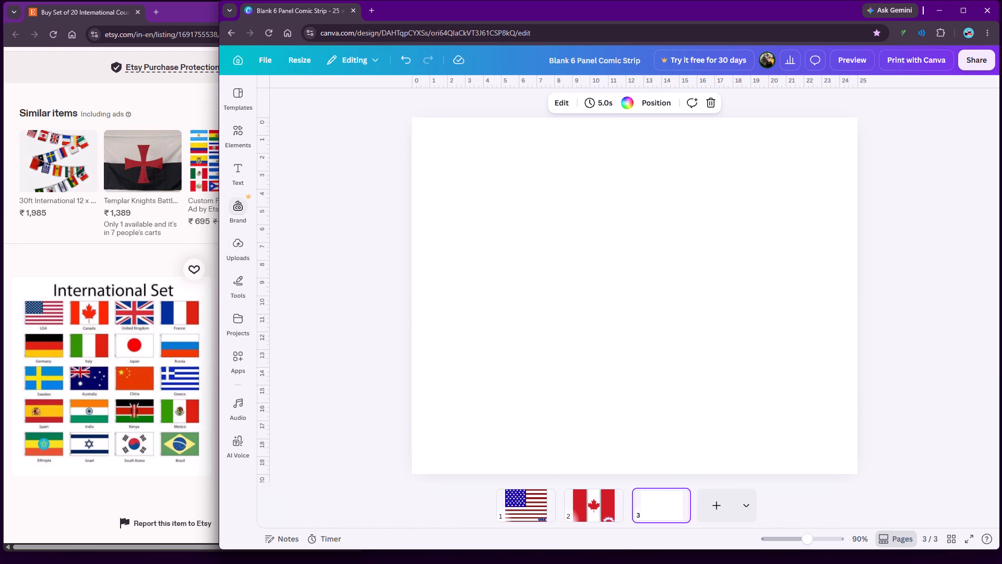
# Add a blue square at page 3's top-left corner and stretch it to full page height, about 8 wide.
pyautogui.click(241, 279)
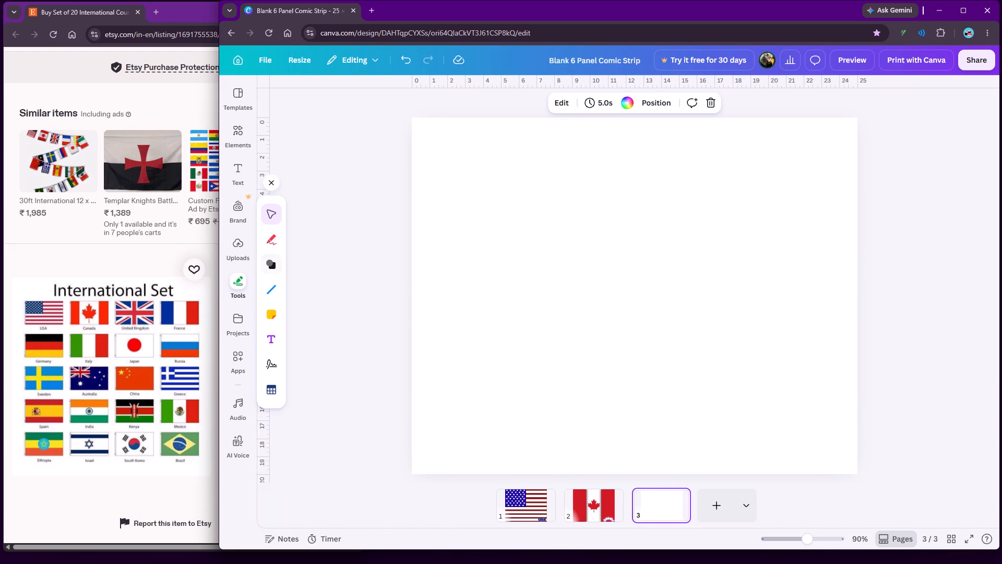
pyautogui.click(273, 259)
pyautogui.click(299, 200)
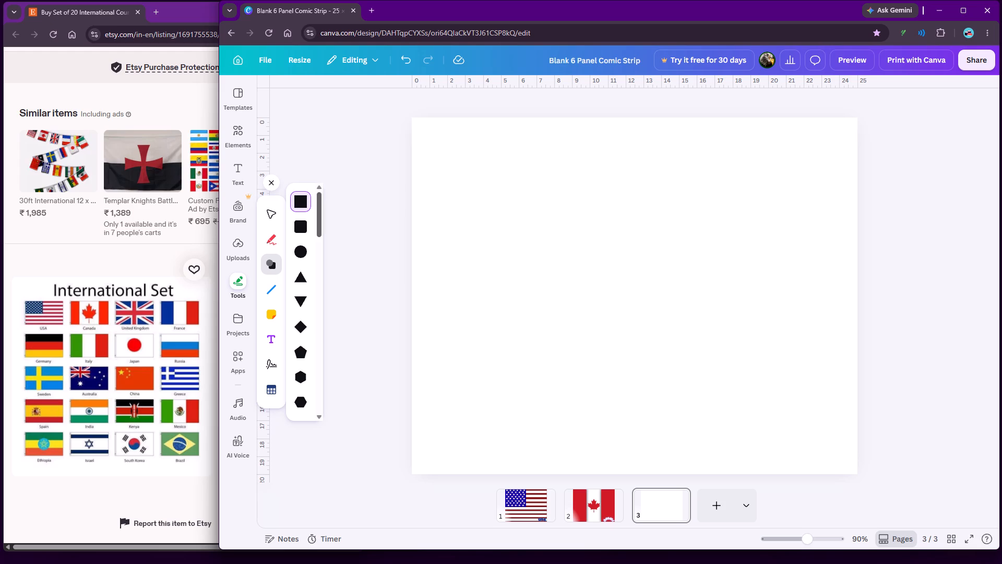
pyautogui.click(472, 219)
pyautogui.click(440, 260)
pyautogui.moveTo(522, 286); pyautogui.dragTo(471, 232)
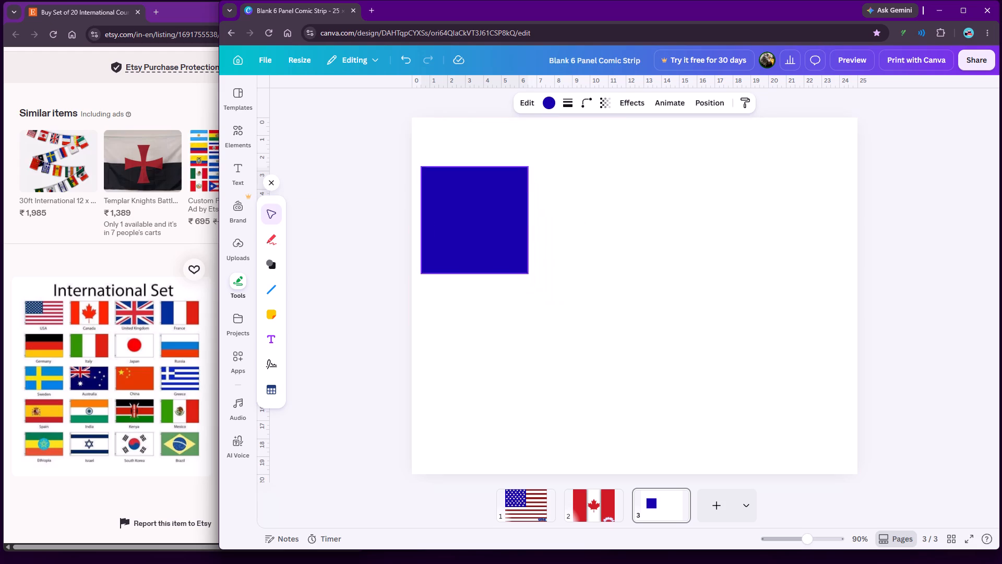
pyautogui.moveTo(471, 232); pyautogui.dragTo(464, 185)
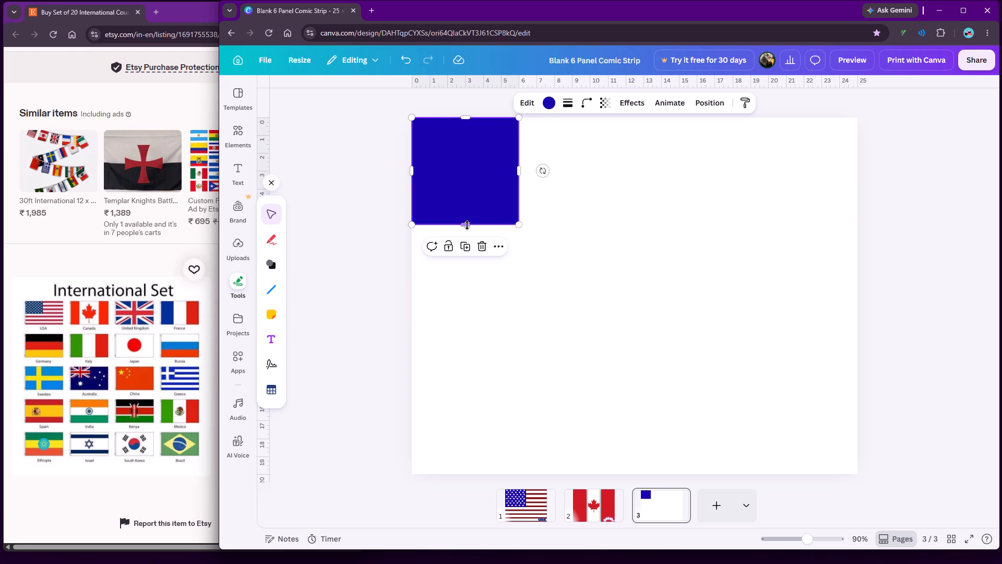
pyautogui.moveTo(467, 225); pyautogui.dragTo(481, 474)
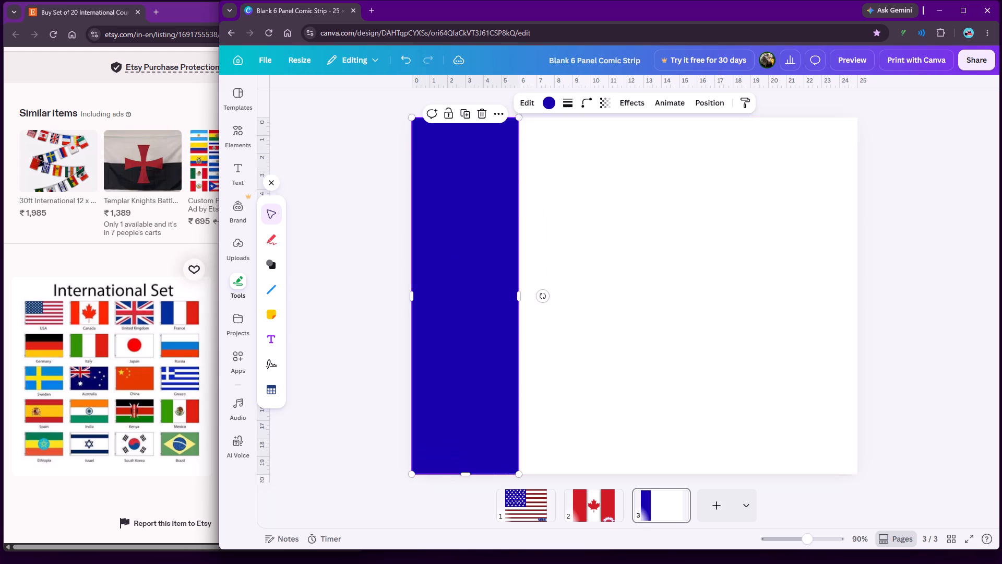
pyautogui.moveTo(519, 295); pyautogui.dragTo(554, 301)
# Duplicate the blue band twice, placing one copy directly beside the original and the other at the page's right edge.
pyautogui.rightClick(504, 280)
pyautogui.click(548, 336)
pyautogui.moveTo(515, 287); pyautogui.dragTo(649, 280)
pyautogui.rightClick(646, 280)
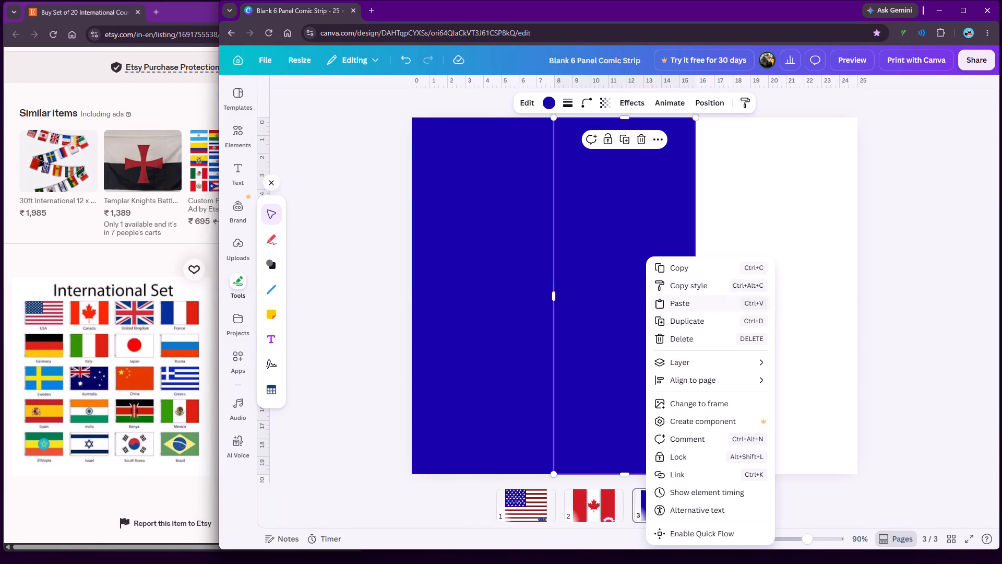
pyautogui.click(684, 320)
pyautogui.moveTo(808, 276); pyautogui.dragTo(826, 276)
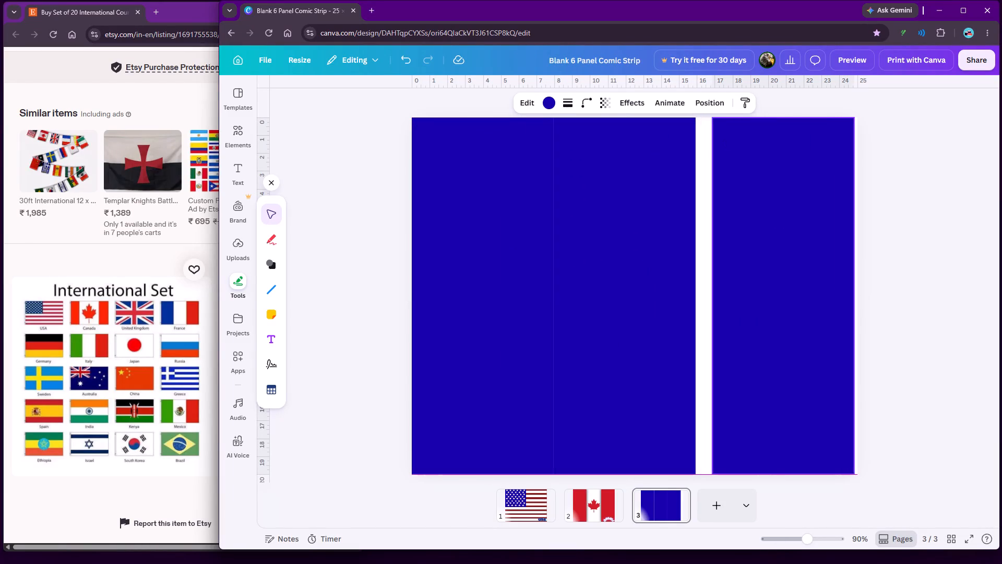
pyautogui.moveTo(826, 276); pyautogui.dragTo(827, 276)
# Widen the blue band at page 3's right edge inward to about 8.2 wide, keeping it full height.
pyautogui.moveTo(715, 295); pyautogui.dragTo(712, 295)
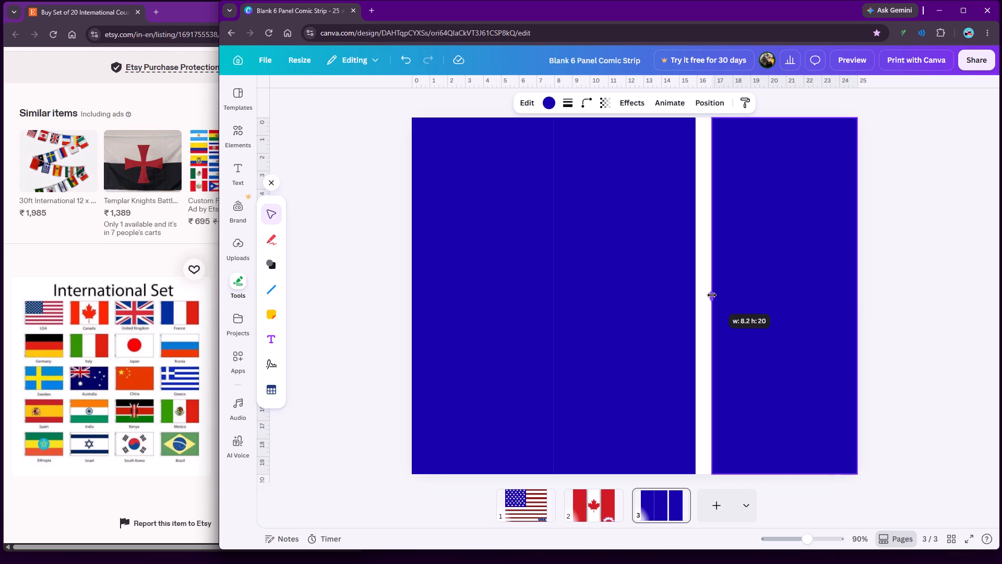
pyautogui.moveTo(712, 295); pyautogui.dragTo(710, 295)
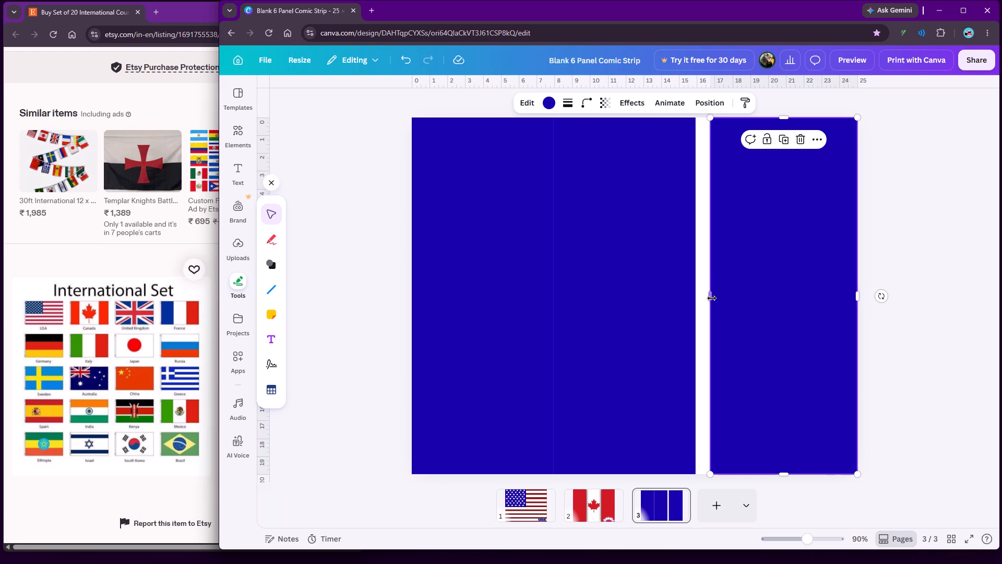
pyautogui.click(712, 298)
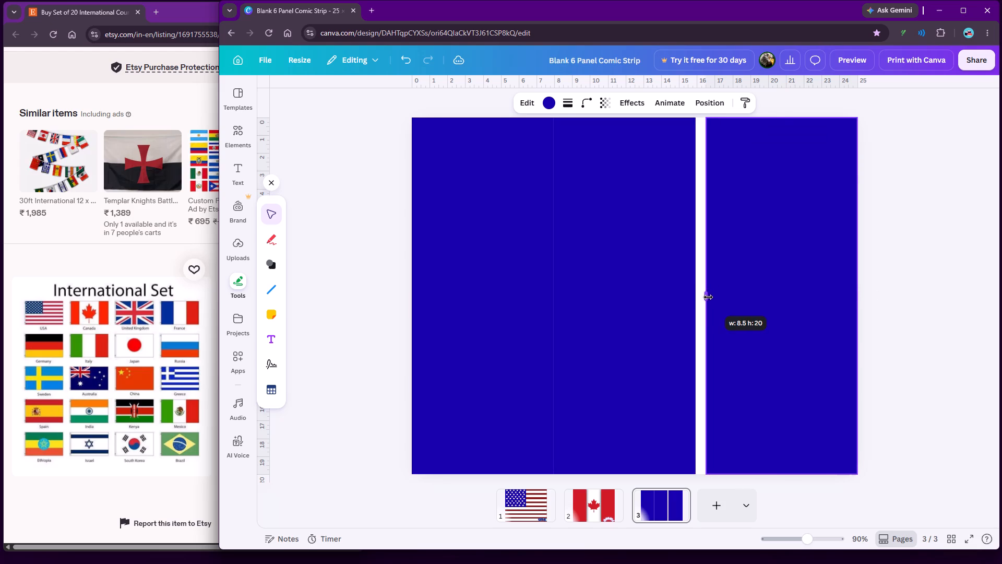
pyautogui.click(658, 295)
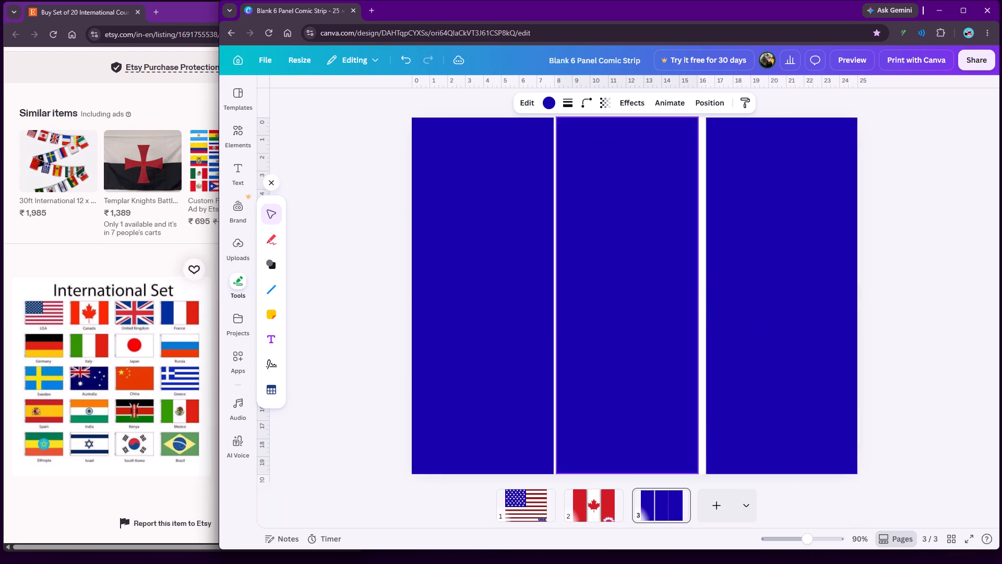
pyautogui.click(733, 286)
pyautogui.moveTo(707, 293); pyautogui.dragTo(713, 293)
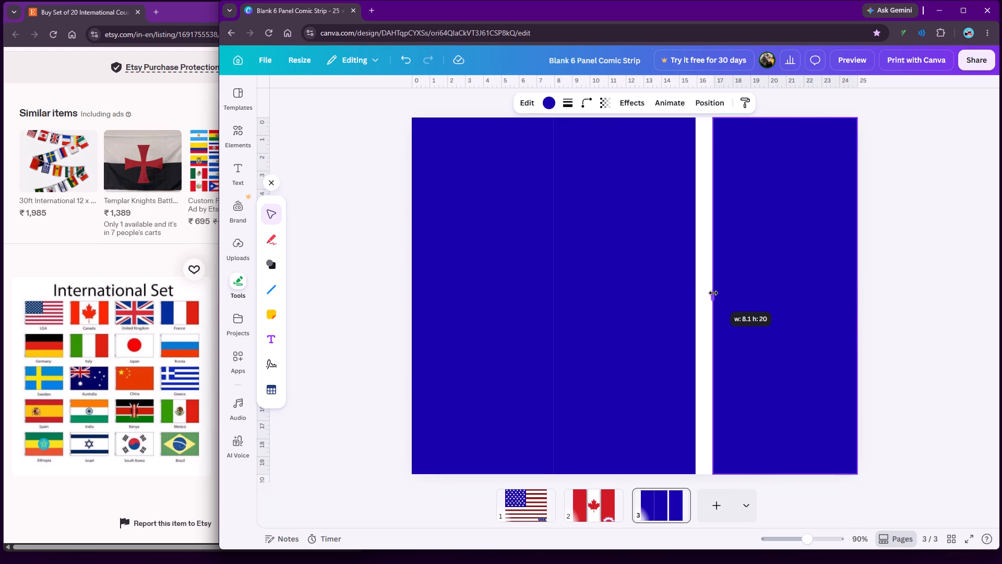
pyautogui.moveTo(713, 293); pyautogui.dragTo(711, 293)
# Move the middle blue band against the right one, then widen the middle and left bands until they meet.
pyautogui.moveTo(649, 292); pyautogui.dragTo(663, 292)
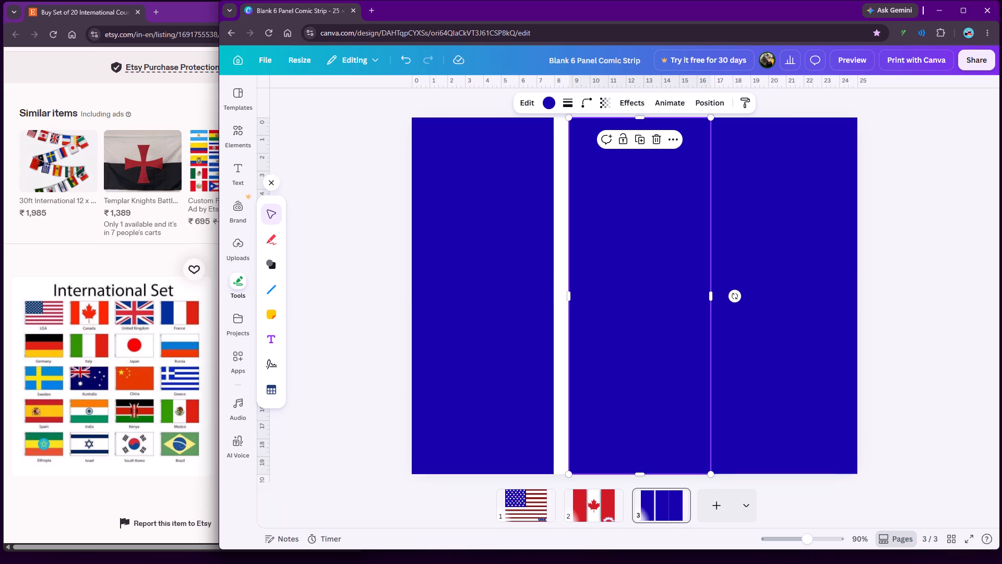
pyautogui.click(569, 293)
pyautogui.click(541, 296)
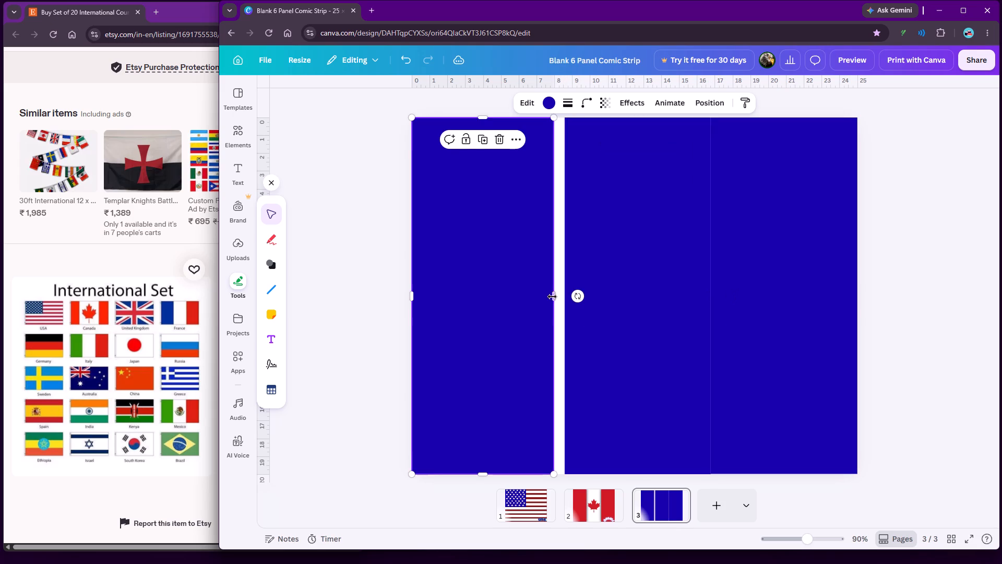
pyautogui.moveTo(554, 296); pyautogui.dragTo(563, 296)
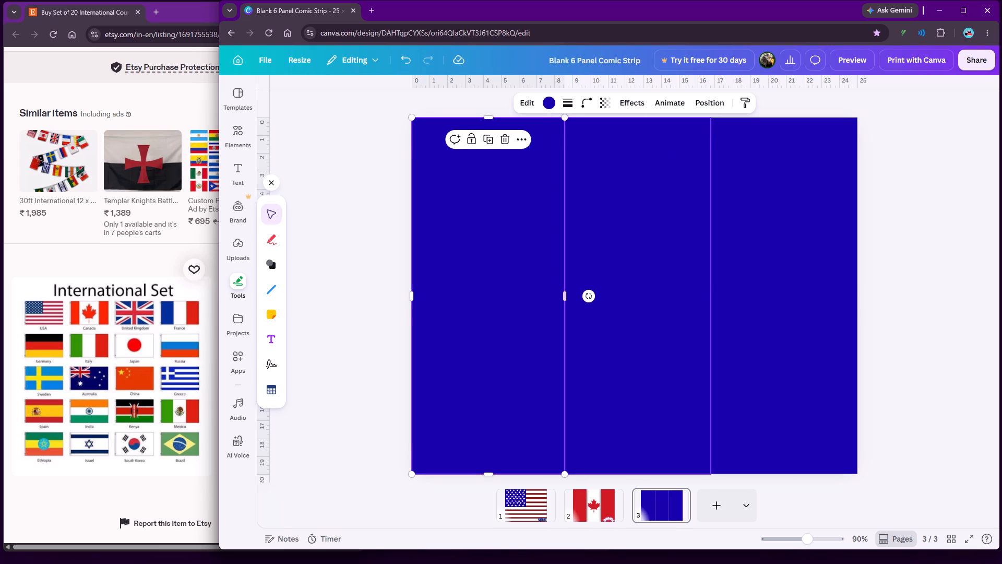
pyautogui.click(917, 268)
# Fine-tune the bands' inner edges into near-equal thirds with 0.1 gaps, making the right band about 8.3 wide.
pyautogui.click(532, 272)
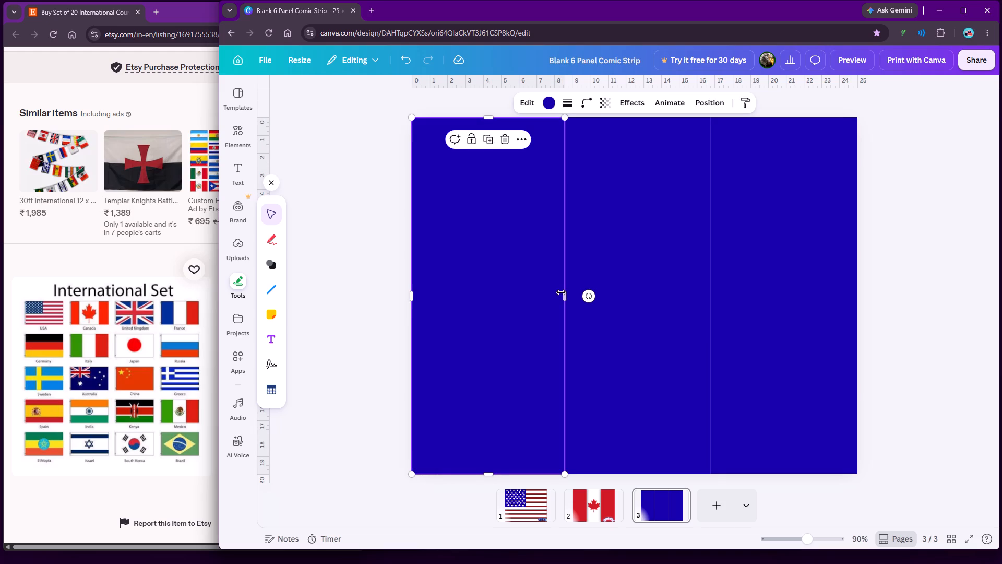
pyautogui.moveTo(561, 292); pyautogui.dragTo(556, 293)
pyautogui.click(603, 287)
pyautogui.click(565, 292)
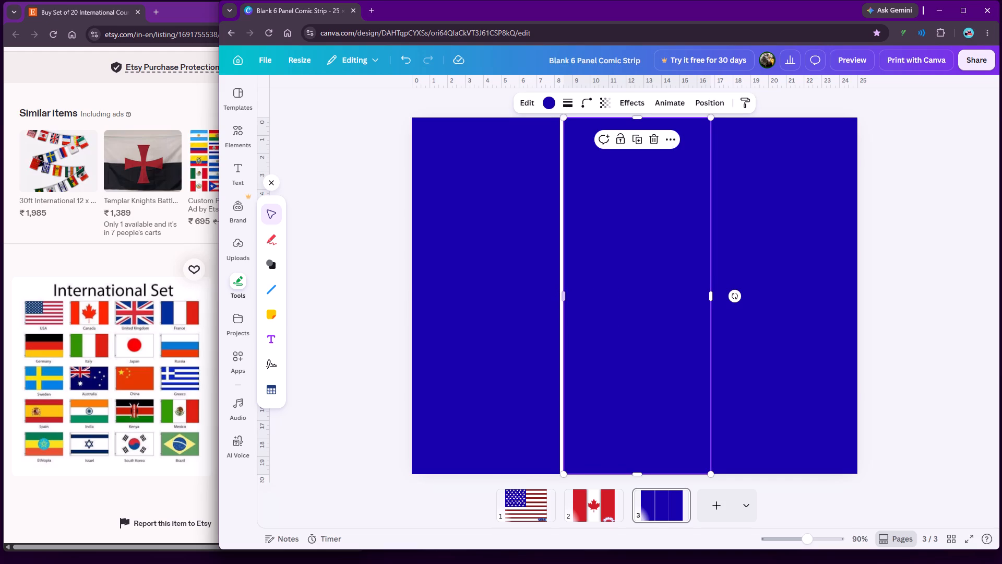
pyautogui.click(623, 267)
pyautogui.click(737, 266)
pyautogui.click(710, 295)
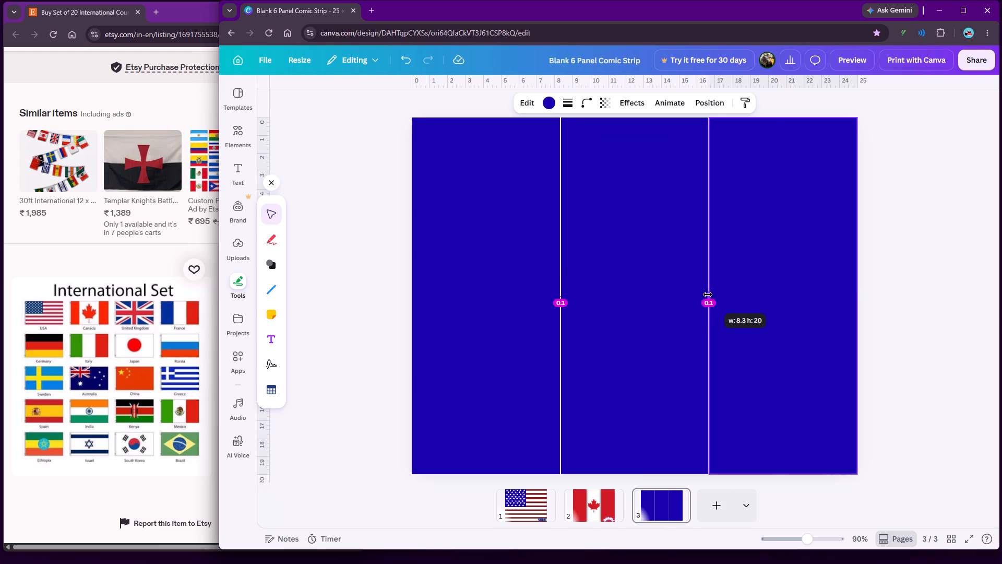
pyautogui.click(939, 243)
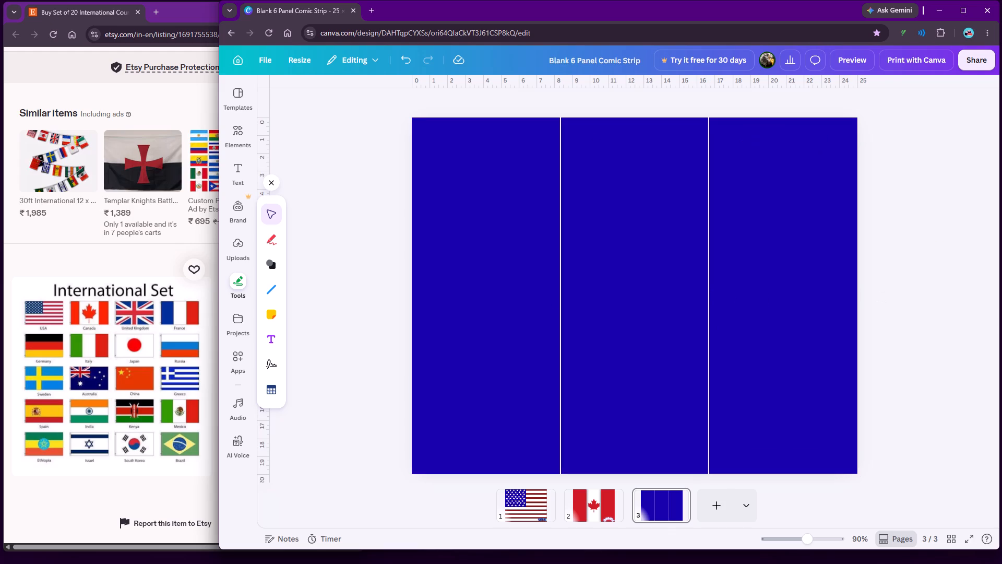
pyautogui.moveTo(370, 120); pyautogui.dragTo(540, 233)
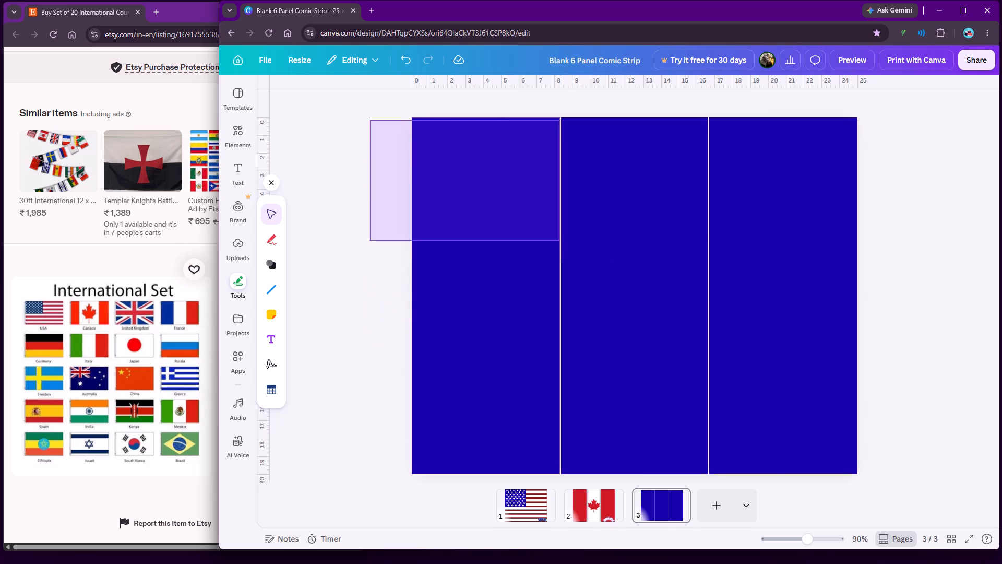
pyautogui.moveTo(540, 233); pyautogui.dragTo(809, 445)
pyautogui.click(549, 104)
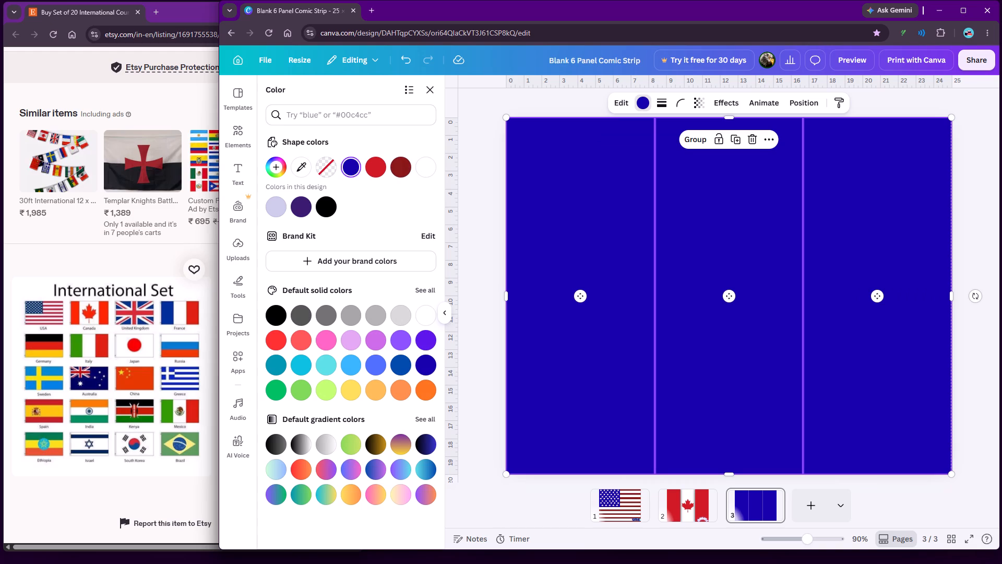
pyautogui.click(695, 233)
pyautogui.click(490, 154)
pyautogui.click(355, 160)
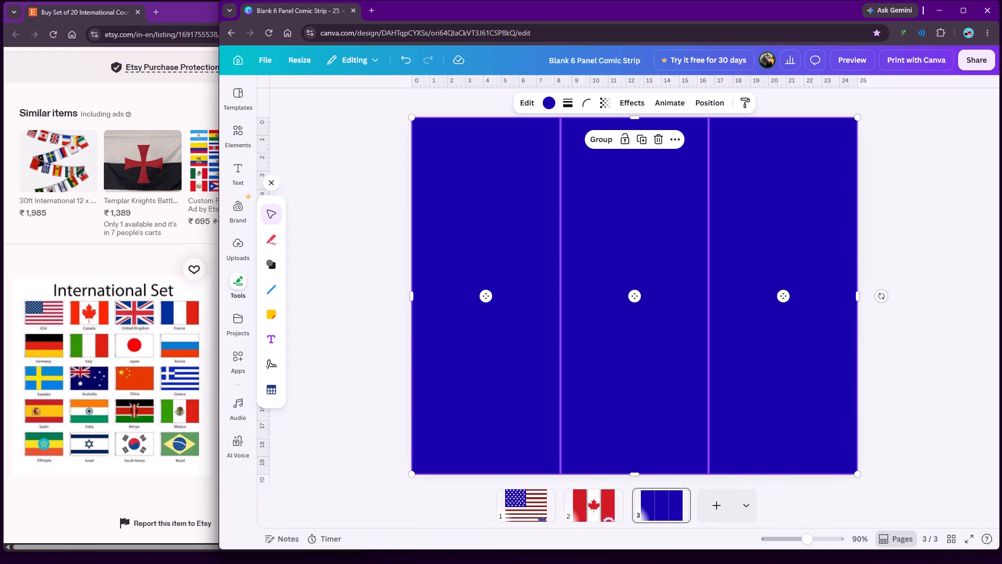
# Recolour the middle band of page 3 to the lightest default gray.
pyautogui.click(615, 217)
pyautogui.click(545, 102)
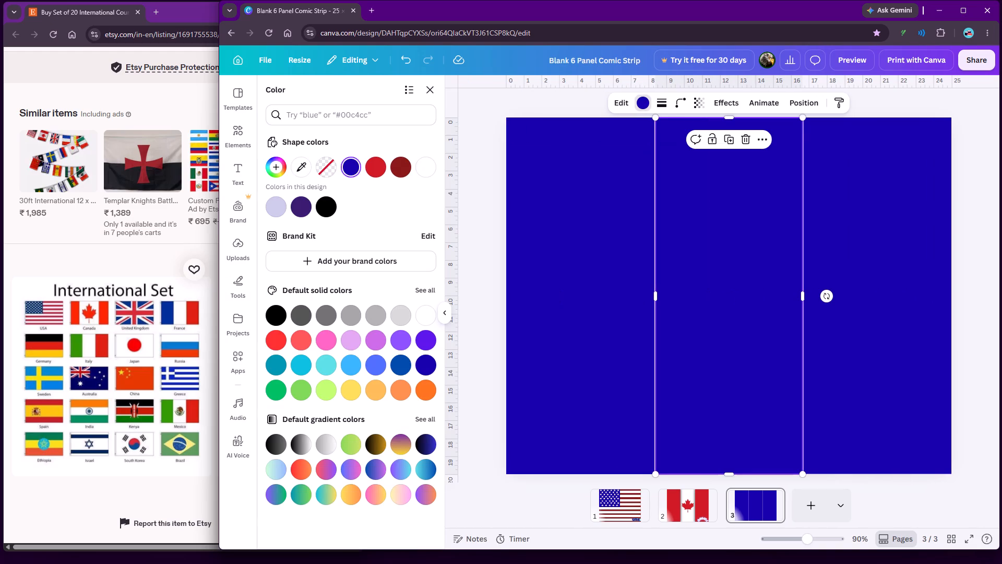
pyautogui.click(426, 169)
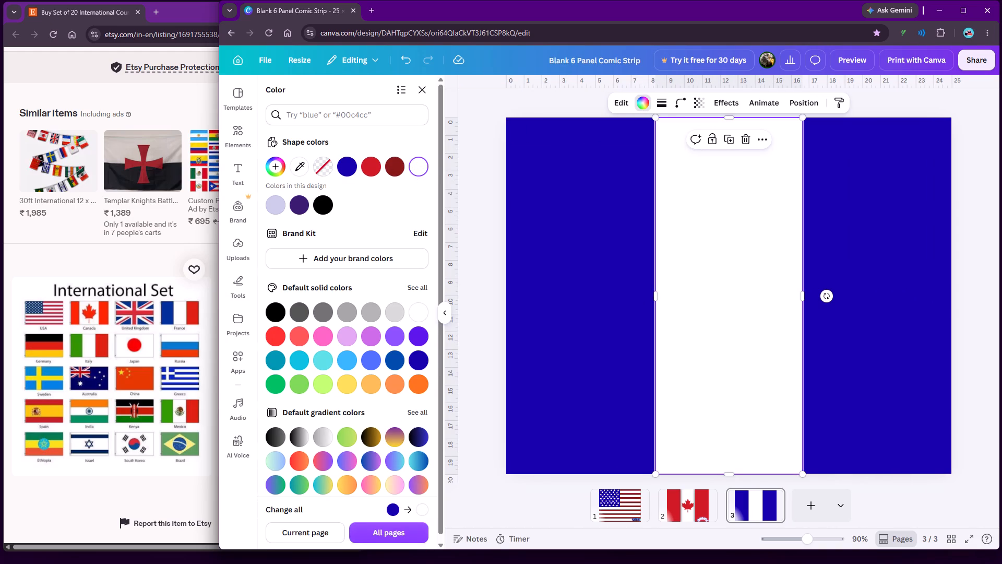
pyautogui.click(370, 312)
pyautogui.click(397, 335)
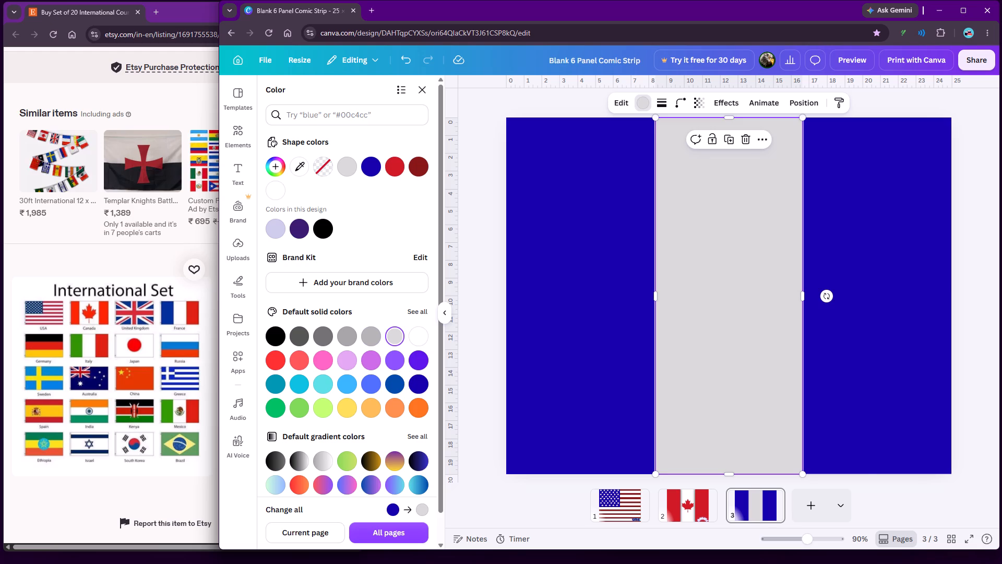
# Recolour the right band of page 3 to the red already used in the design.
pyautogui.click(851, 232)
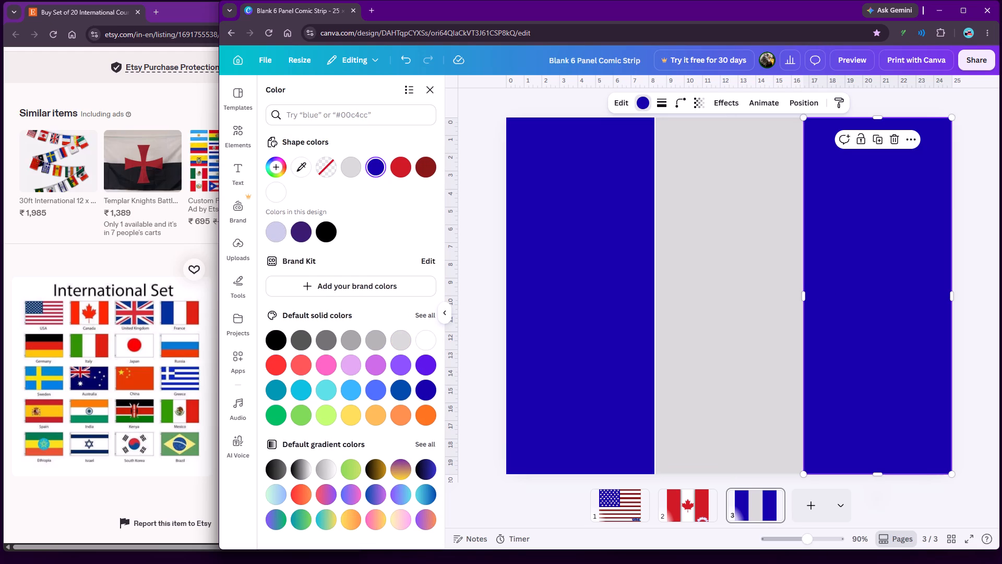
pyautogui.click(398, 171)
pyautogui.click(415, 85)
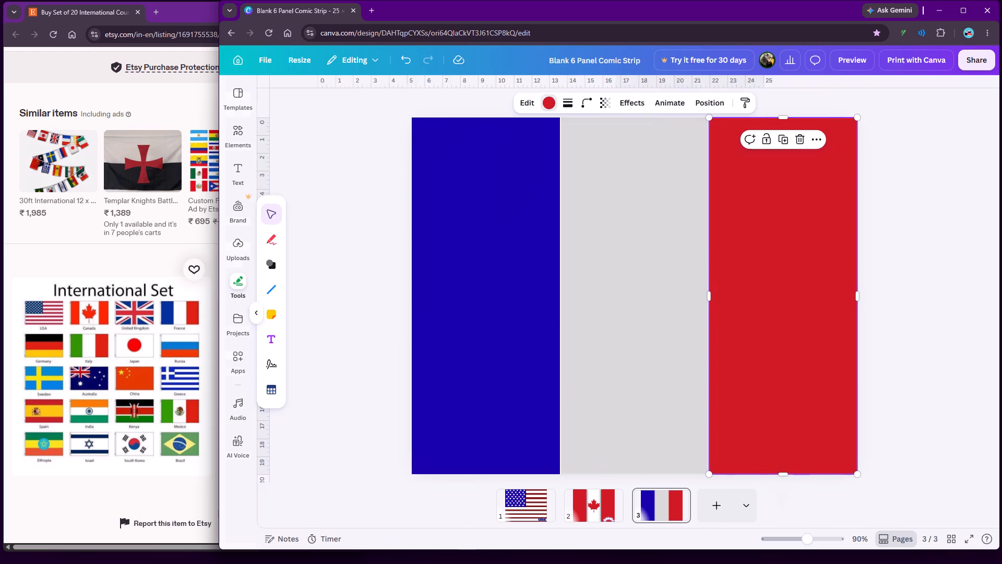
pyautogui.click(347, 170)
# Apply a Drop shadow effect to all three bands with direction 0, offset 0, blur 14 and transparency 100.
pyautogui.moveTo(326, 158); pyautogui.dragTo(819, 406)
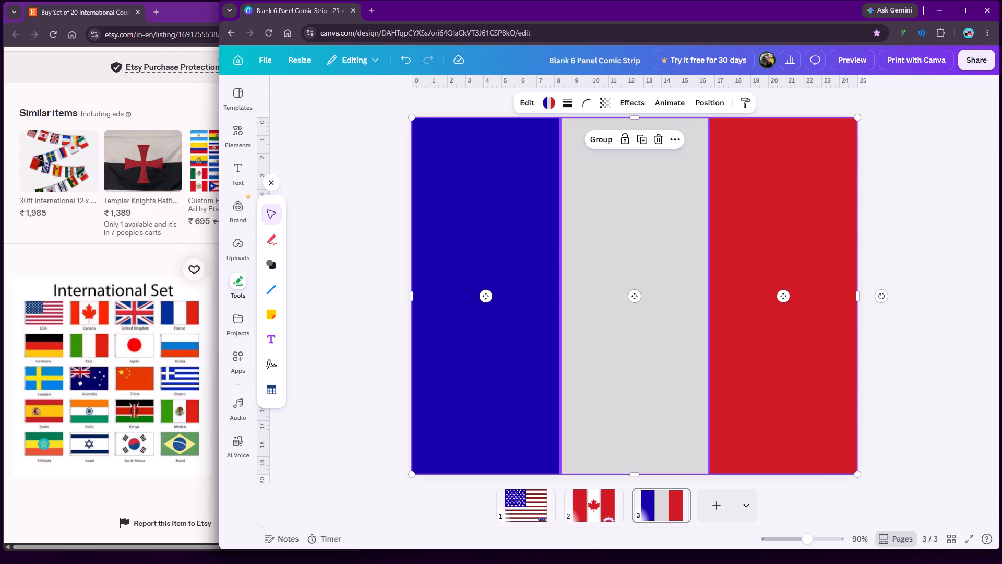
pyautogui.click(628, 98)
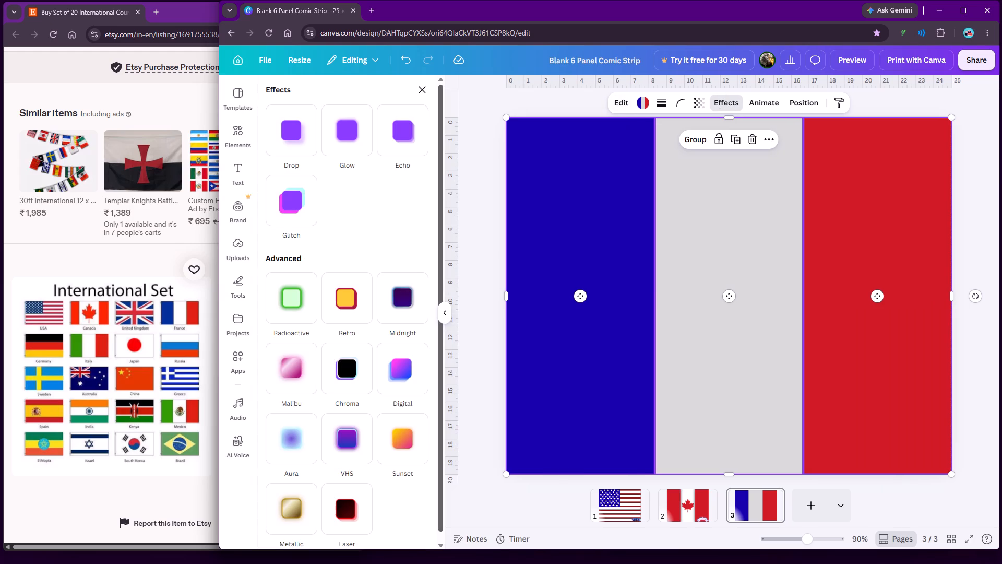
pyautogui.click(305, 143)
pyautogui.moveTo(307, 201); pyautogui.dragTo(311, 201)
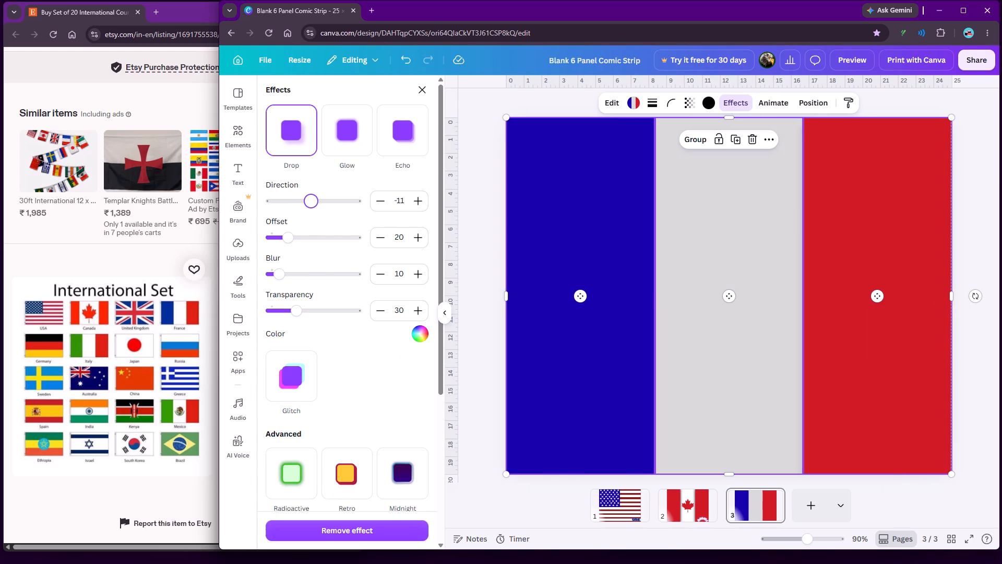
pyautogui.moveTo(311, 201); pyautogui.dragTo(314, 201)
pyautogui.moveTo(282, 241); pyautogui.dragTo(243, 242)
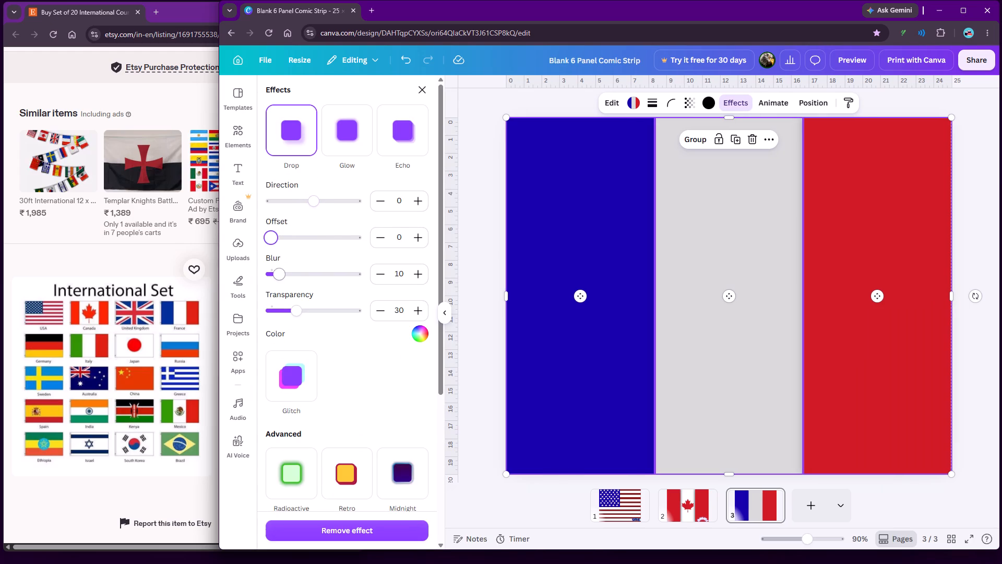
pyautogui.click(279, 277)
pyautogui.moveTo(303, 322); pyautogui.dragTo(398, 328)
pyautogui.moveTo(308, 313); pyautogui.dragTo(415, 313)
pyautogui.click(283, 278)
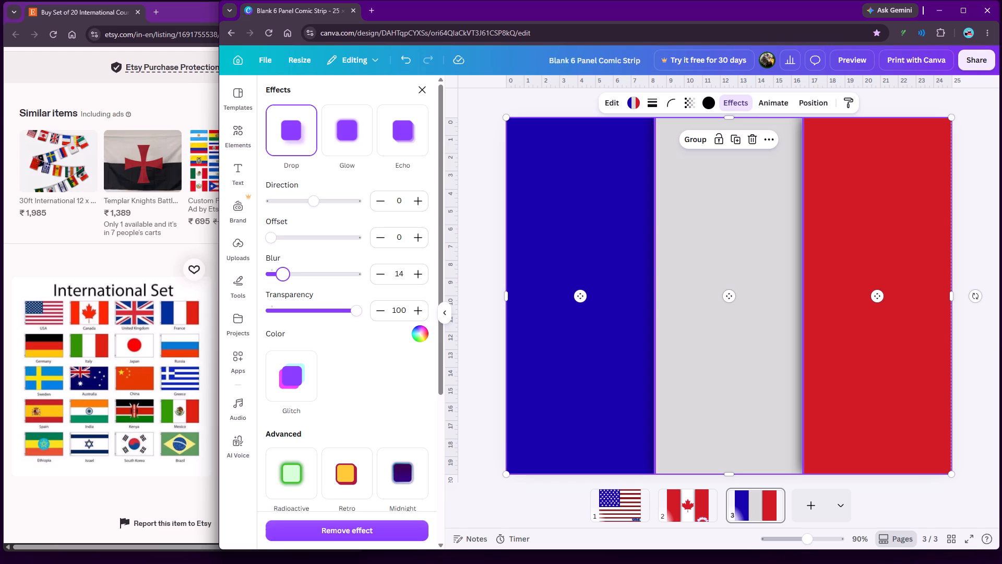
pyautogui.scroll(-7, 355, 302)
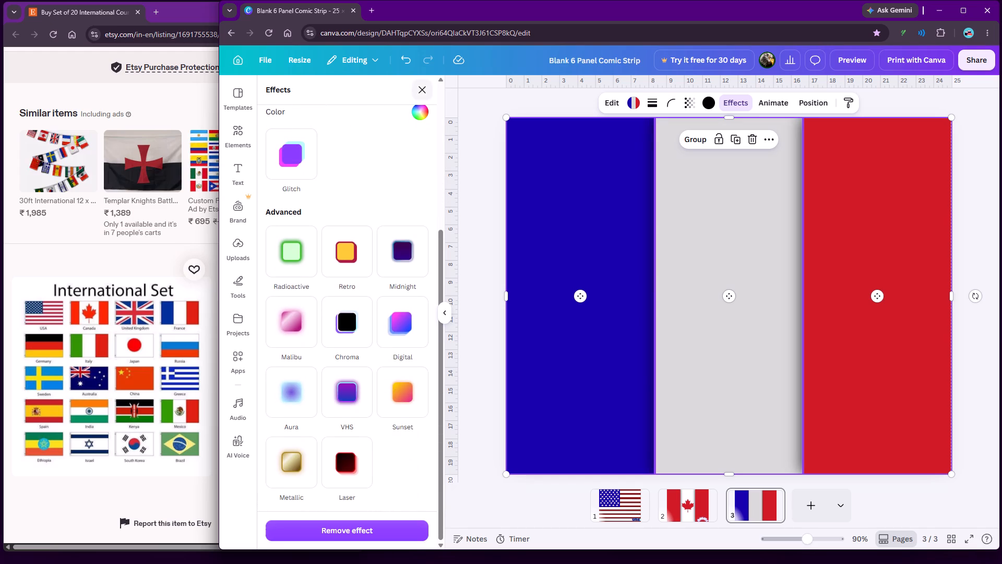
pyautogui.click(424, 88)
pyautogui.click(366, 204)
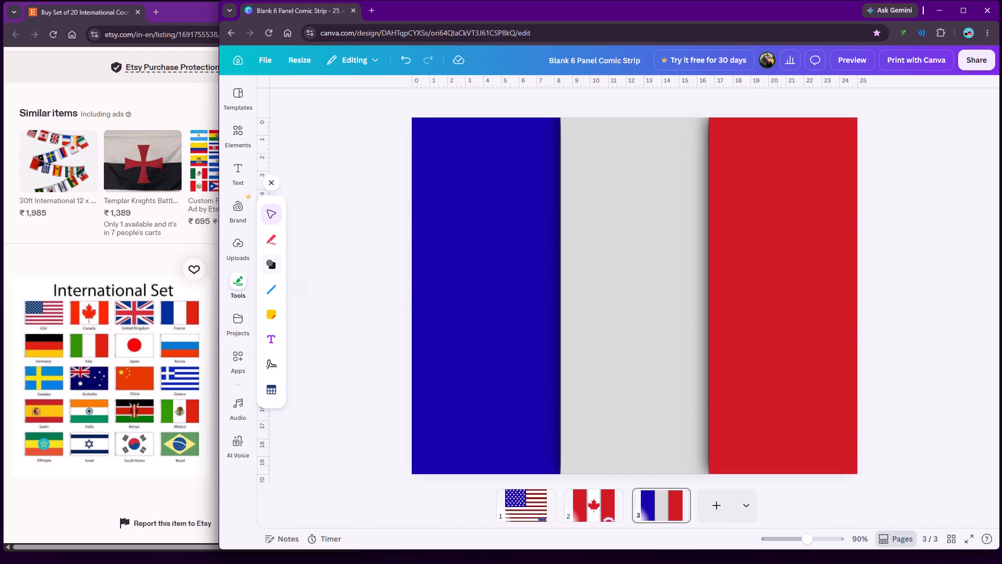
# Add a text box reading "France" and place it near the bottom-right corner of the page on the red band.
pyautogui.click(236, 164)
pyautogui.click(369, 136)
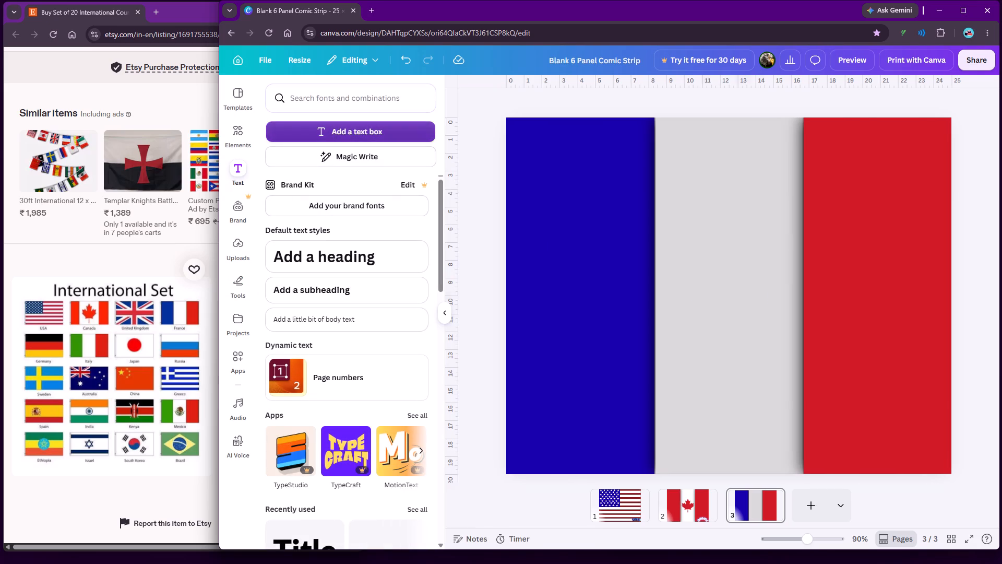
pyautogui.moveTo(691, 291); pyautogui.dragTo(582, 245)
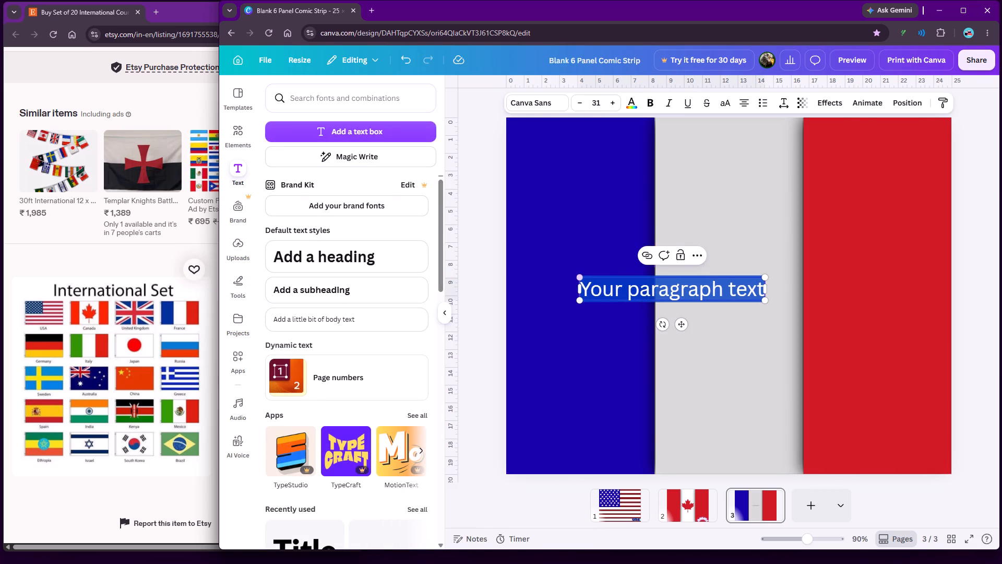
pyautogui.write('France')
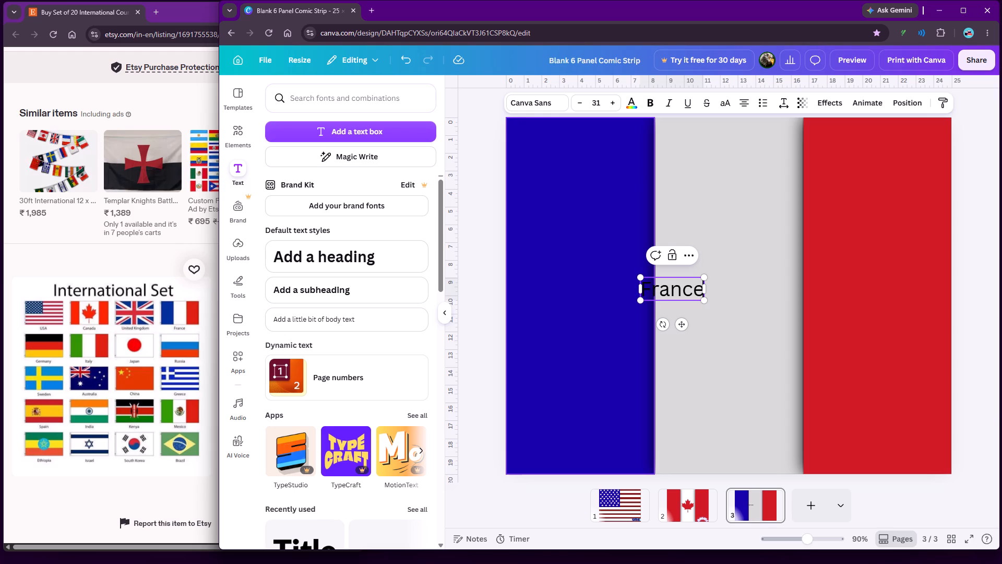
pyautogui.click(483, 293)
pyautogui.moveTo(667, 289); pyautogui.dragTo(831, 380)
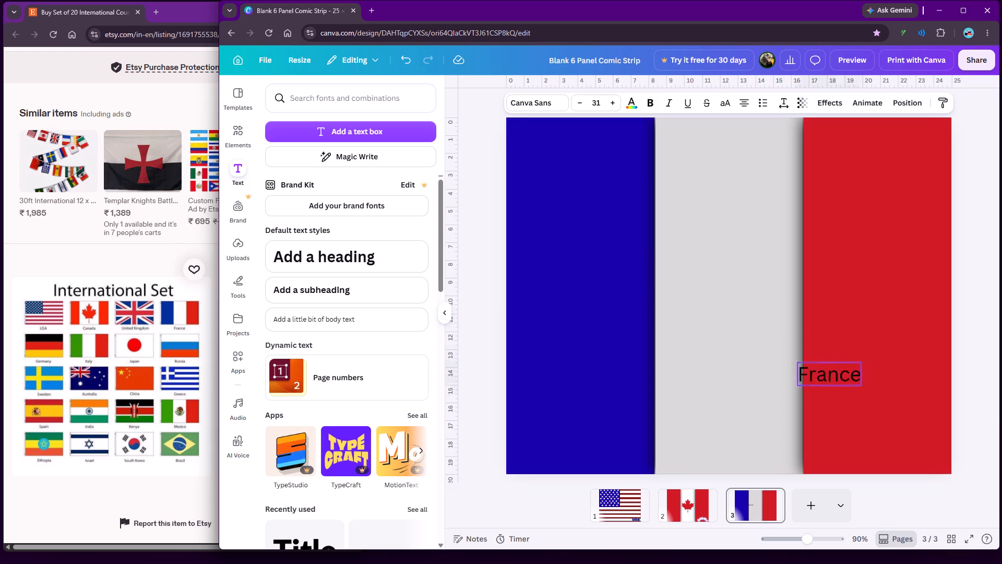
pyautogui.moveTo(831, 380); pyautogui.dragTo(887, 440)
# Set the France label to font size 33 in the Beth Ellen font.
pyautogui.doubleClick(888, 441)
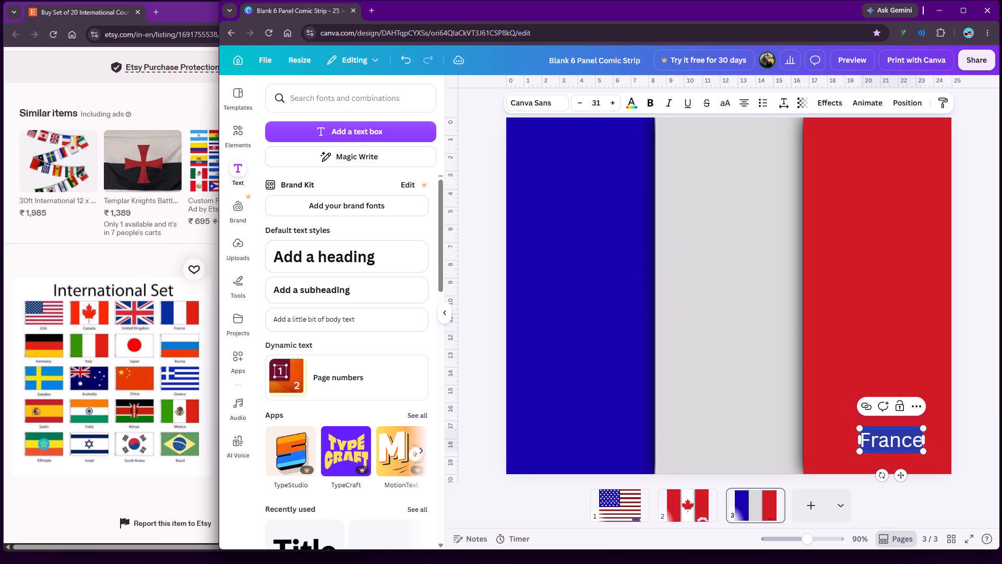
pyautogui.doubleClick(611, 100)
pyautogui.click(544, 103)
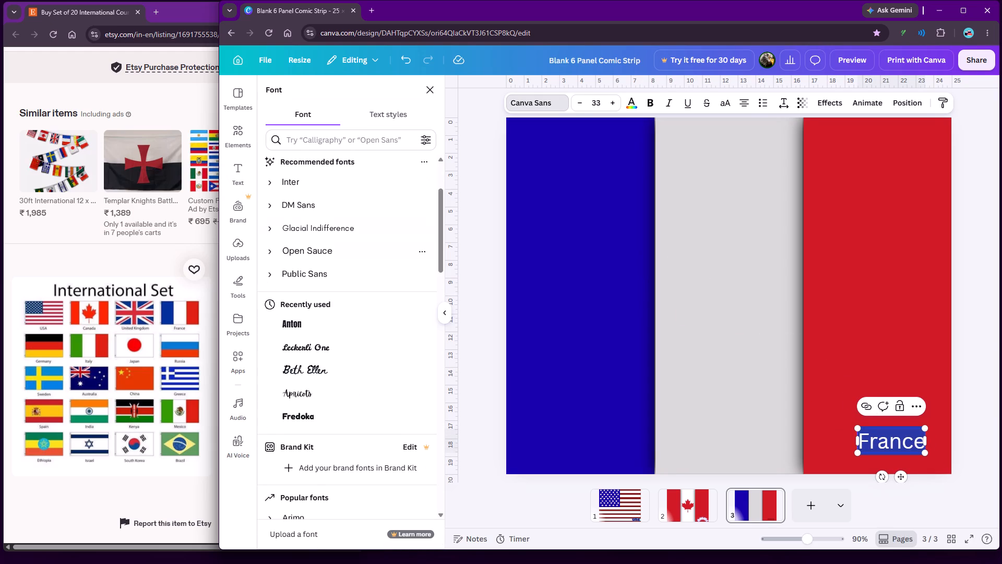
pyautogui.click(315, 349)
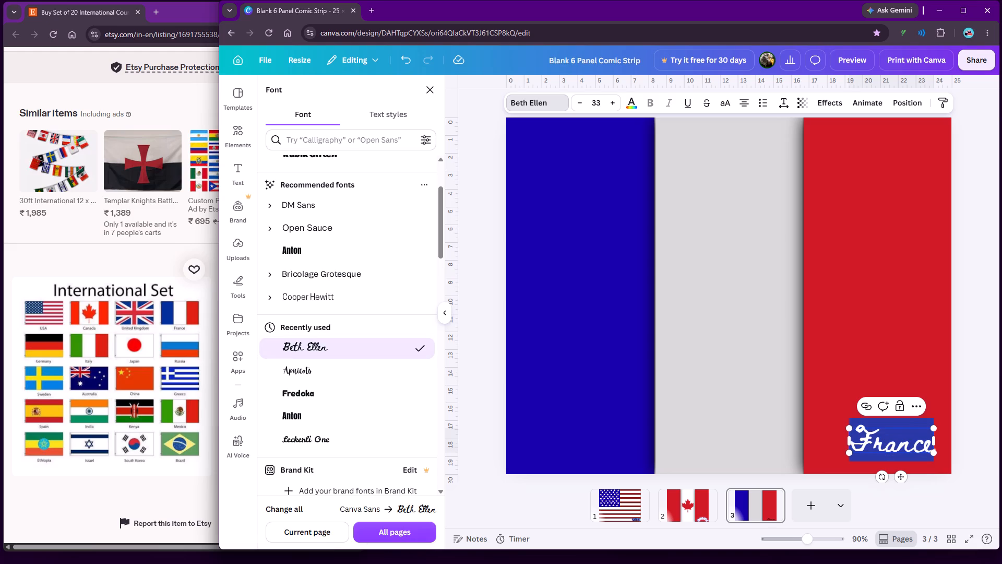
pyautogui.click(428, 89)
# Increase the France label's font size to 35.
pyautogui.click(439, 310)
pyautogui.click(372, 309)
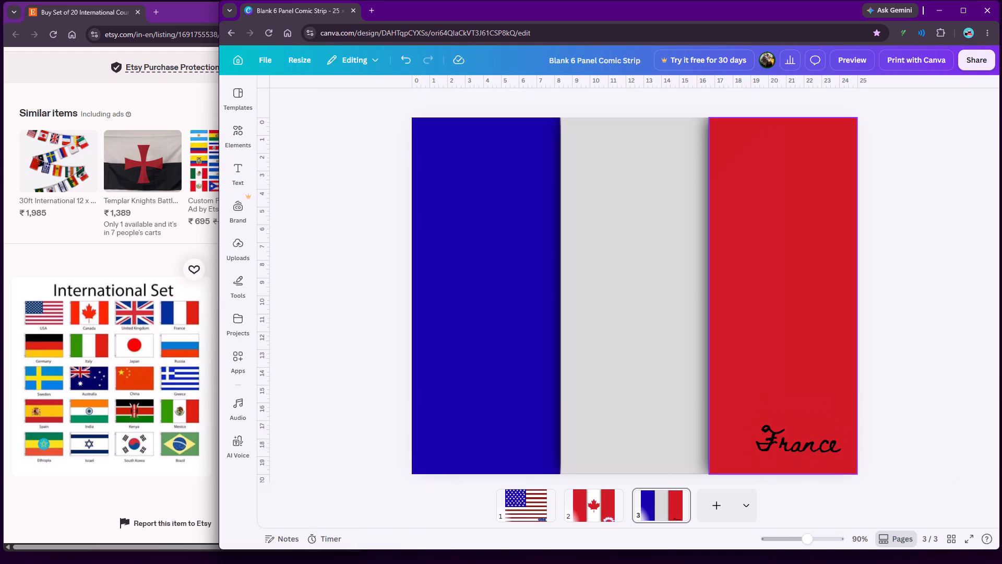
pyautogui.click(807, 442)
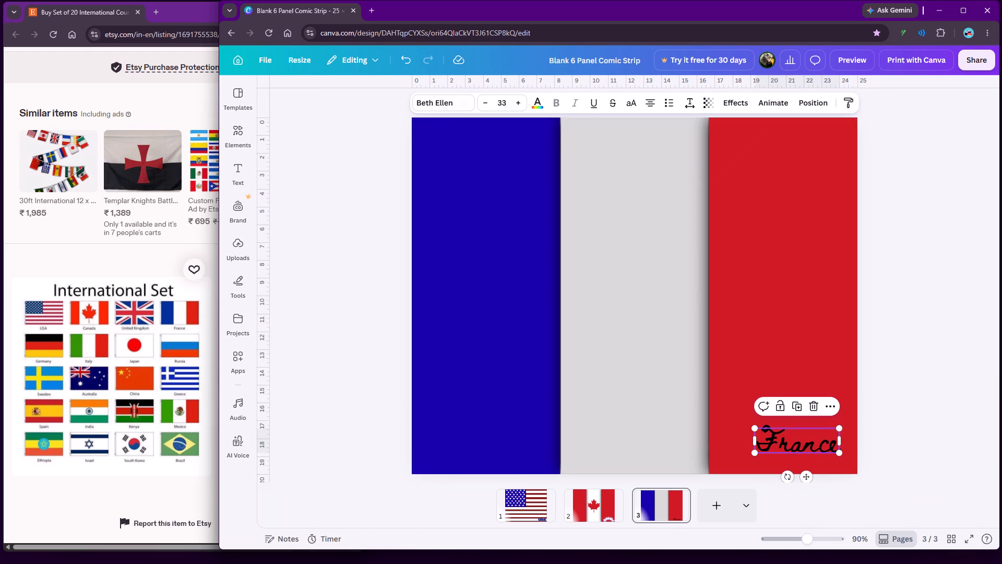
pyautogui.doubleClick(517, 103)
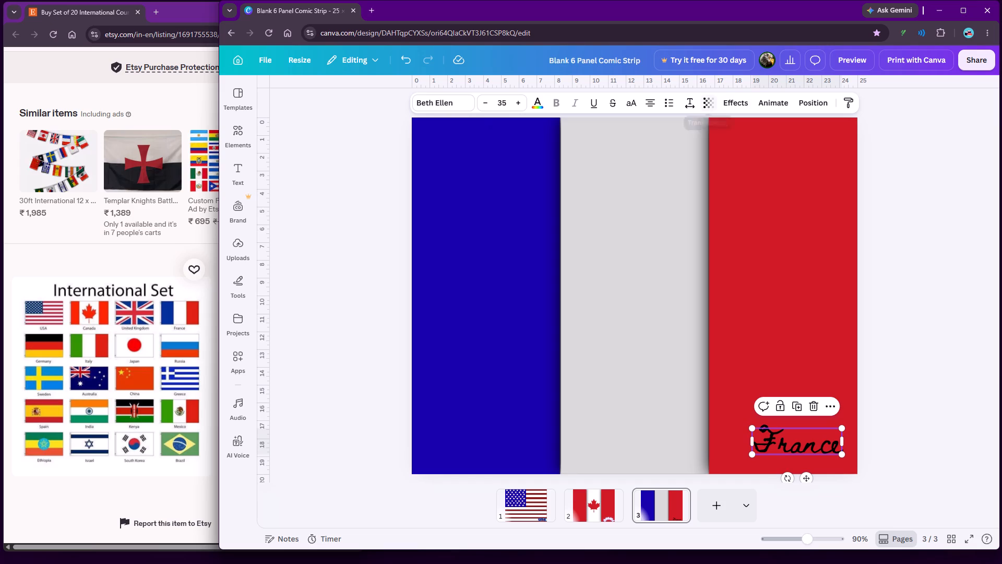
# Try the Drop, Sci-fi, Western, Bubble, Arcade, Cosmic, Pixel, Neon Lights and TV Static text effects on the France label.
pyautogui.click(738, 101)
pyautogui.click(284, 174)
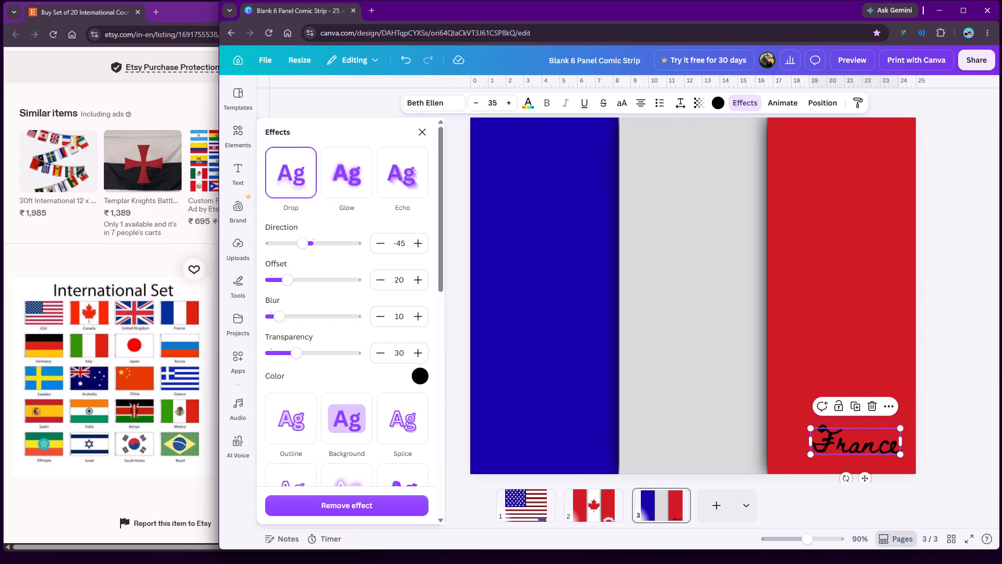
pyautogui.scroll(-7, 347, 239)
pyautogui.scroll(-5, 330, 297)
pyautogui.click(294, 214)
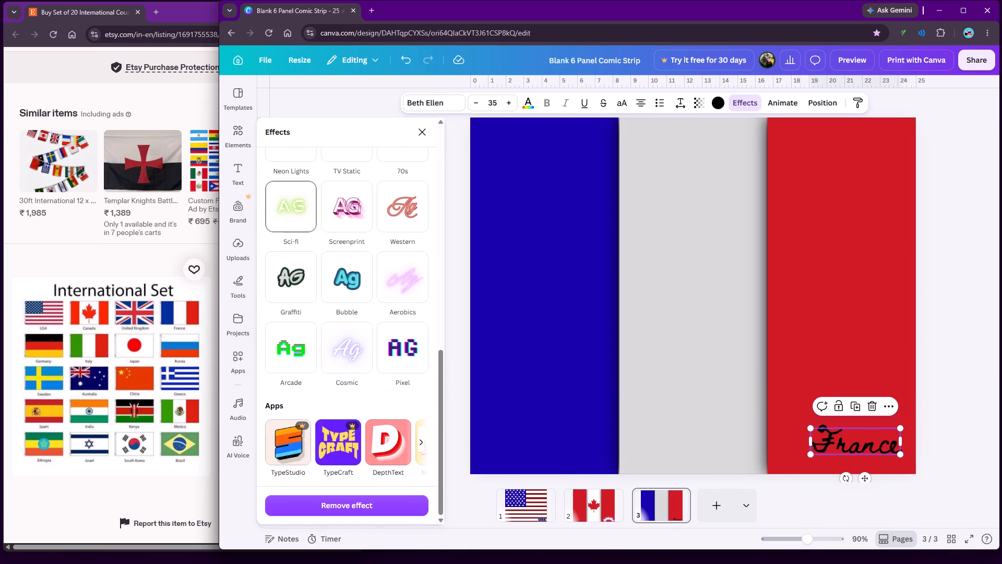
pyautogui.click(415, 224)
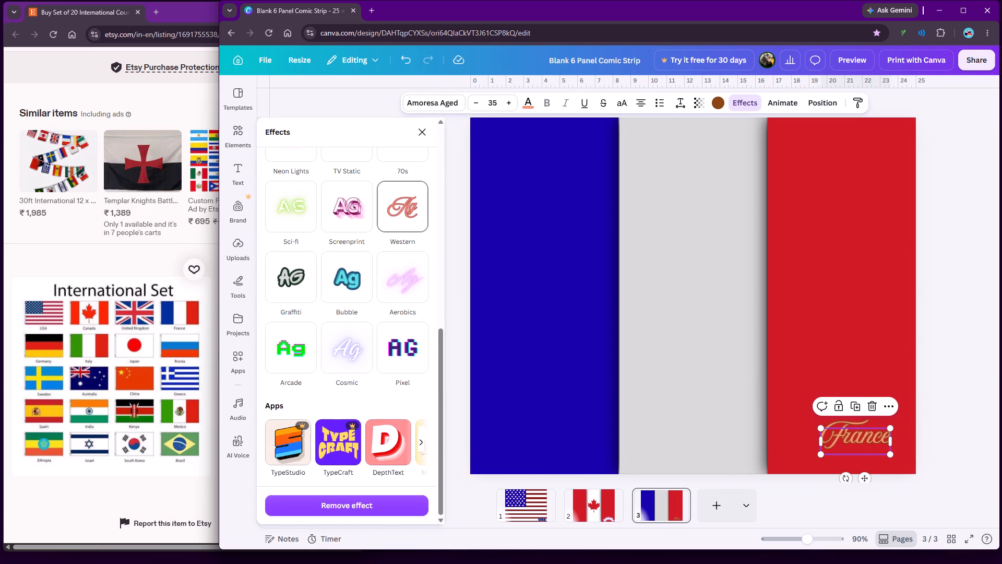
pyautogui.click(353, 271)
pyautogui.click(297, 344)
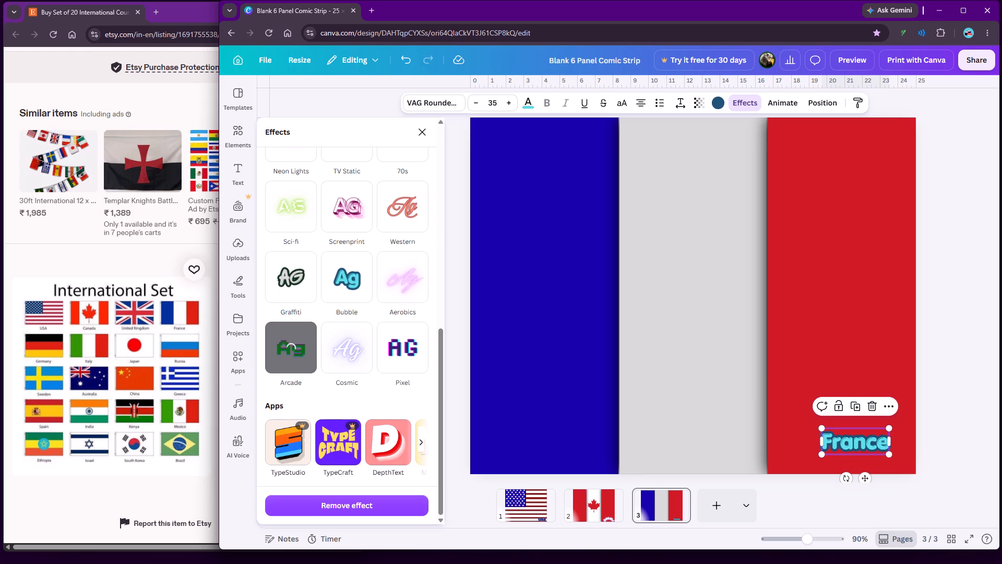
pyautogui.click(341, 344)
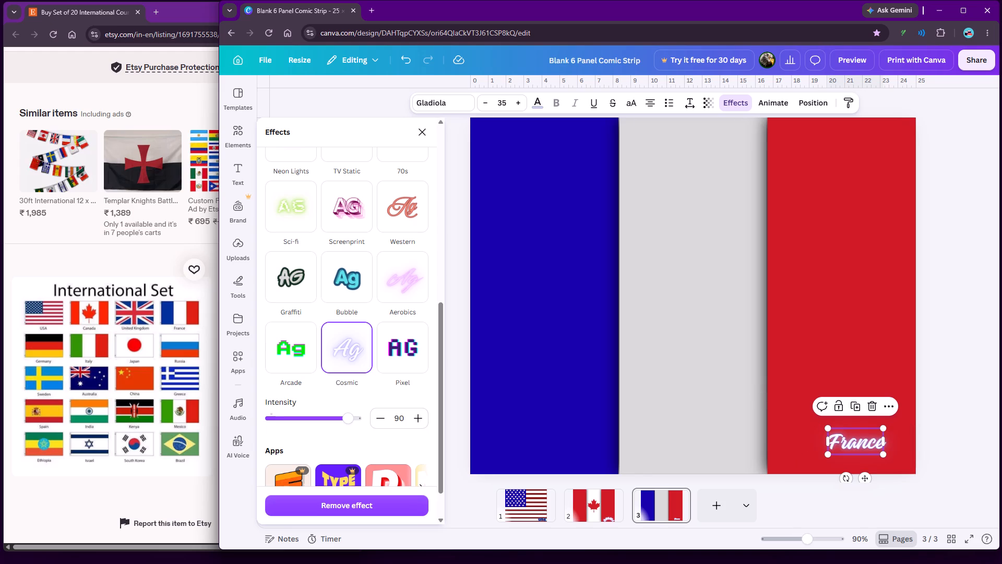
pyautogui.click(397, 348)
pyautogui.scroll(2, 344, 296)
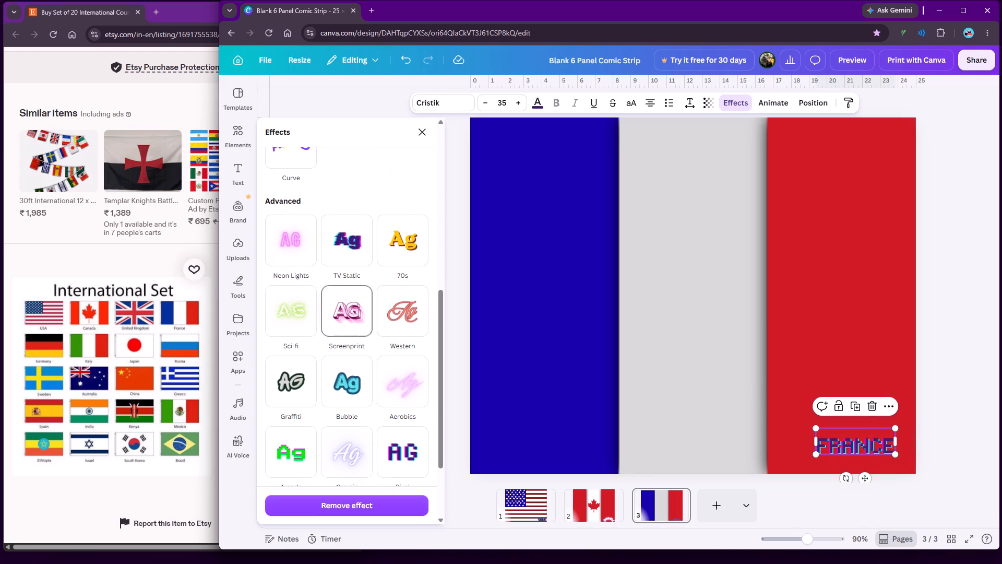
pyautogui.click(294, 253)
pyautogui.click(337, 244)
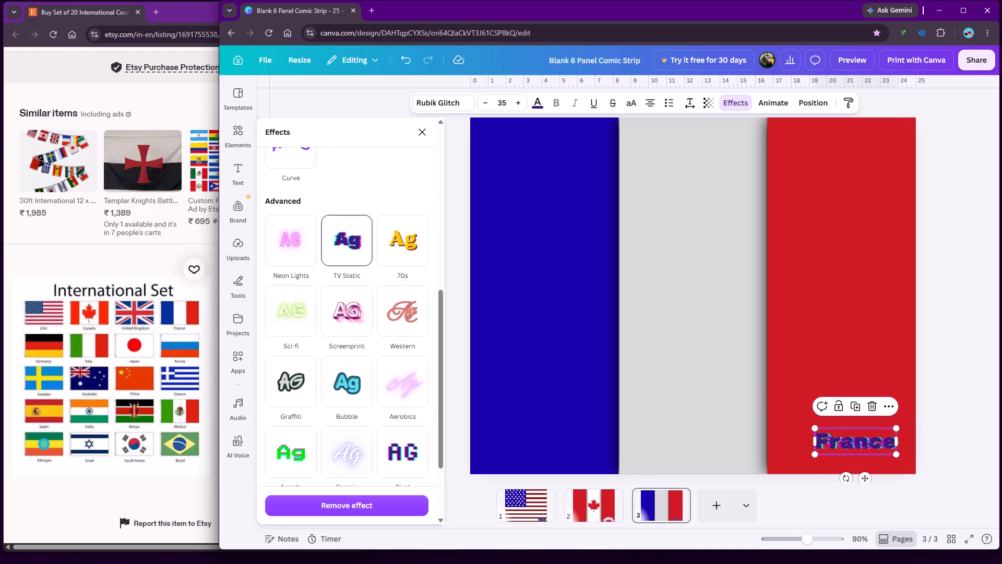
# Apply the 70s advanced text effect to the France label.
pyautogui.click(402, 244)
pyautogui.scroll(2, 364, 266)
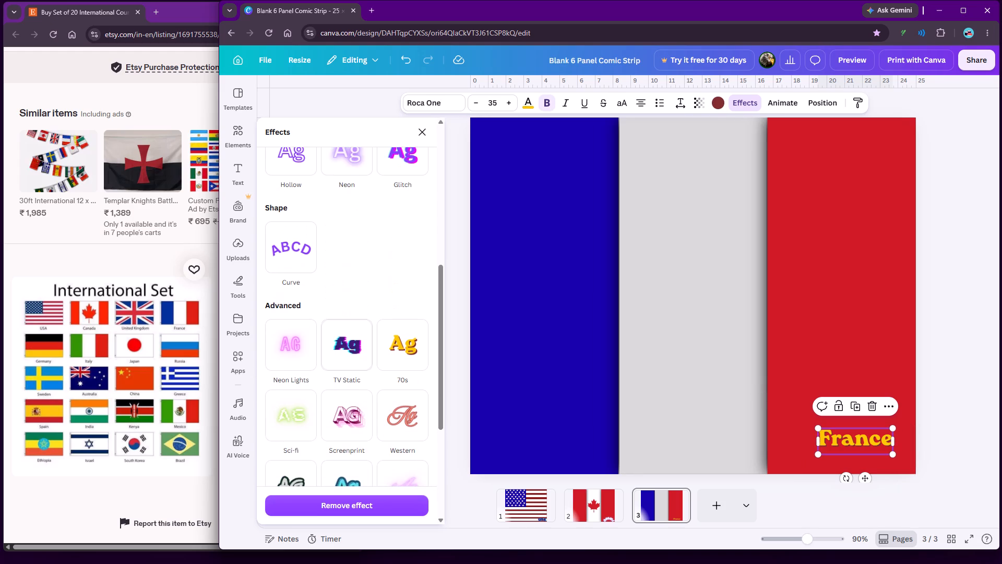
pyautogui.scroll(-2, 363, 266)
pyautogui.scroll(2, 366, 265)
# Add the Curve shape effect to the France label with the curve at 100.
pyautogui.click(288, 258)
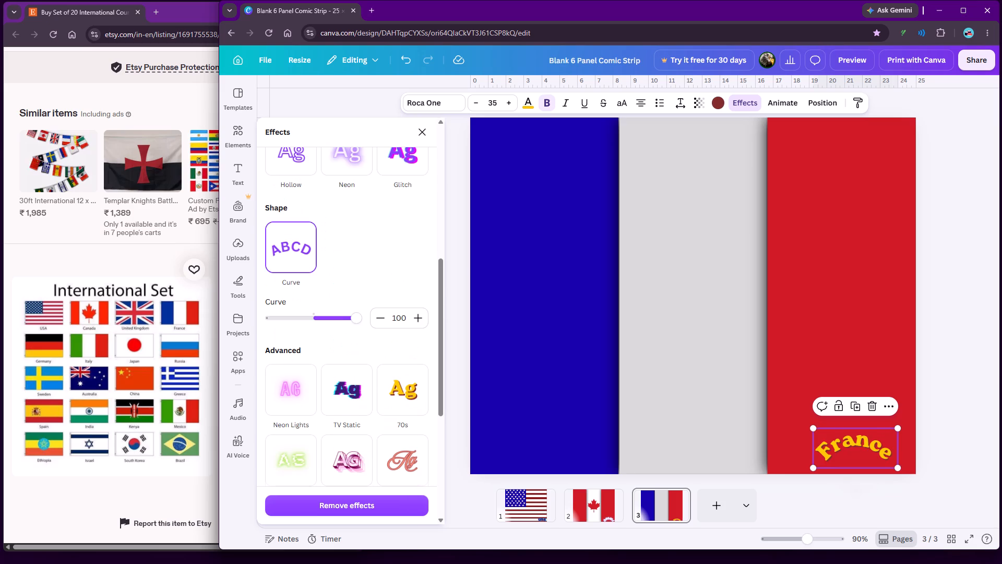
pyautogui.moveTo(338, 313); pyautogui.dragTo(383, 315)
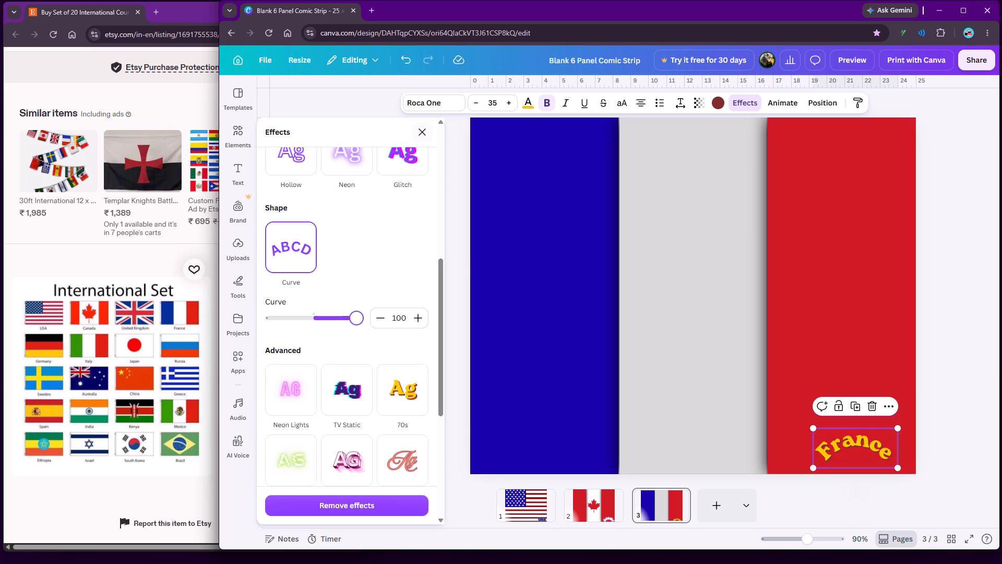
pyautogui.click(419, 130)
pyautogui.click(370, 219)
# Scale the curved France label up to about font size 50.3 and place it in the page's bottom-right corner.
pyautogui.click(806, 445)
pyautogui.moveTo(756, 429); pyautogui.dragTo(718, 414)
pyautogui.click(890, 440)
pyautogui.moveTo(784, 434); pyautogui.dragTo(803, 439)
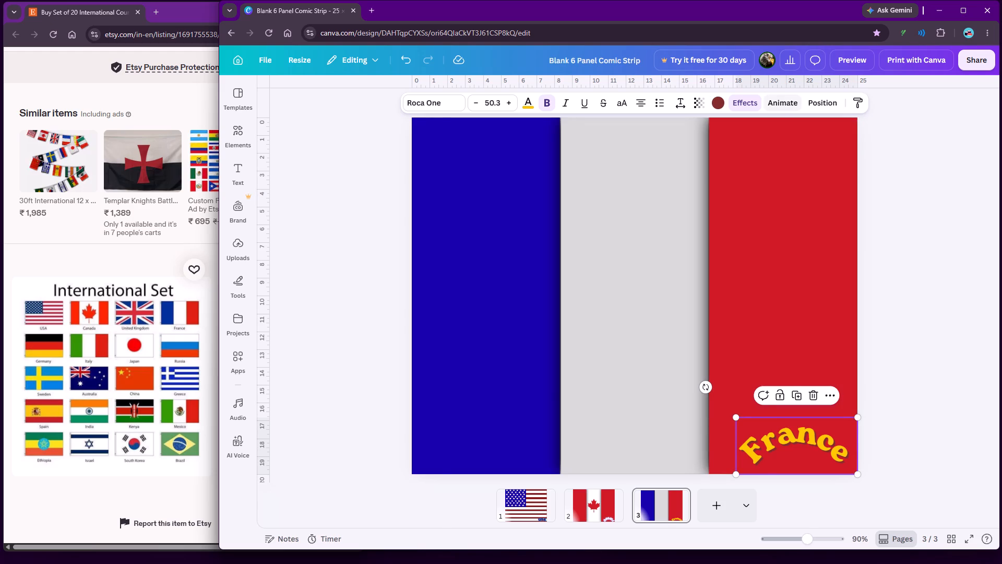
# Apply the Bounce text animation to the France label.
pyautogui.click(788, 108)
pyautogui.scroll(-2, 308, 307)
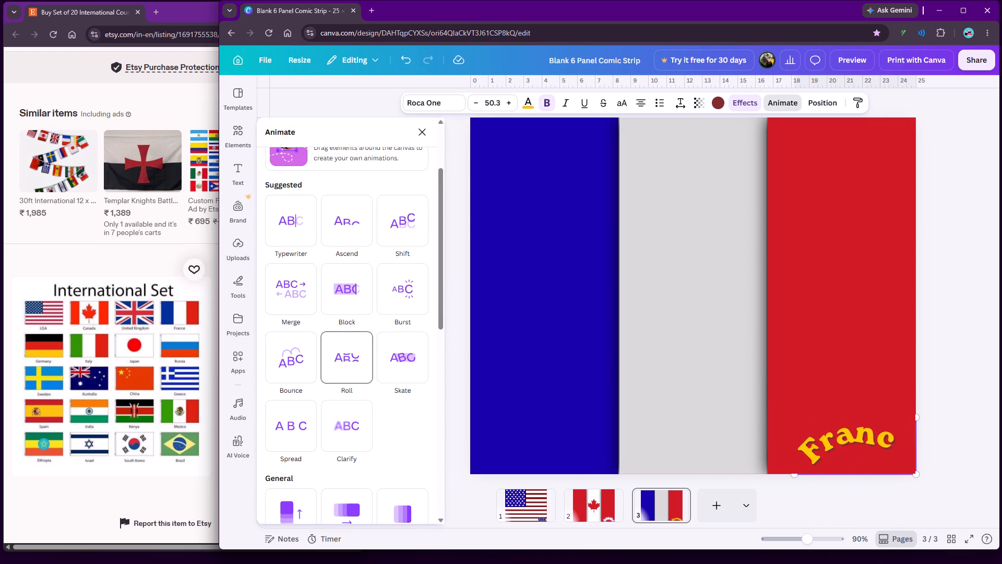
pyautogui.click(293, 357)
pyautogui.click(423, 129)
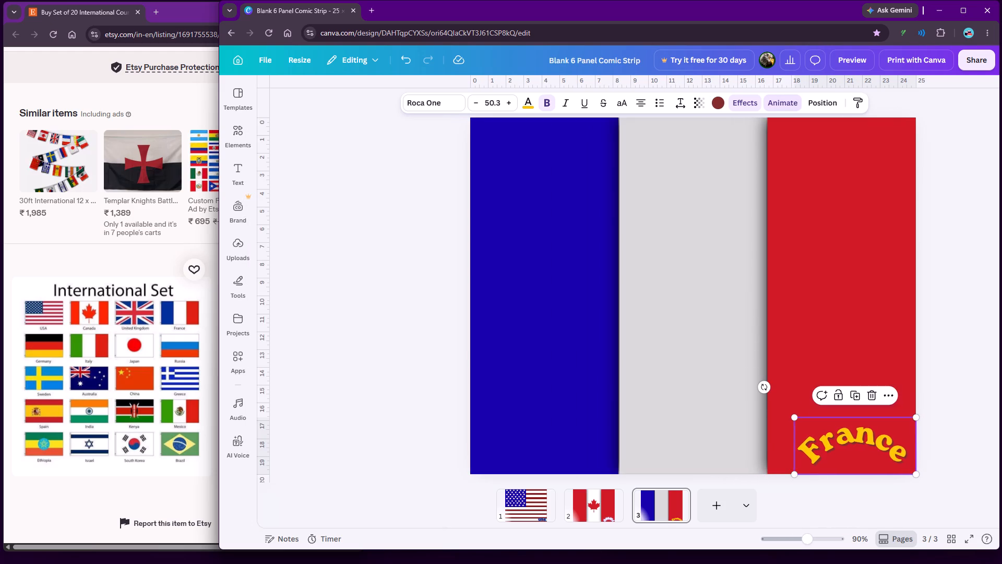
pyautogui.click(329, 221)
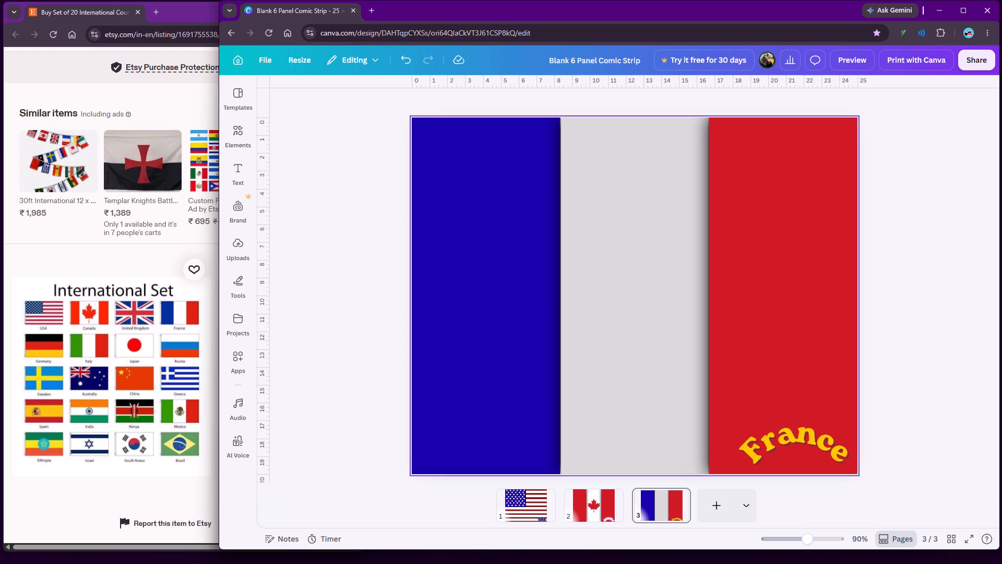
# Add a blank fourth page after the France flag page.
pyautogui.click(588, 493)
pyautogui.click(527, 491)
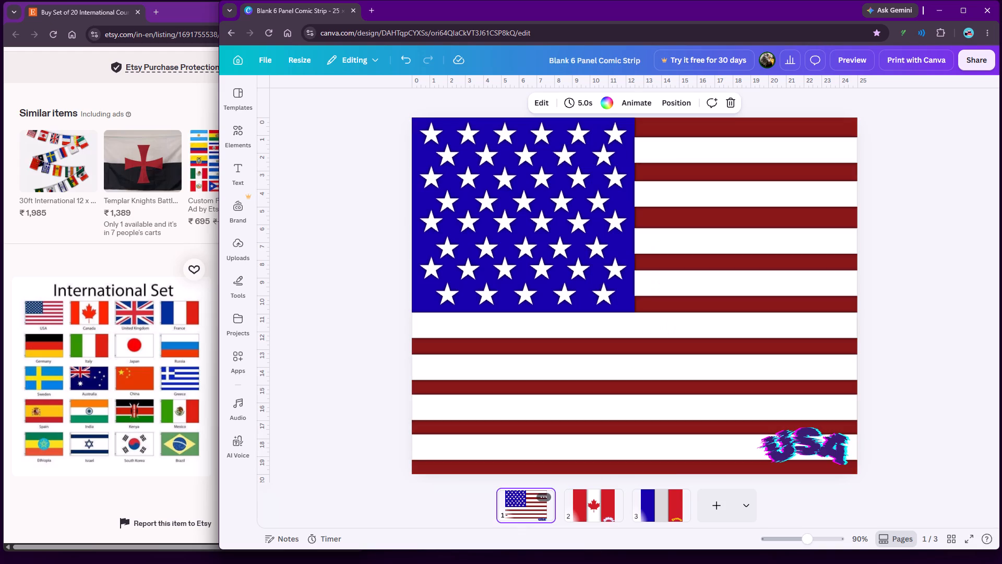
pyautogui.click(683, 504)
pyautogui.click(715, 500)
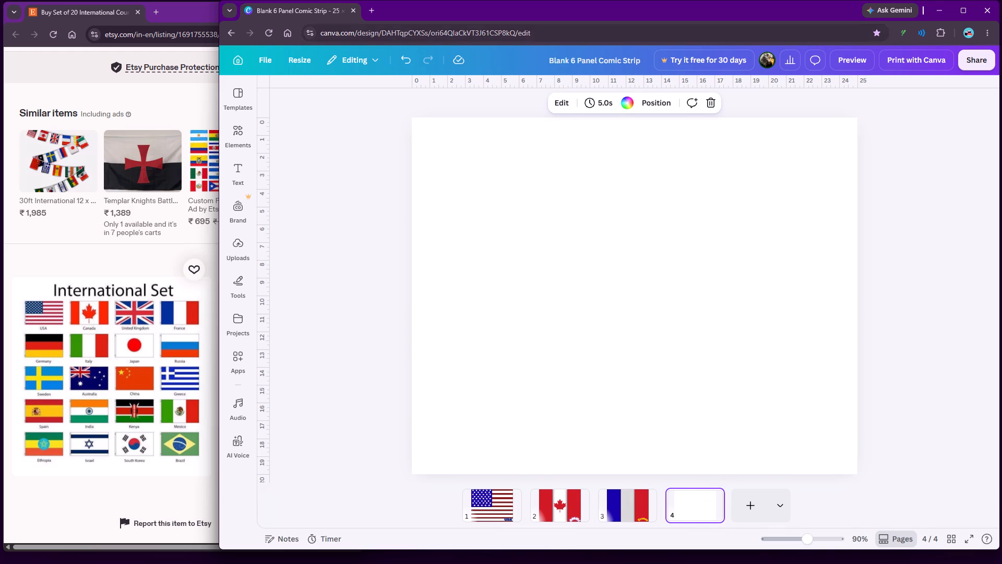
pyautogui.moveTo(400, 16); pyautogui.dragTo(391, 19)
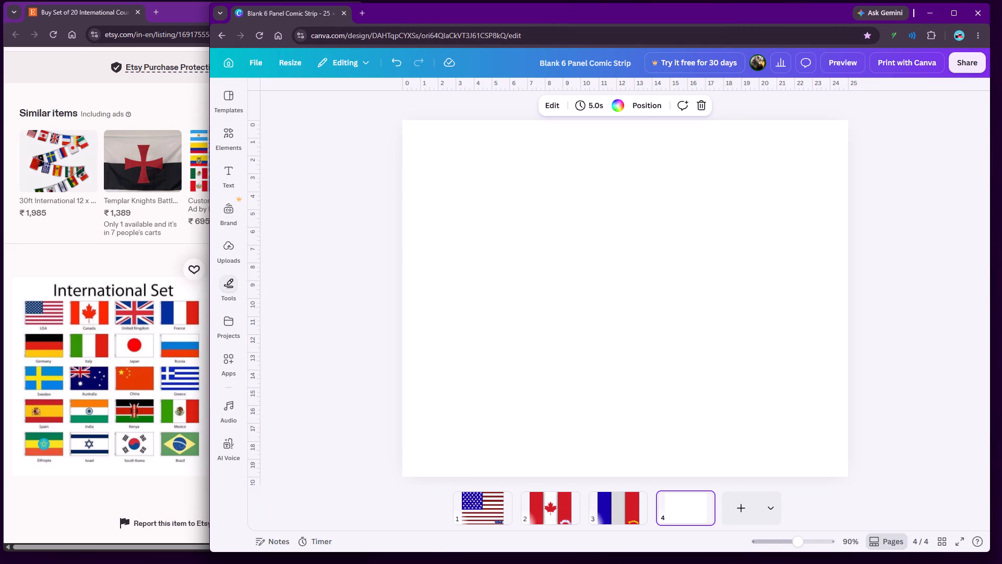
# Add a blue square shape to page 4 and move it into the page's top-left corner.
pyautogui.click(234, 288)
pyautogui.click(259, 265)
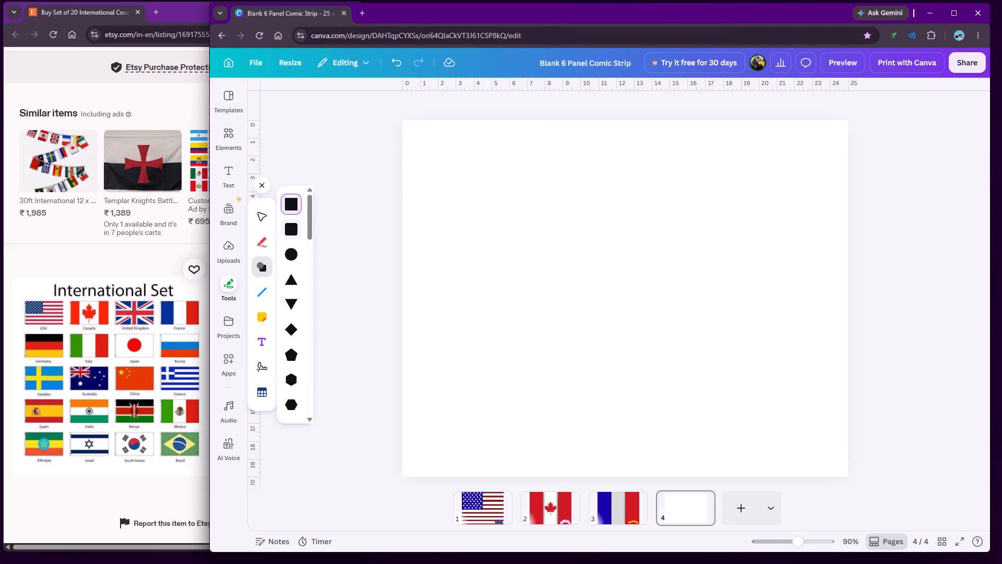
pyautogui.click(290, 228)
pyautogui.click(290, 205)
pyautogui.click(480, 185)
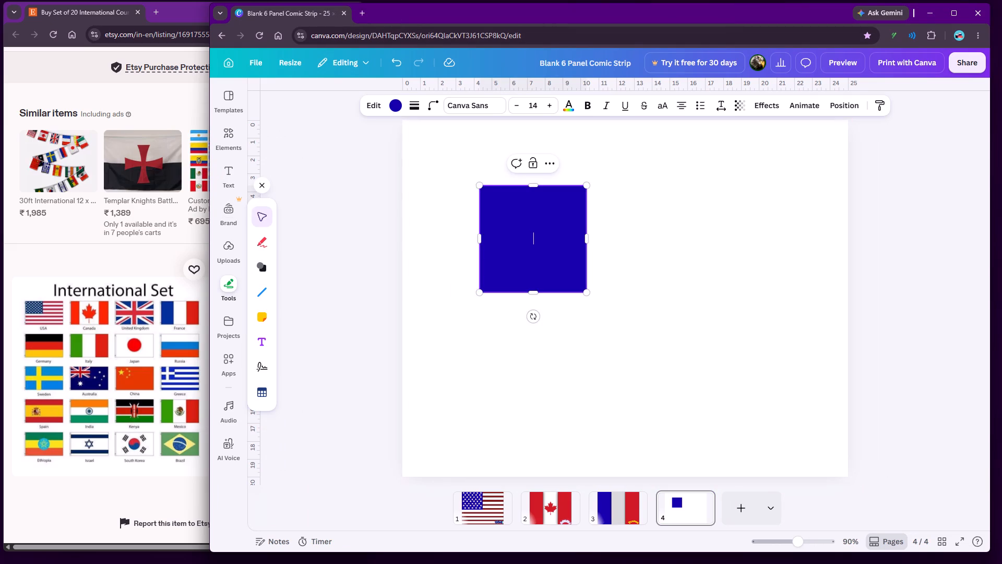
pyautogui.click(449, 256)
pyautogui.moveTo(539, 256); pyautogui.dragTo(463, 194)
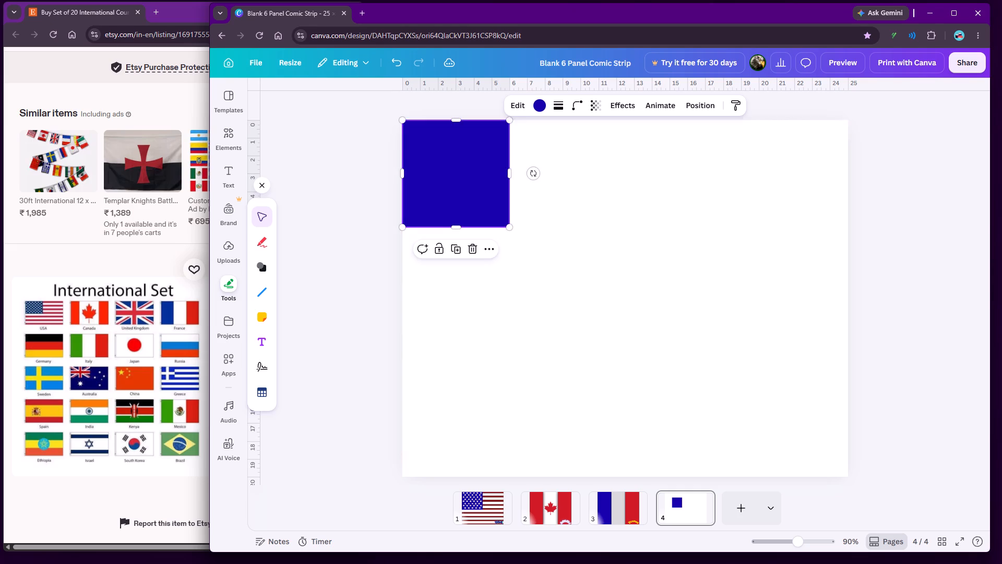
# Stretch the blue square to the full page width of 25 and make it slightly taller to form a top band.
pyautogui.moveTo(509, 171); pyautogui.dragTo(846, 169)
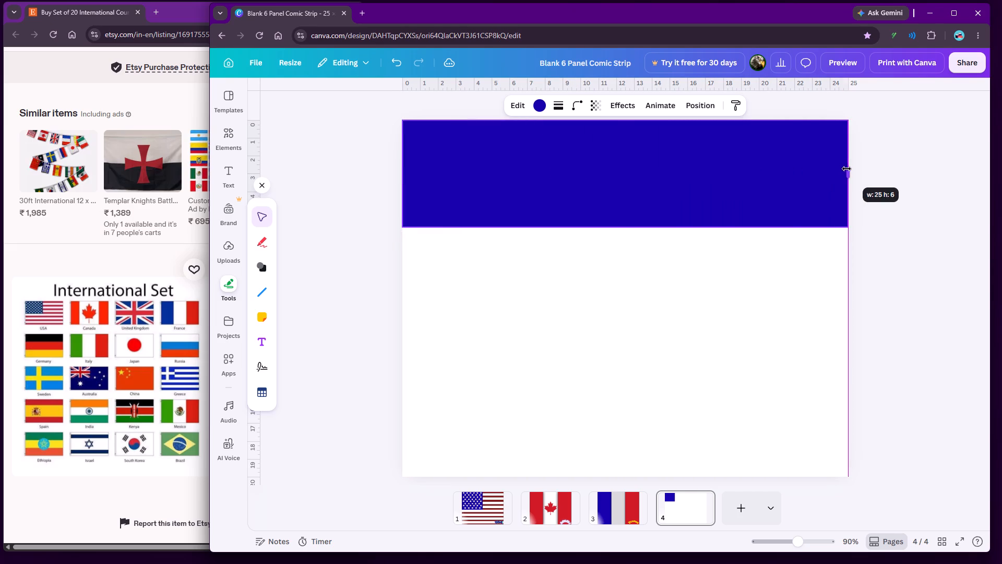
pyautogui.moveTo(846, 169); pyautogui.dragTo(847, 169)
pyautogui.moveTo(629, 225); pyautogui.dragTo(629, 237)
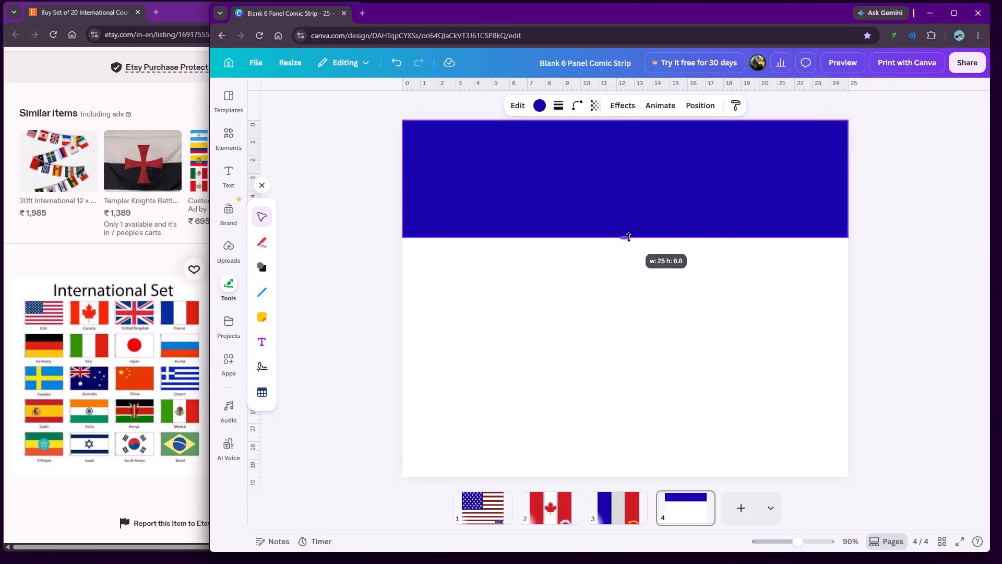
pyautogui.moveTo(629, 237); pyautogui.dragTo(629, 242)
# Duplicate the blue band twice and stack the copies directly below it down the page.
pyautogui.rightClick(598, 207)
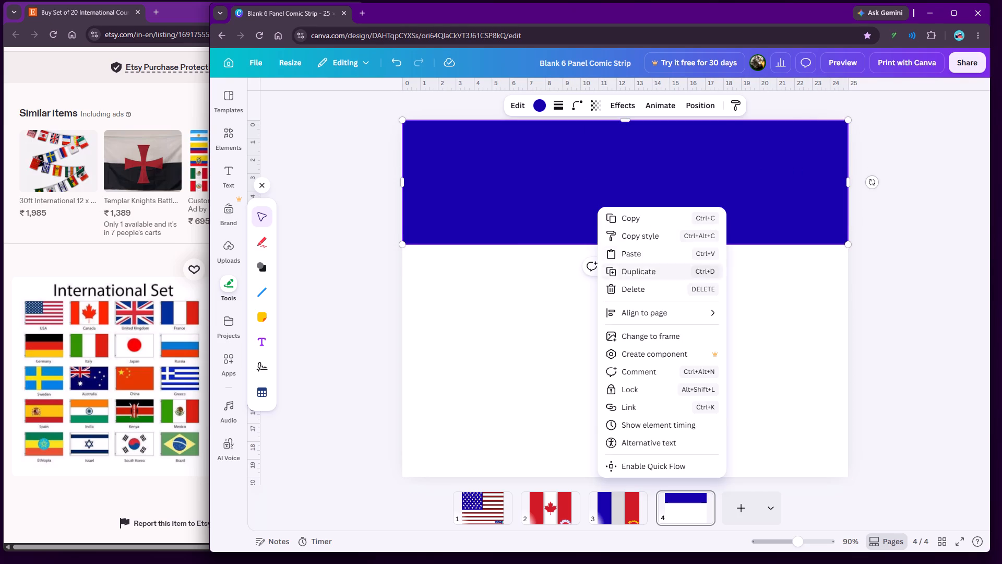
pyautogui.click(636, 267)
pyautogui.moveTo(605, 222); pyautogui.dragTo(596, 340)
pyautogui.rightClick(592, 324)
pyautogui.click(627, 338)
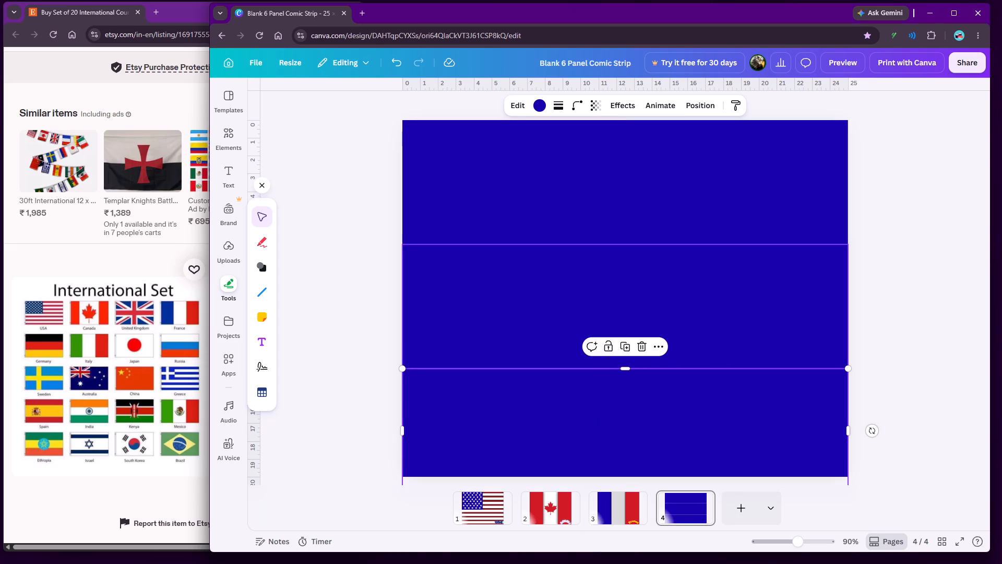
# Trim the three blue bands to about a third of the page height each and stack them flush to fill the page.
pyautogui.click(559, 216)
pyautogui.moveTo(626, 243); pyautogui.dragTo(625, 236)
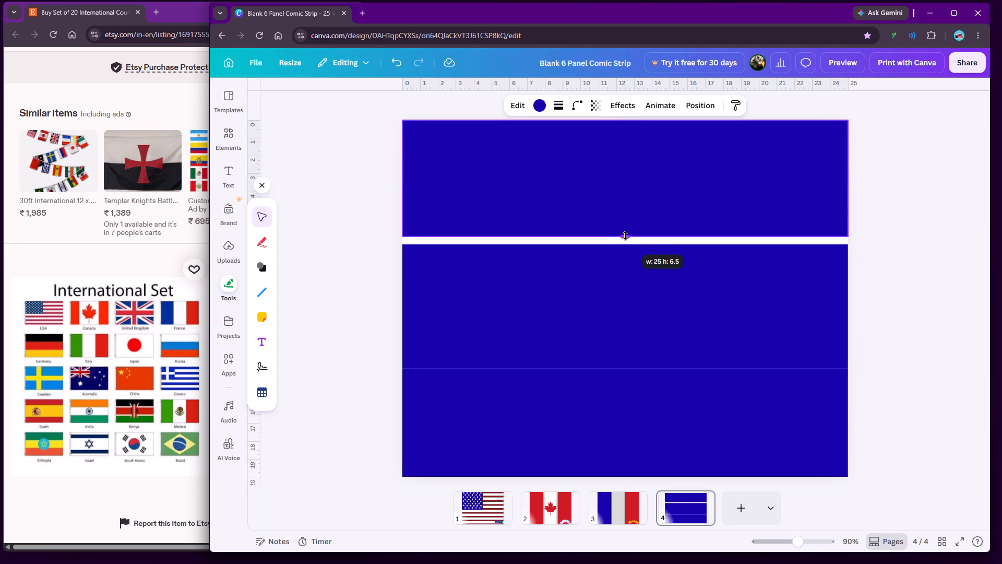
pyautogui.moveTo(625, 236); pyautogui.dragTo(625, 238)
pyautogui.click(576, 301)
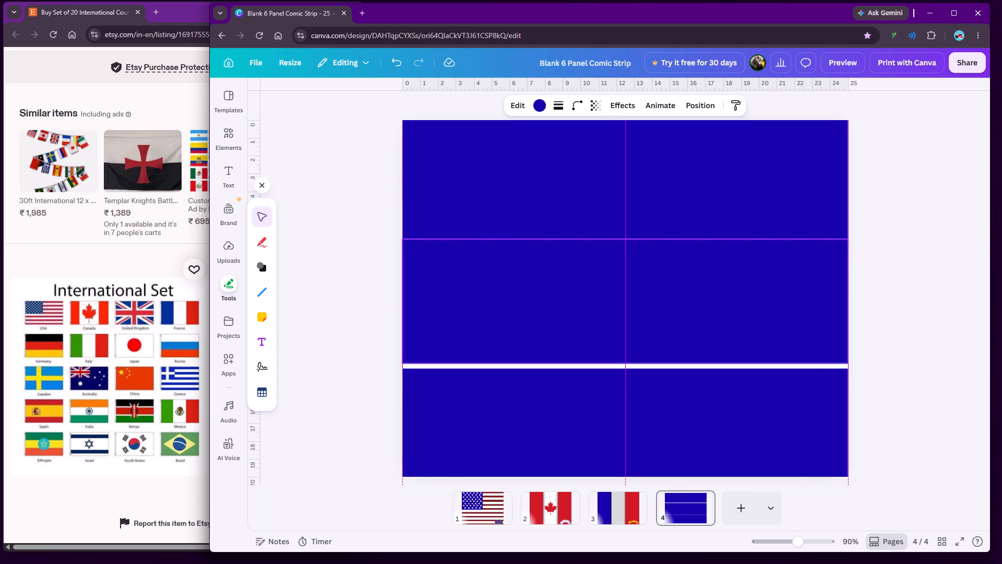
pyautogui.moveTo(622, 362); pyautogui.dragTo(622, 362)
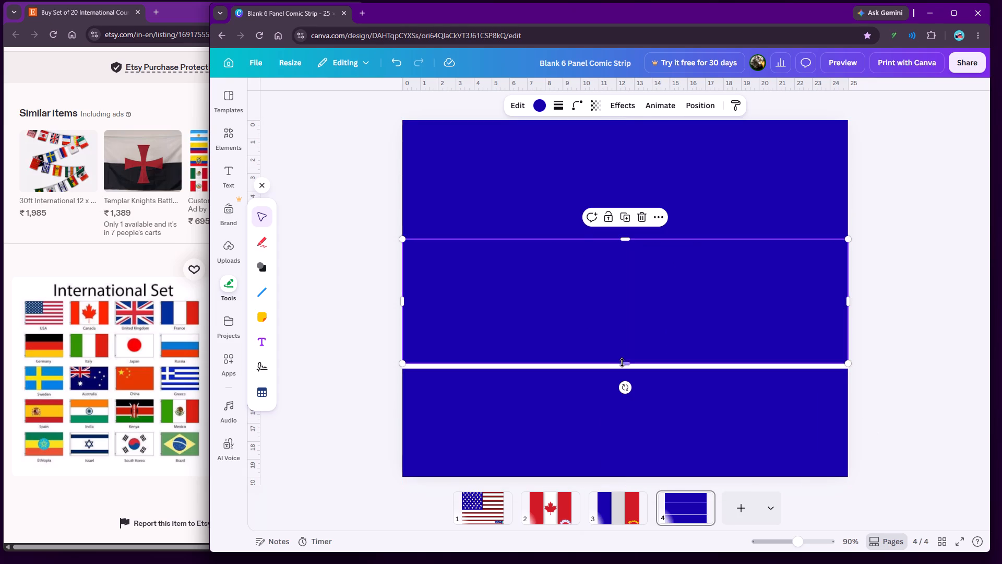
pyautogui.moveTo(622, 362); pyautogui.dragTo(622, 357)
pyautogui.moveTo(565, 403); pyautogui.dragTo(567, 358)
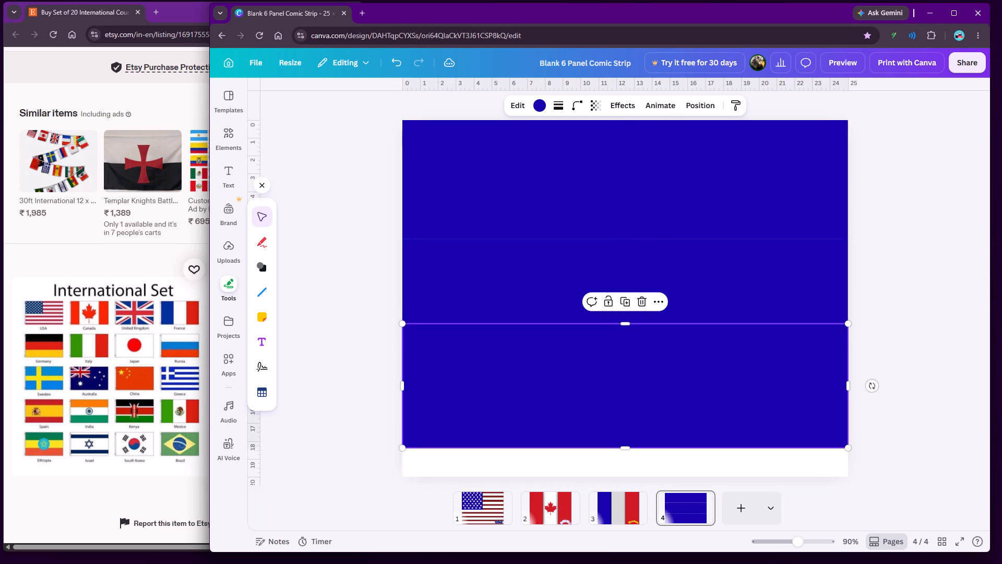
pyautogui.moveTo(631, 323); pyautogui.dragTo(630, 328)
pyautogui.moveTo(583, 364); pyautogui.dragTo(583, 369)
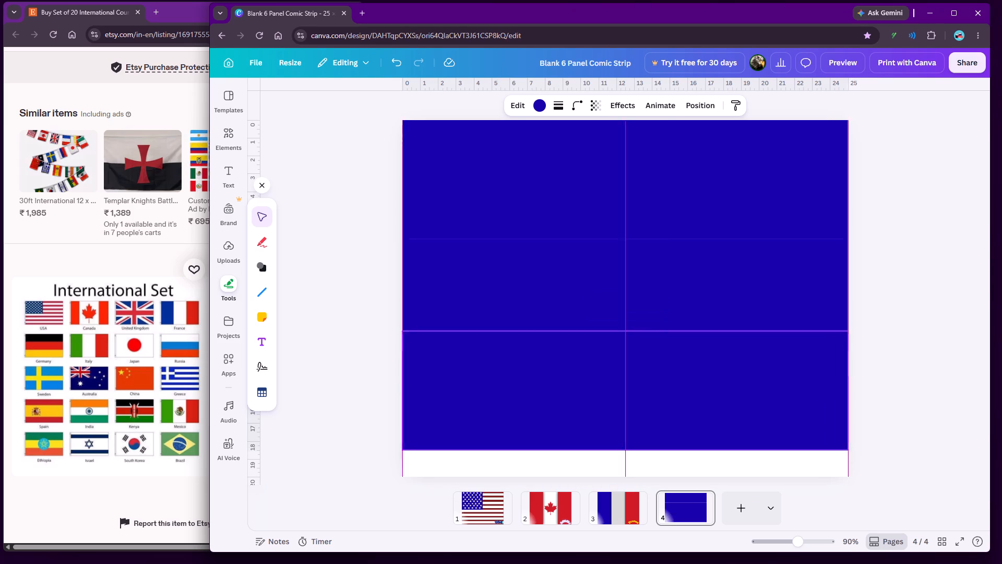
pyautogui.moveTo(583, 369); pyautogui.dragTo(583, 392)
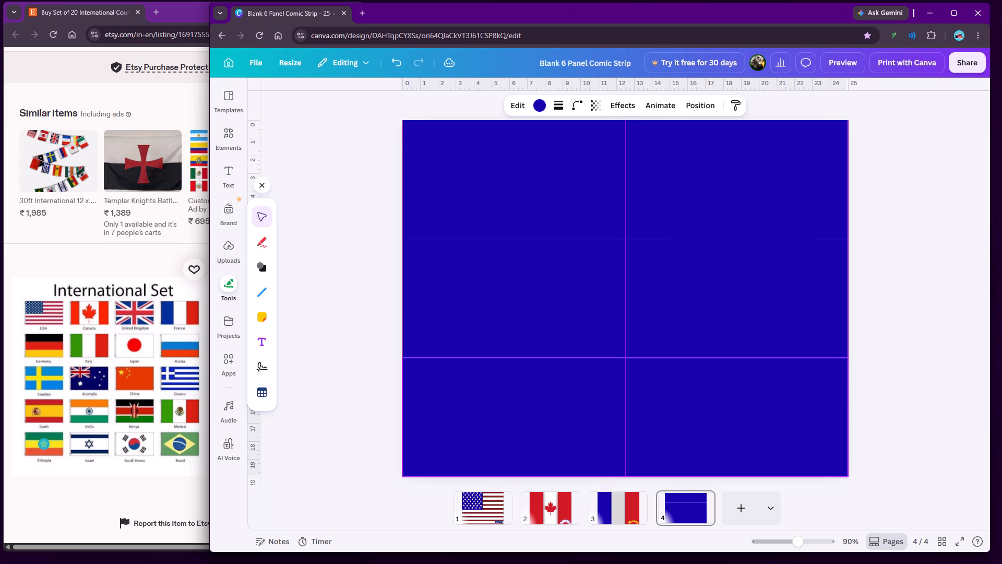
pyautogui.moveTo(583, 392); pyautogui.dragTo(583, 391)
pyautogui.click(880, 297)
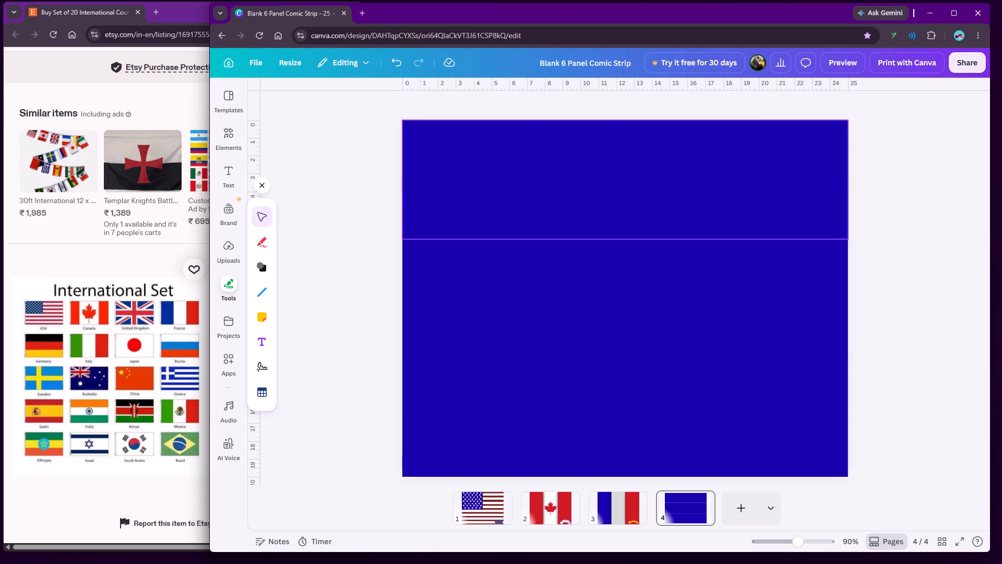
# Recolour the three bands on page 4: black at the top, muted dark red in the middle and golden yellow at the bottom.
pyautogui.click(466, 196)
pyautogui.click(539, 101)
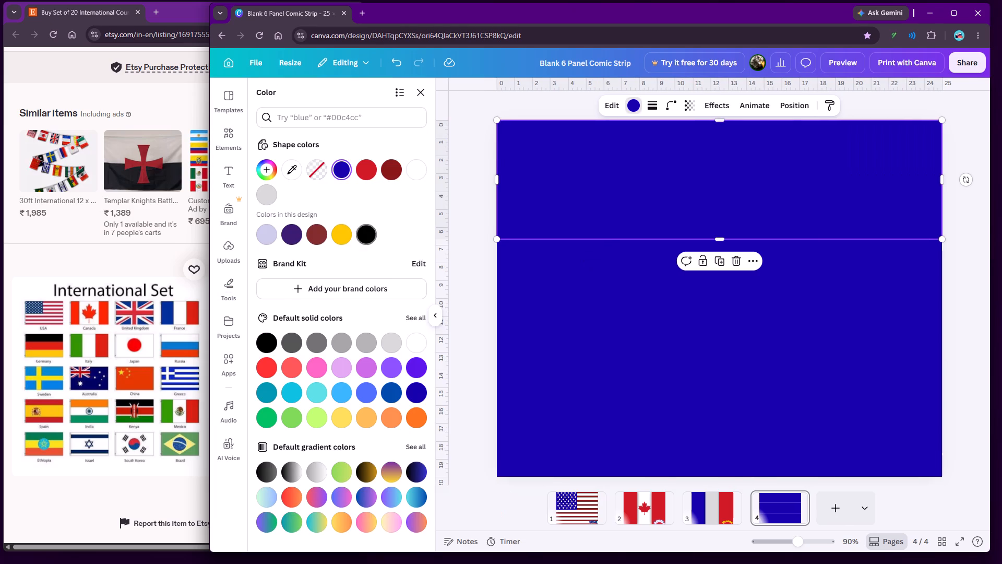
pyautogui.click(366, 238)
pyautogui.click(573, 302)
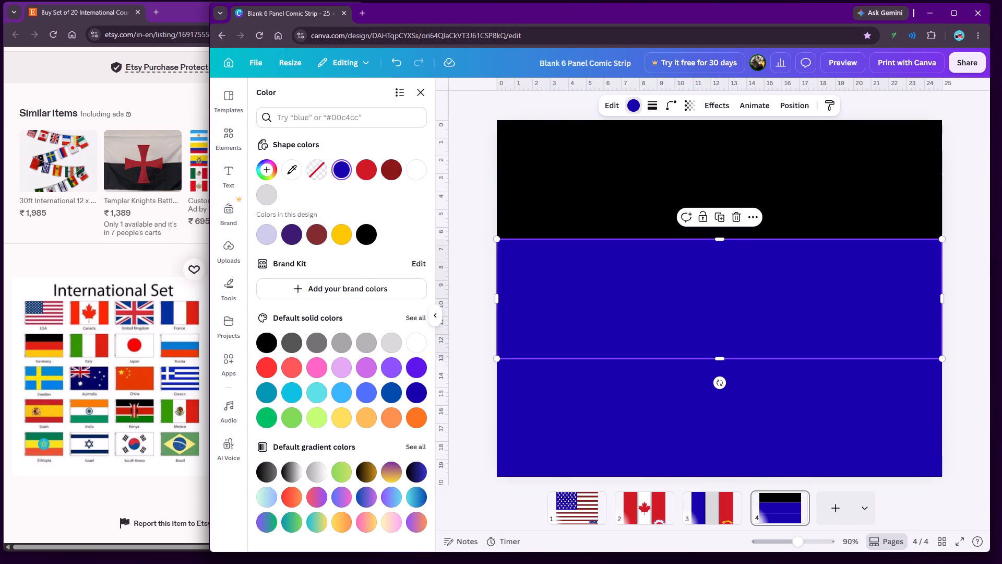
pyautogui.click(385, 171)
pyautogui.click(557, 405)
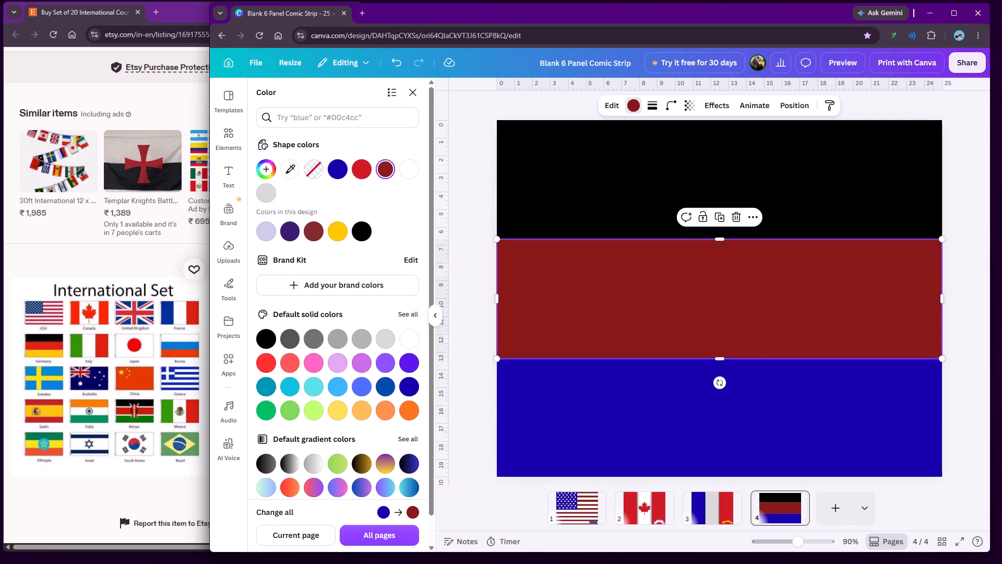
pyautogui.click(332, 234)
pyautogui.click(579, 316)
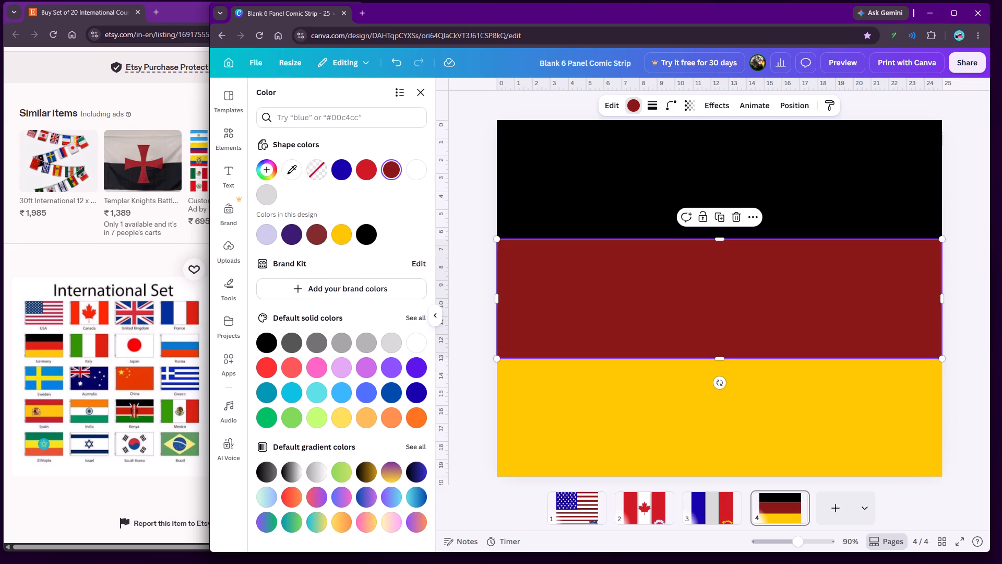
pyautogui.click(316, 240)
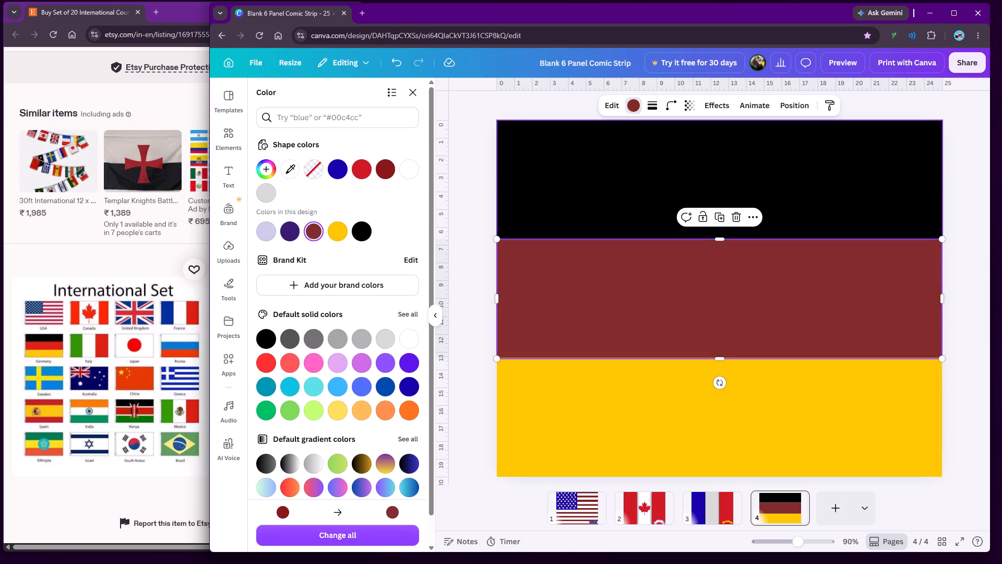
pyautogui.click(563, 185)
pyautogui.click(367, 236)
pyautogui.click(431, 199)
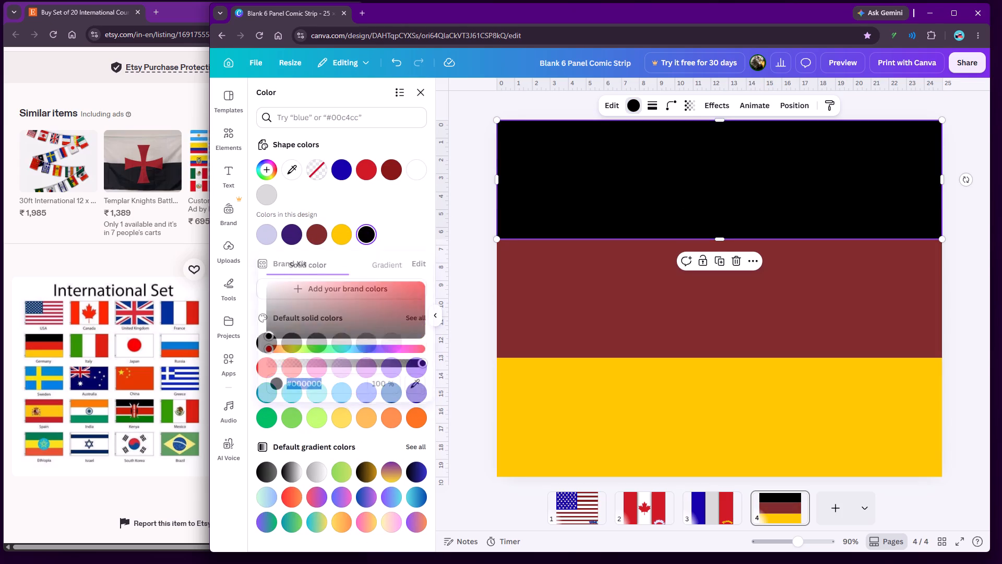
pyautogui.click(463, 152)
pyautogui.click(325, 149)
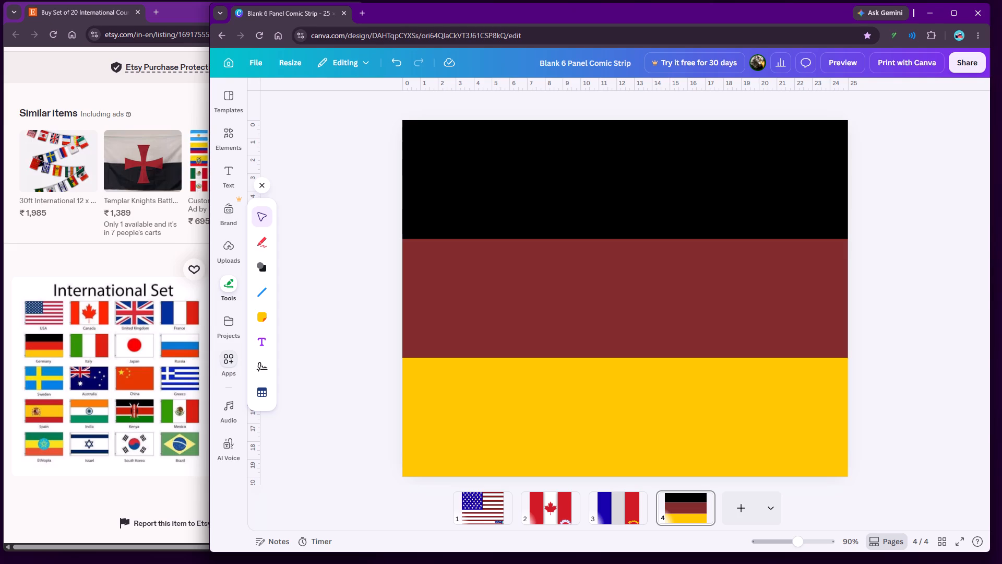
# Add a text box over the middle band and enlarge its placeholder text to about size 26.5.
pyautogui.click(226, 174)
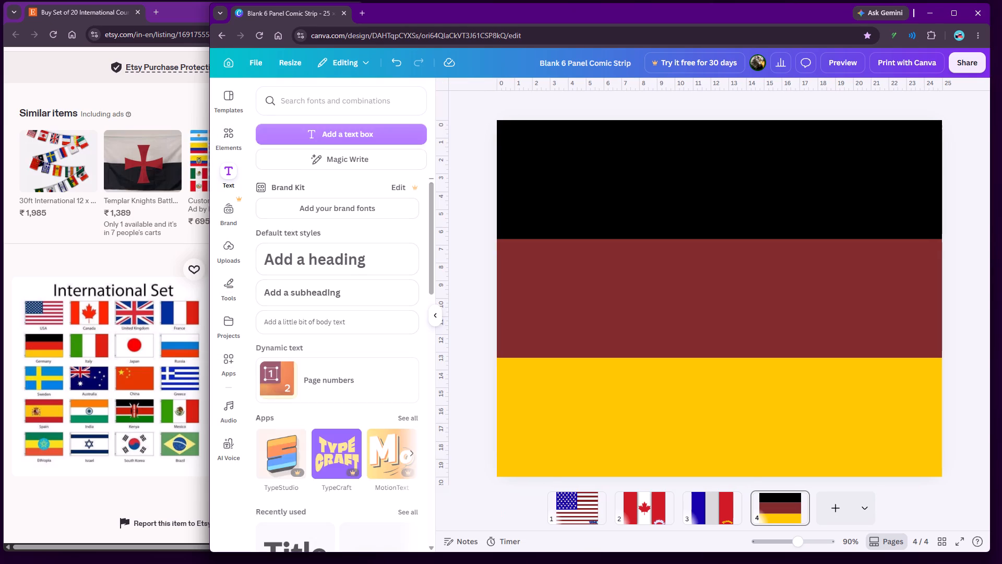
pyautogui.click(345, 105)
pyautogui.click(349, 131)
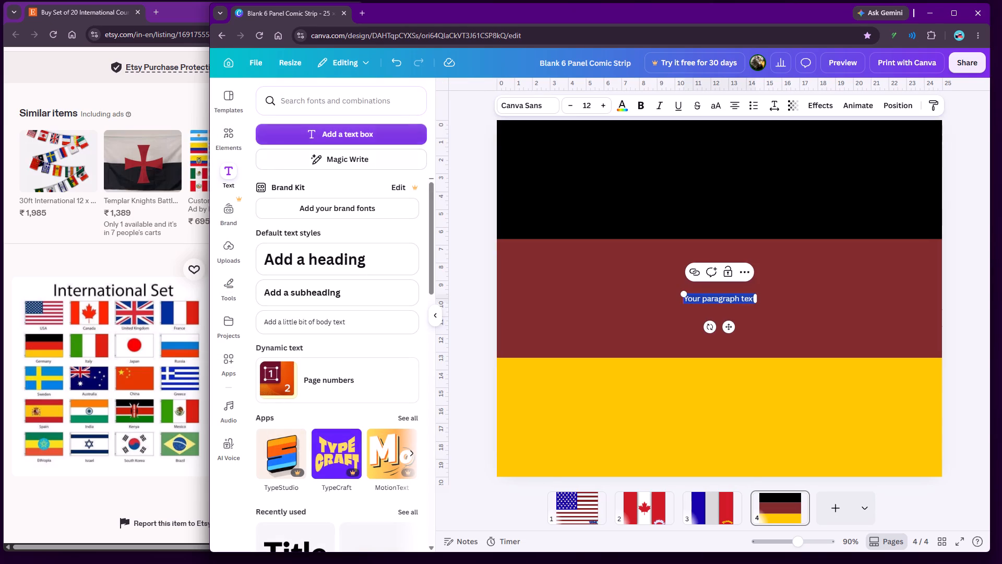
pyautogui.click(438, 313)
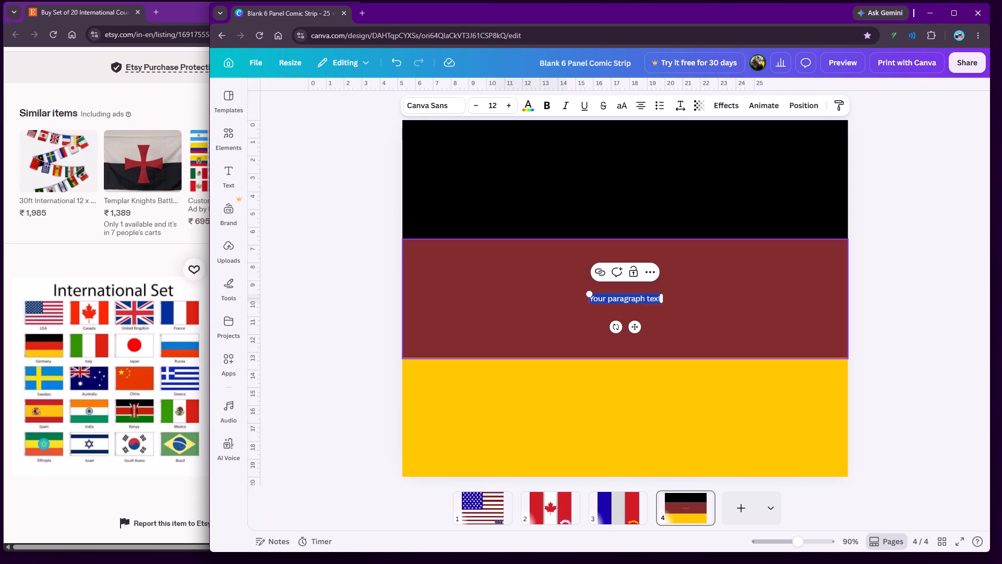
pyautogui.click(368, 291)
pyautogui.click(610, 297)
pyautogui.moveTo(591, 296); pyautogui.dragTo(506, 265)
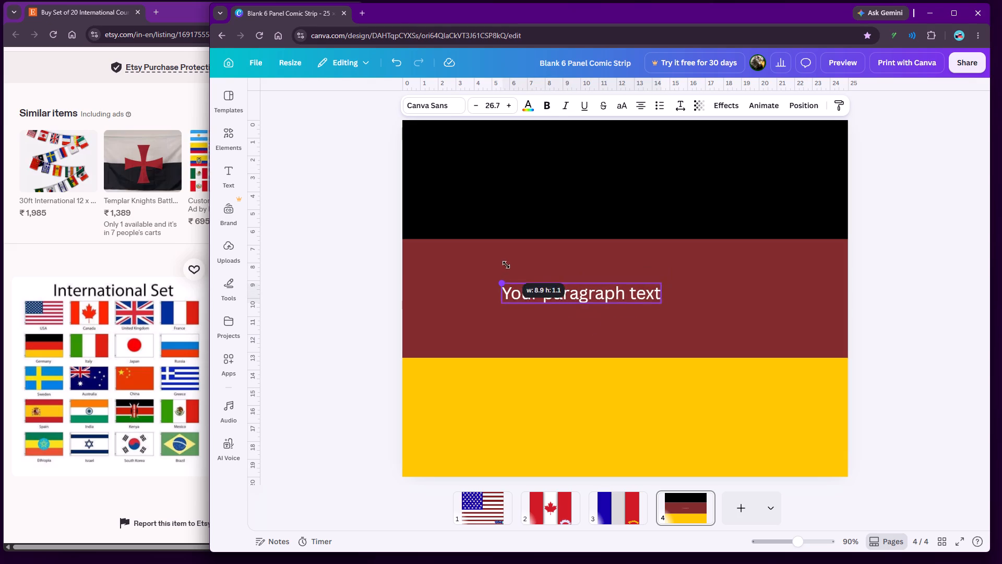
pyautogui.moveTo(506, 265); pyautogui.dragTo(507, 266)
# Replace the text box's placeholder wording with Germany.
pyautogui.doubleClick(576, 301)
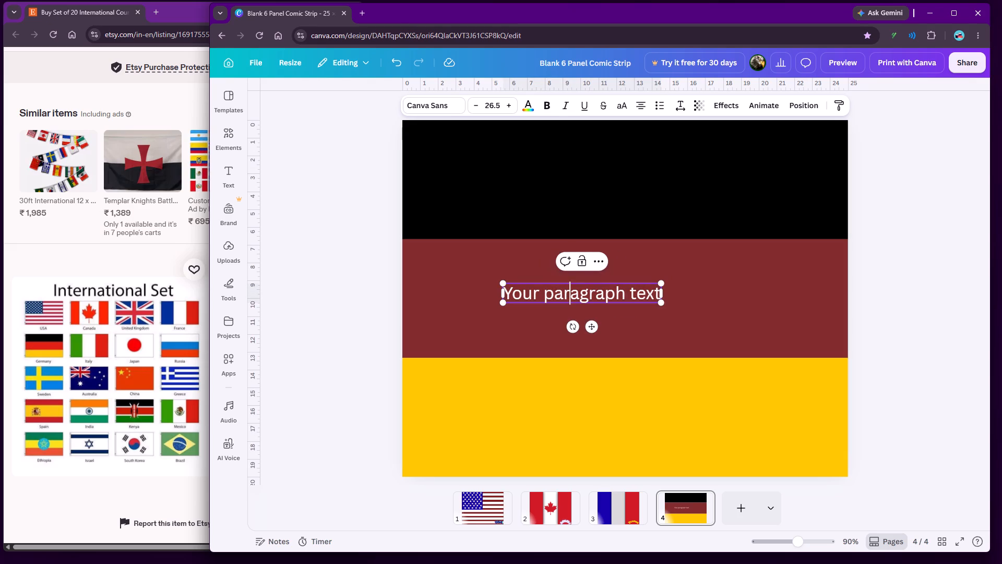
pyautogui.write('Germ')
pyautogui.press('BackSpace')
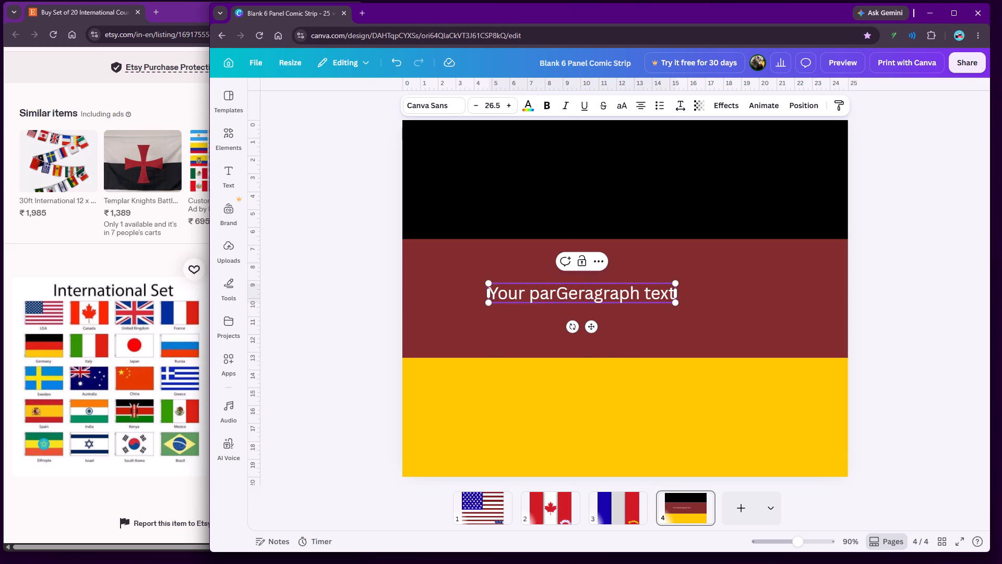
pyautogui.press('Right')
pyautogui.press('Right')
pyautogui.press('Right')
pyautogui.press('Right')
pyautogui.press('Right')
pyautogui.press('Right')
pyautogui.press('Right')
pyautogui.press('Right')
pyautogui.press('Right')
pyautogui.press('Right')
pyautogui.press('Right')
pyautogui.press('Right')
pyautogui.press('Right')
pyautogui.hotkey('ctrl', 'BackSpace')
pyautogui.hotkey('ctrl', 'BackSpace')
pyautogui.hotkey('ctrl', 'BackSpace')
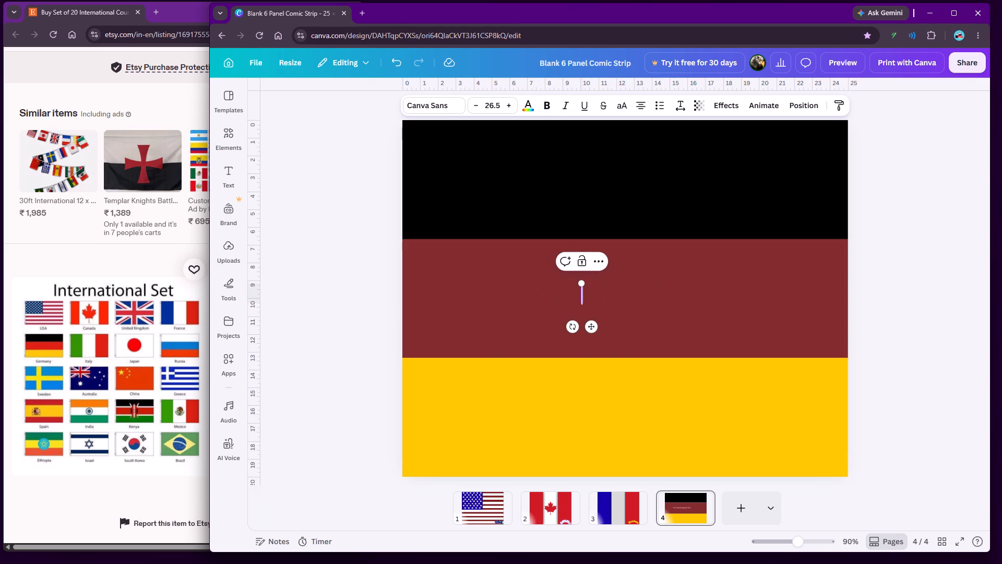
pyautogui.write('Germany')
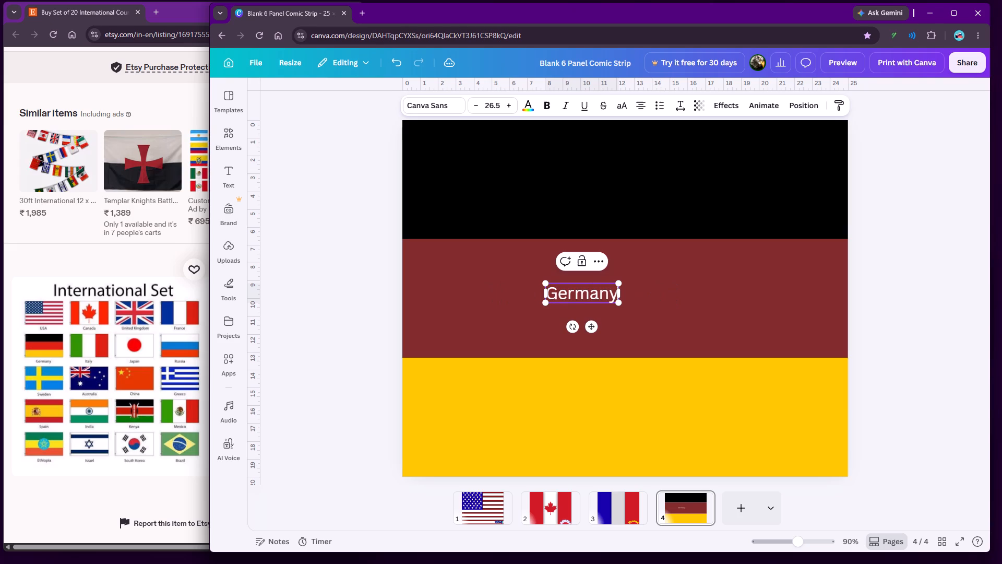
# Move the Germany label to the yellow band's lower-right corner and enlarge it to about size 41.7.
pyautogui.moveTo(590, 325); pyautogui.dragTo(762, 461)
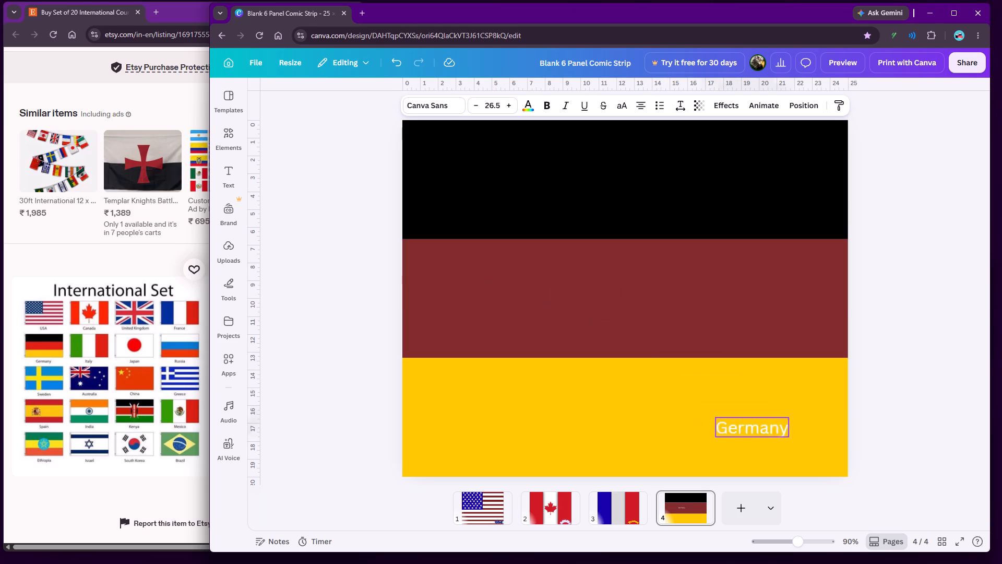
pyautogui.moveTo(762, 461); pyautogui.dragTo(812, 490)
pyautogui.moveTo(767, 446); pyautogui.dragTo(726, 429)
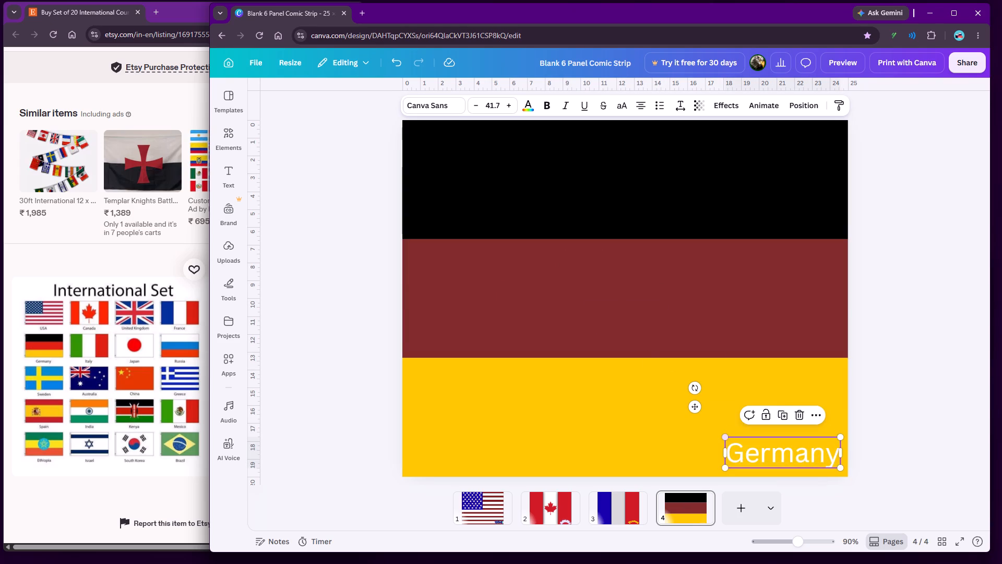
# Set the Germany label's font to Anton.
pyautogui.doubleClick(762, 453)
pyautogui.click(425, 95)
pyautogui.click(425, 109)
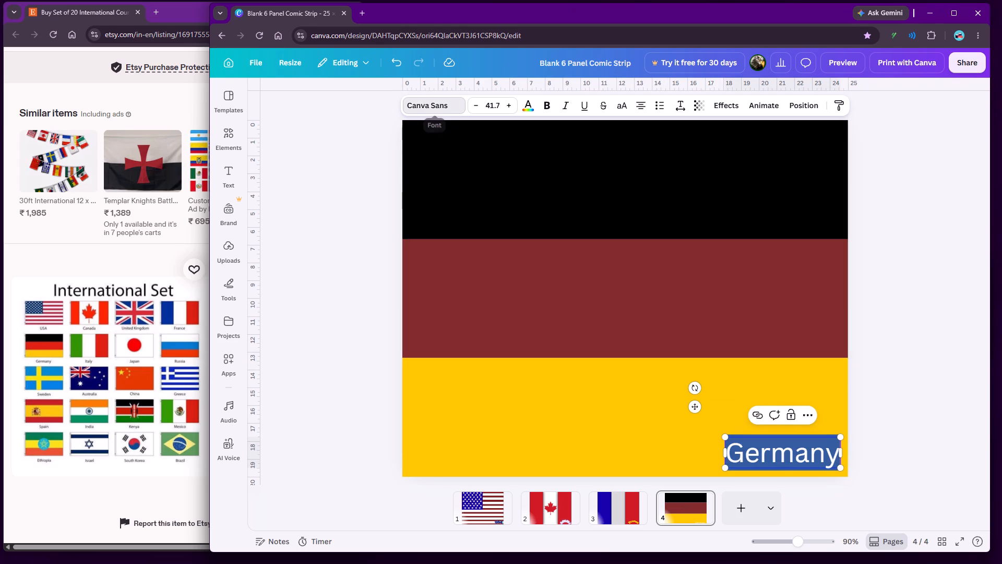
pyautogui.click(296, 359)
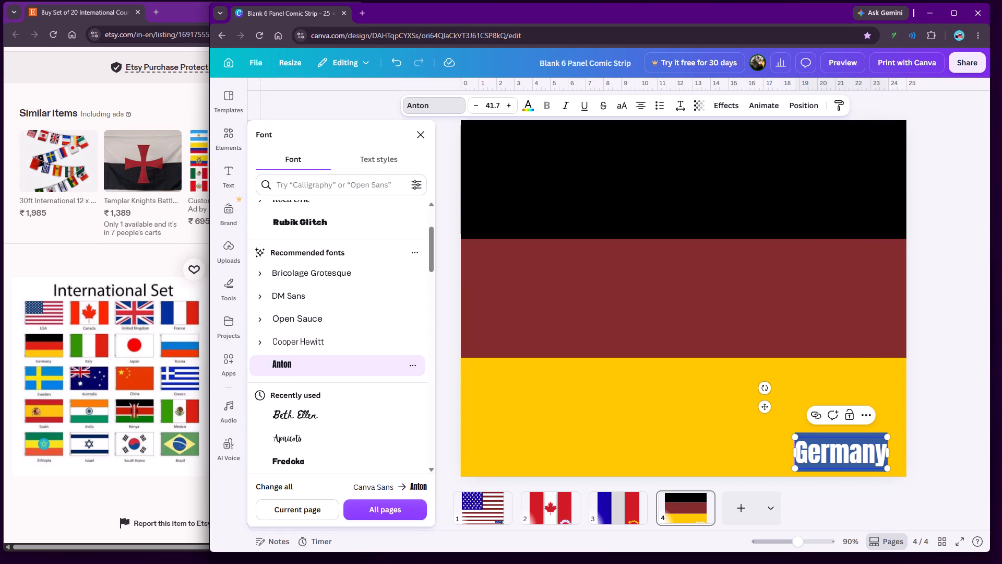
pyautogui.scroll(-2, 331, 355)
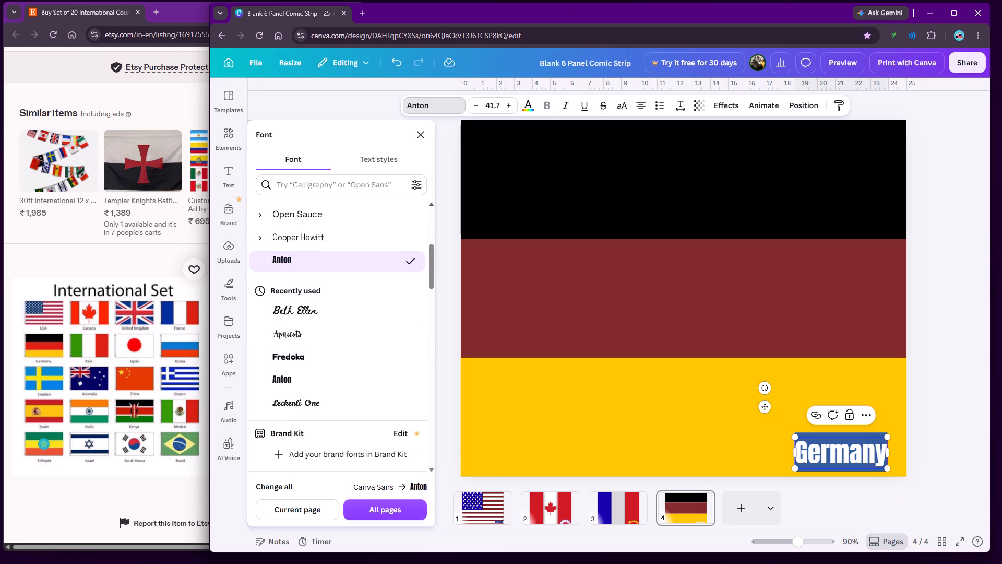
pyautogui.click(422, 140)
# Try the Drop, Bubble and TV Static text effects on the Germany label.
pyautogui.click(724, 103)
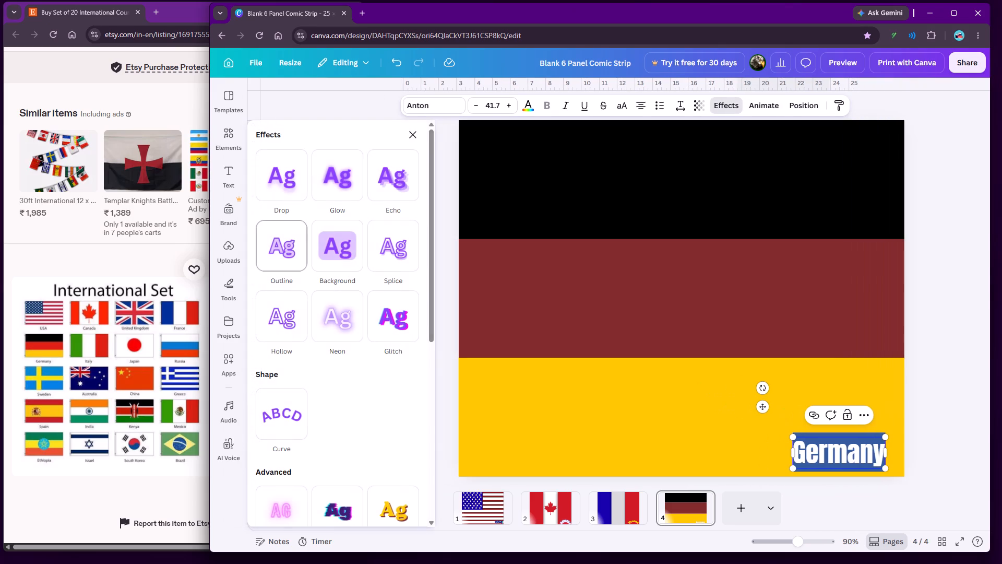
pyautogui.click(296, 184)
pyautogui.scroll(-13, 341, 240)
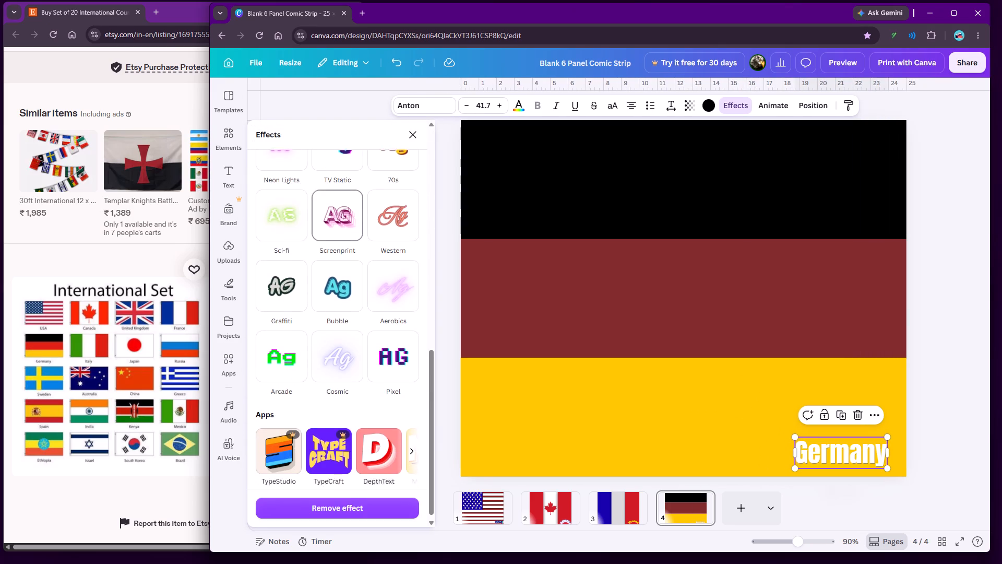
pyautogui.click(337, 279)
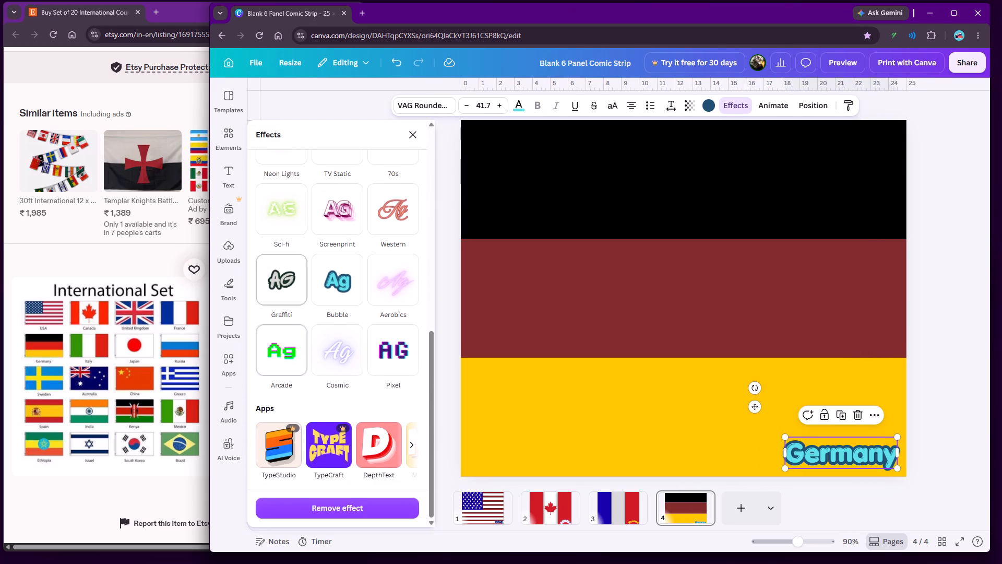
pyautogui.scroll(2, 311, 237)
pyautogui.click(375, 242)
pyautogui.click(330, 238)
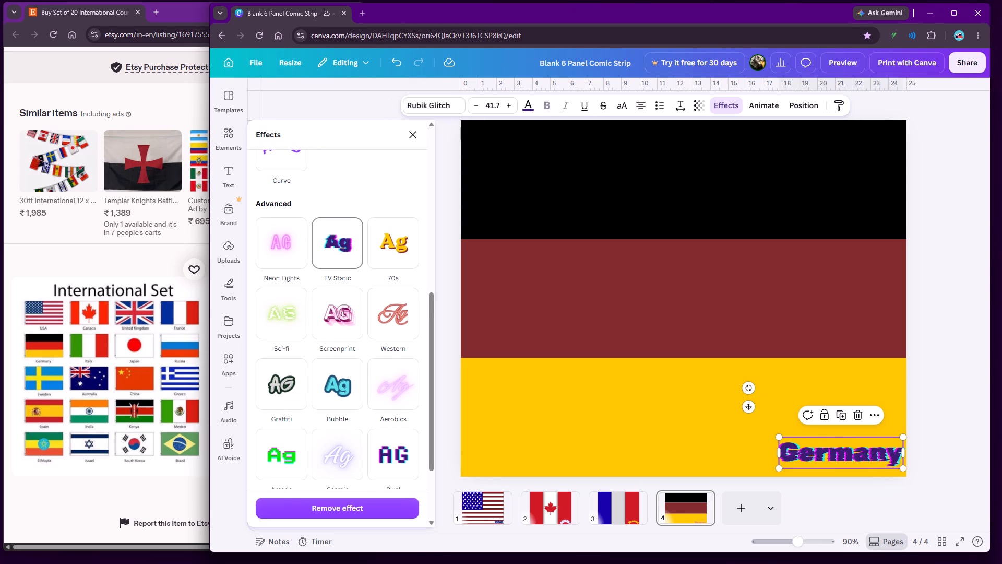
# Give the Germany label the 70s text effect and curve the text with a Curve value of 100.
pyautogui.click(380, 246)
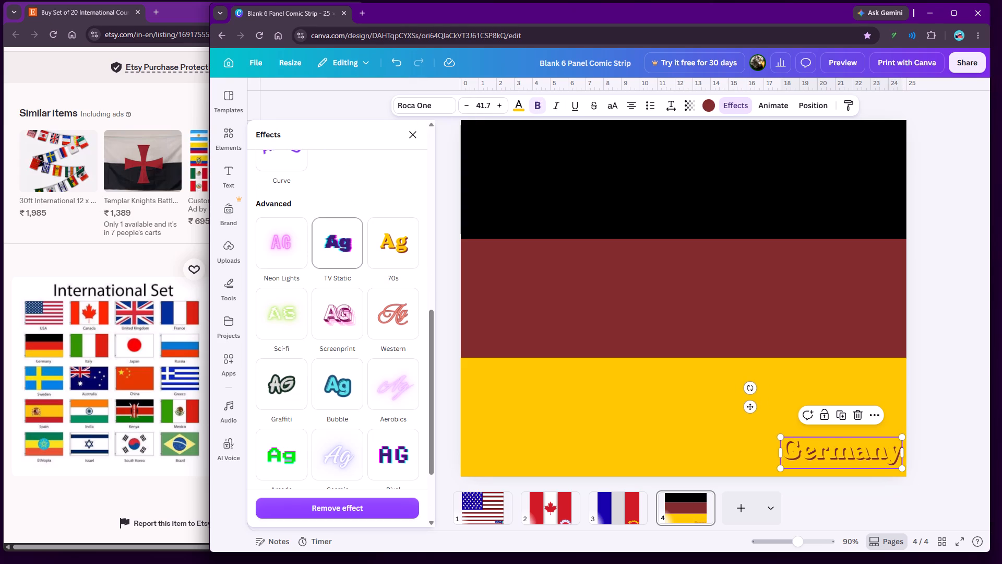
pyautogui.scroll(-5, 312, 316)
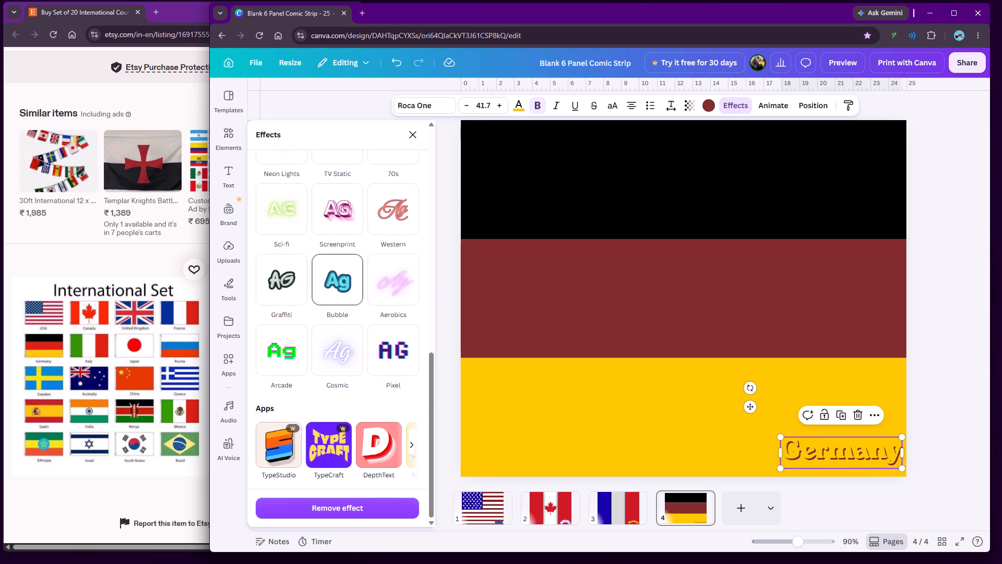
pyautogui.scroll(5, 314, 310)
pyautogui.click(289, 296)
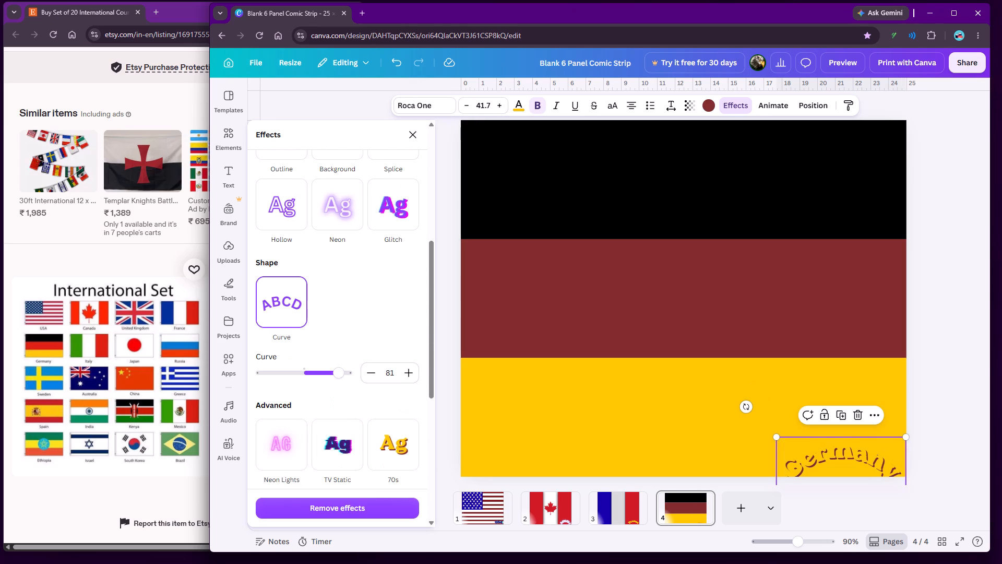
pyautogui.moveTo(337, 374); pyautogui.dragTo(373, 379)
pyautogui.scroll(2, 360, 276)
pyautogui.click(339, 317)
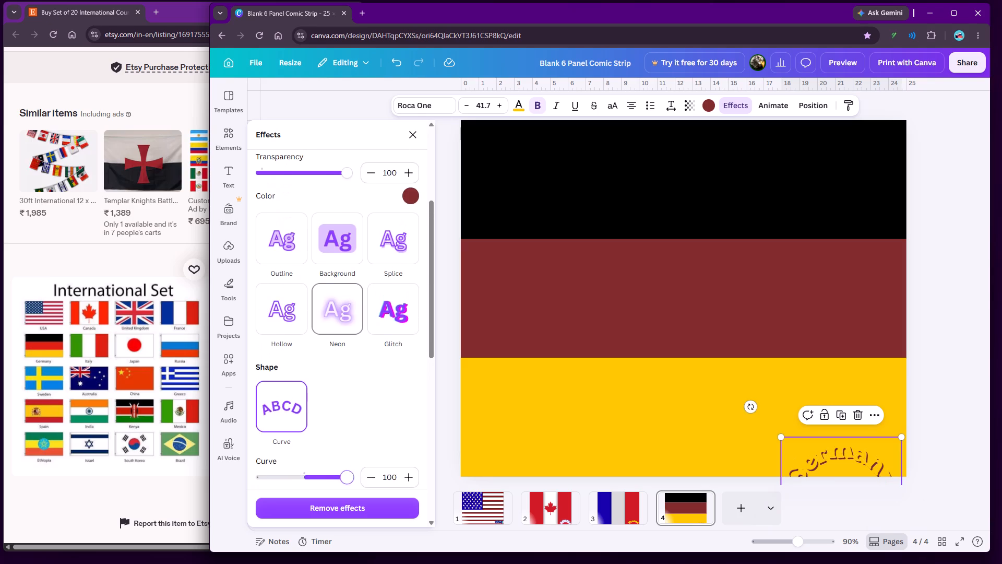
pyautogui.scroll(-8, 342, 316)
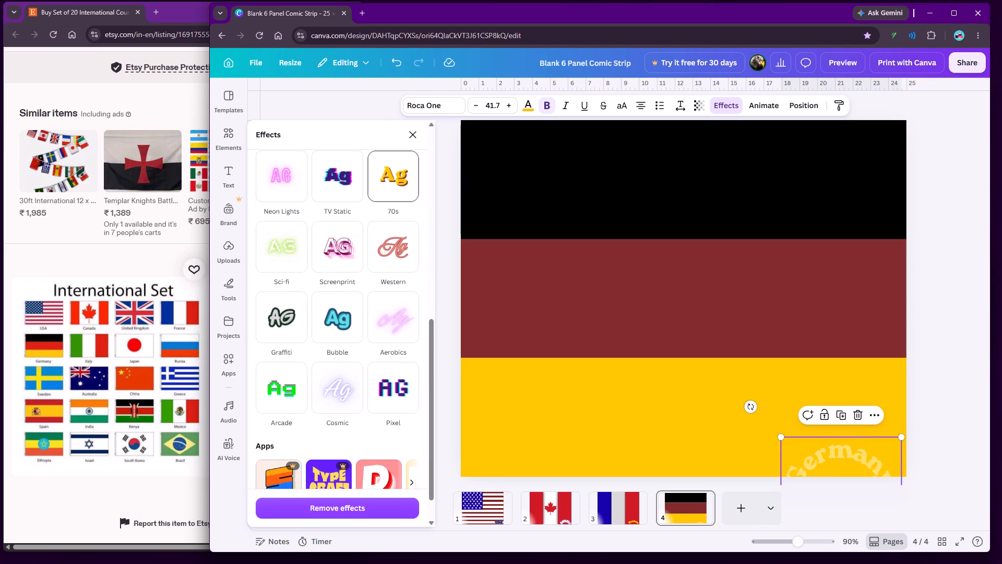
pyautogui.click(390, 197)
pyautogui.click(413, 136)
pyautogui.click(345, 187)
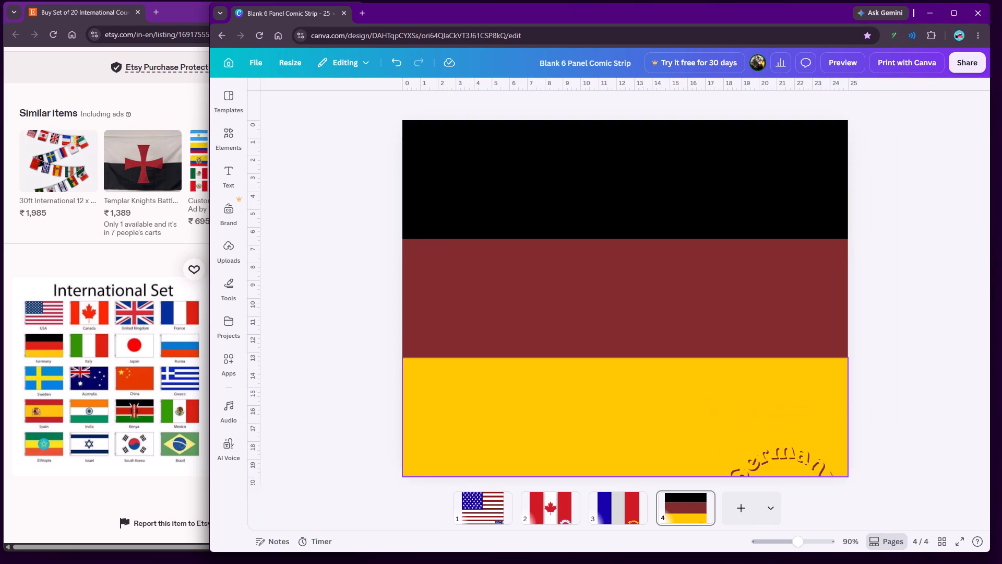
# Move the curved Germany label up so it fits fully inside the flag's lower-right corner.
pyautogui.moveTo(753, 452); pyautogui.dragTo(759, 434)
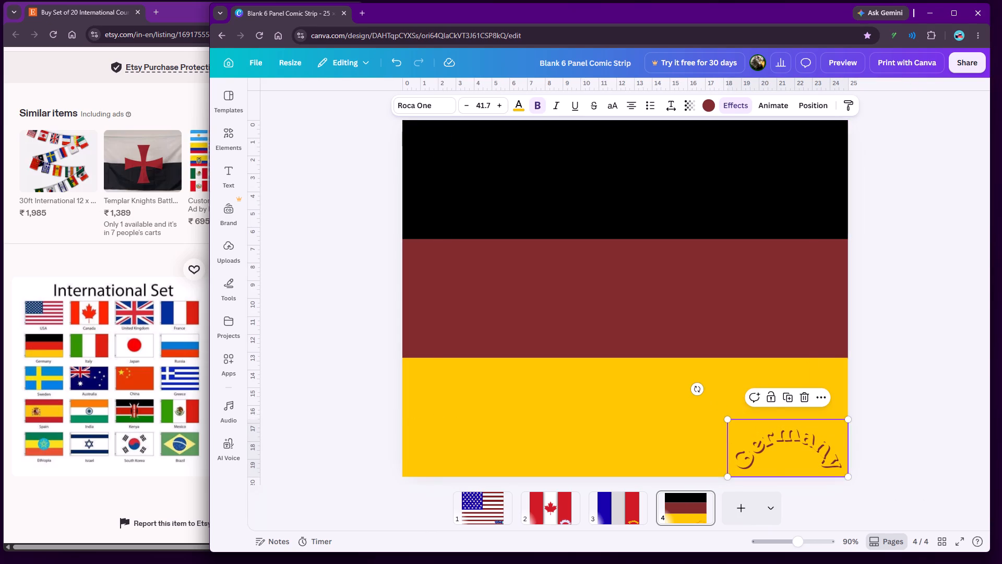
pyautogui.click(905, 407)
# Apply a Drop shadow to the three flag bands with Direction 0, Offset 0, Blur 8 and Transparency 100.
pyautogui.moveTo(320, 130); pyautogui.dragTo(510, 251)
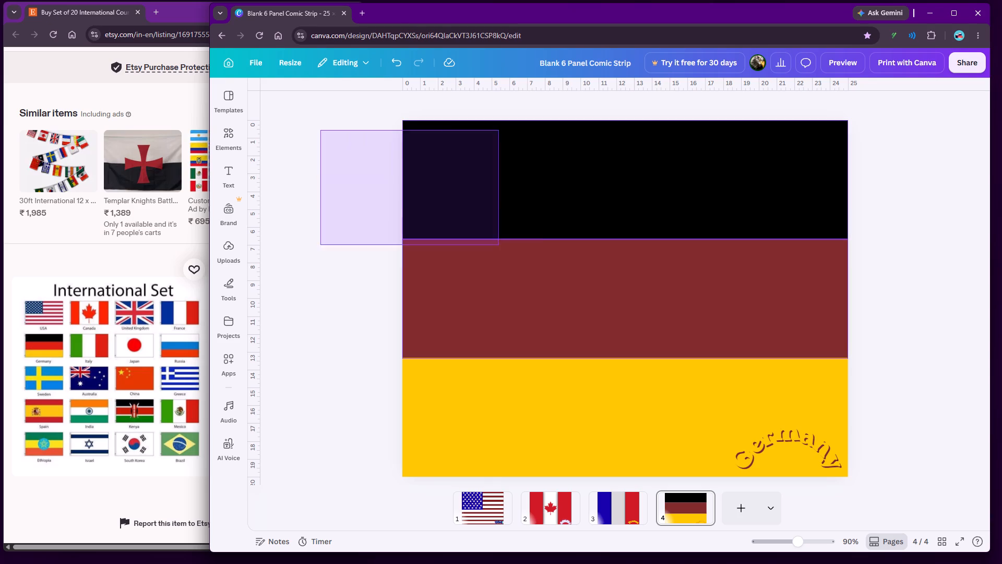
pyautogui.moveTo(510, 251); pyautogui.dragTo(819, 402)
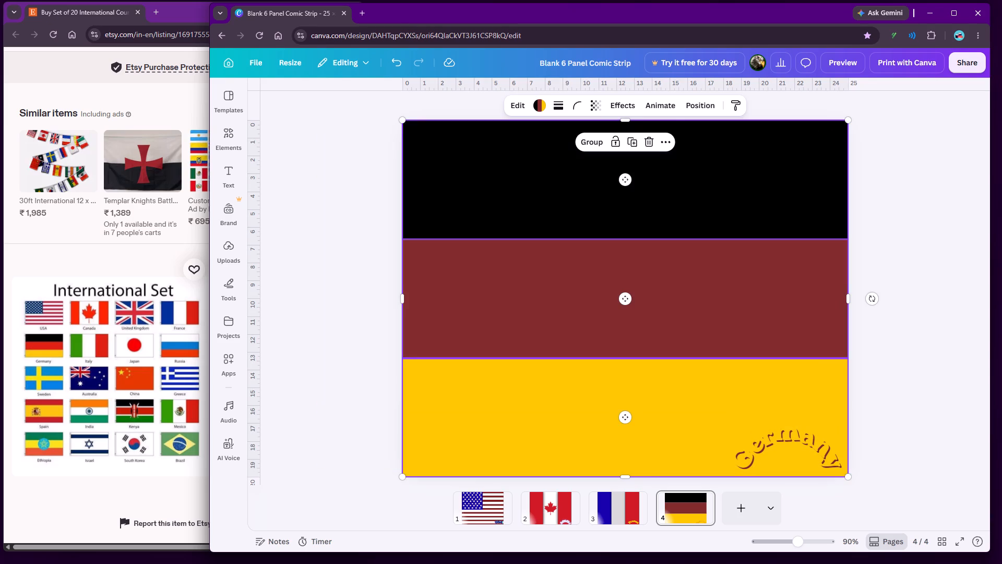
pyautogui.click(623, 103)
pyautogui.click(277, 135)
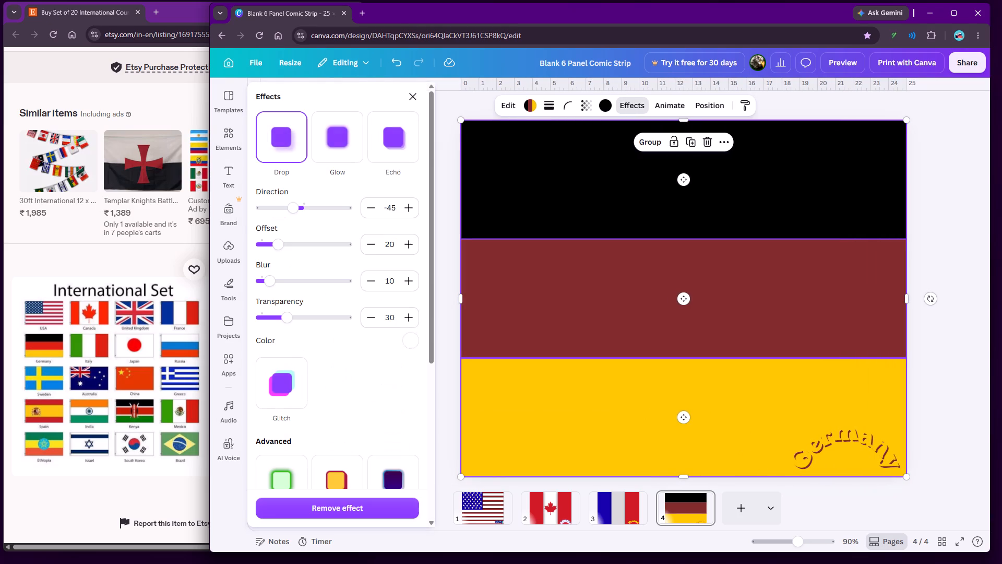
pyautogui.moveTo(296, 208); pyautogui.dragTo(305, 209)
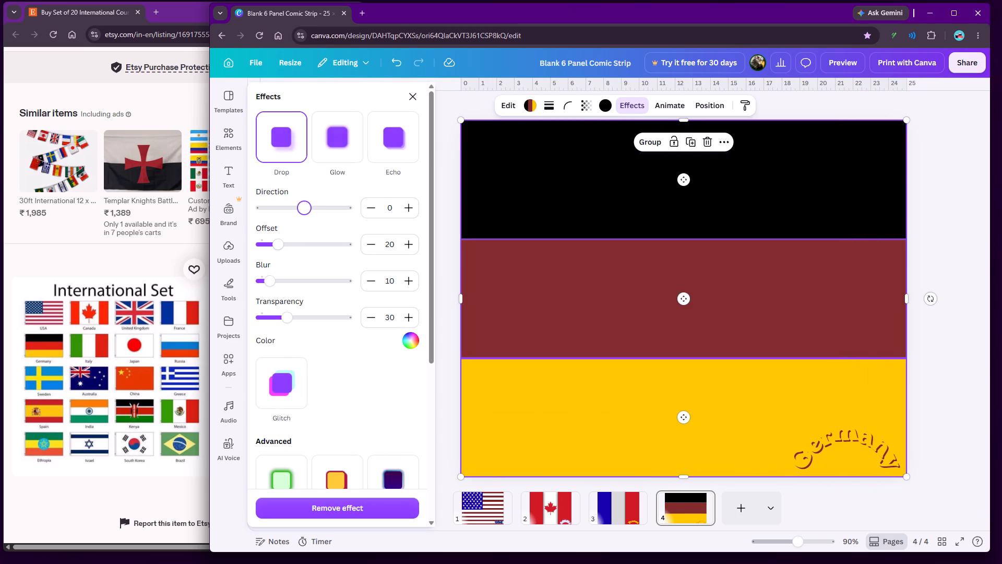
pyautogui.moveTo(273, 251); pyautogui.dragTo(266, 251)
pyautogui.moveTo(271, 283); pyautogui.dragTo(249, 285)
pyautogui.moveTo(292, 322); pyautogui.dragTo(361, 326)
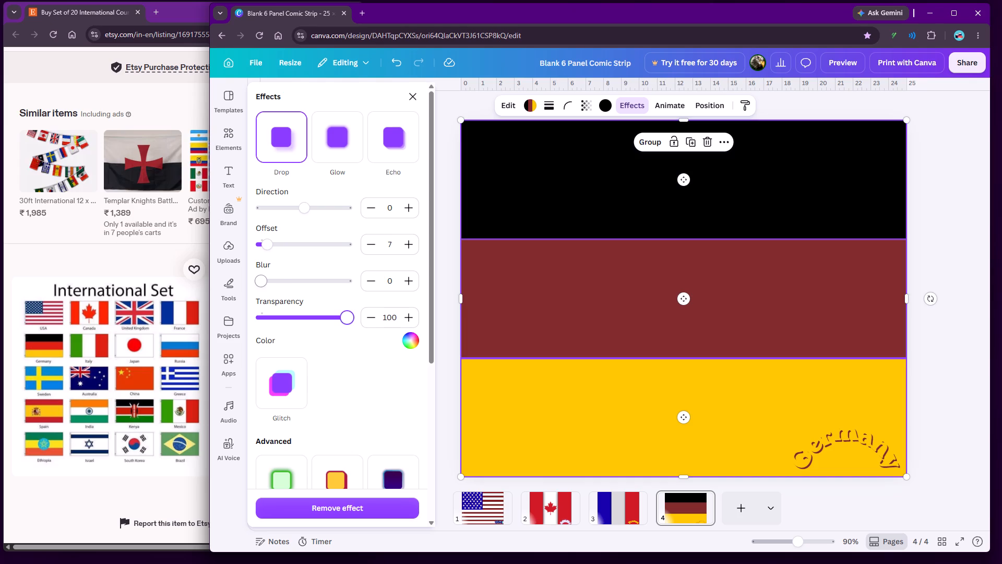
pyautogui.moveTo(263, 283); pyautogui.dragTo(267, 284)
pyautogui.moveTo(266, 243); pyautogui.dragTo(246, 243)
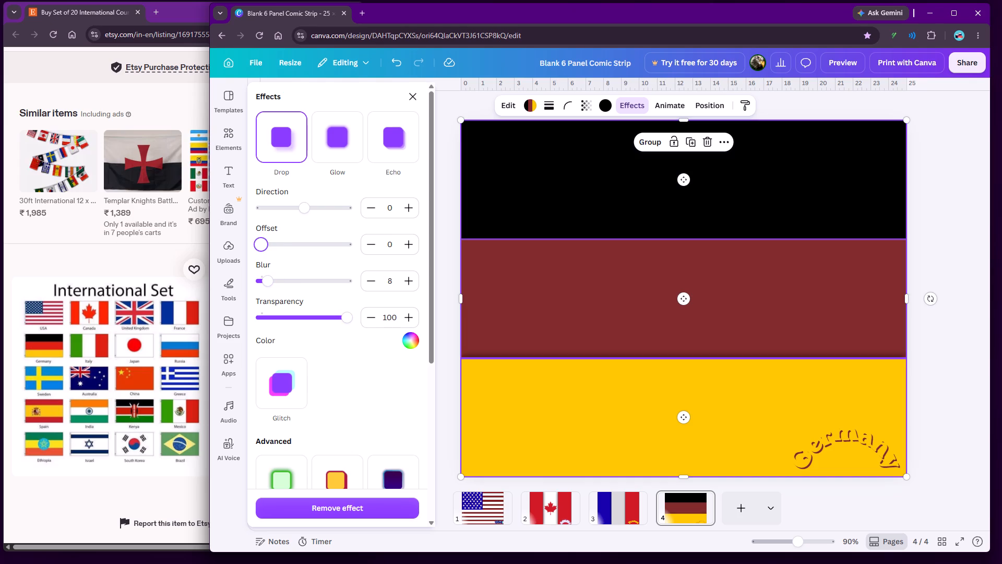
pyautogui.moveTo(246, 243); pyautogui.dragTo(236, 241)
pyautogui.click(417, 96)
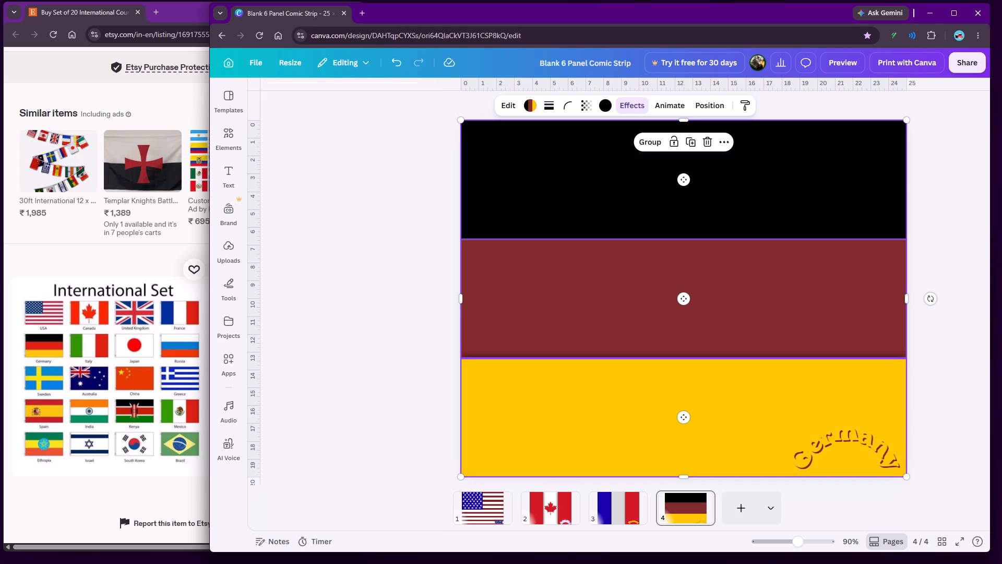
pyautogui.click(335, 166)
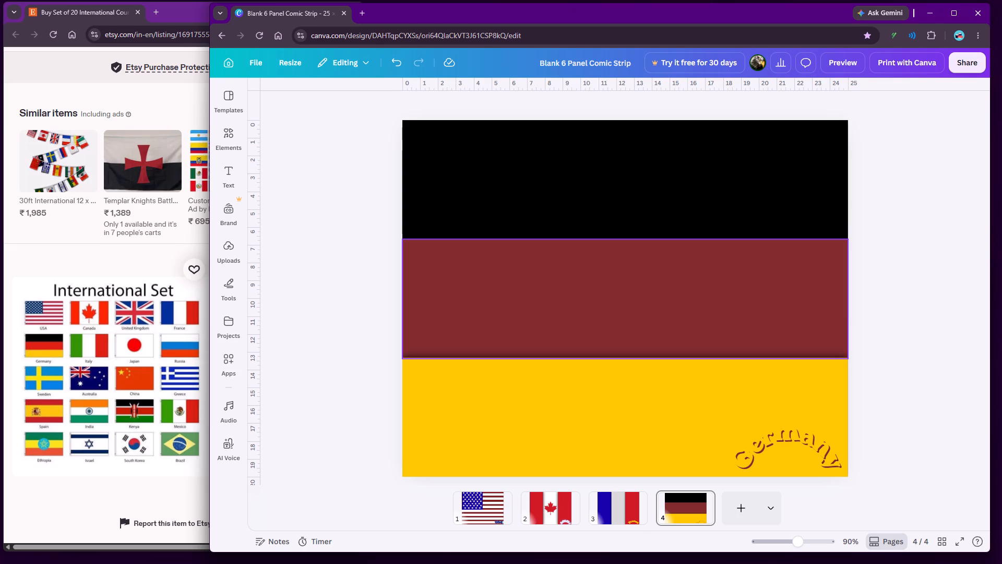
# Apply the Wipe animation to the three bands of the German flag.
pyautogui.moveTo(347, 159); pyautogui.dragTo(639, 430)
pyautogui.click(666, 102)
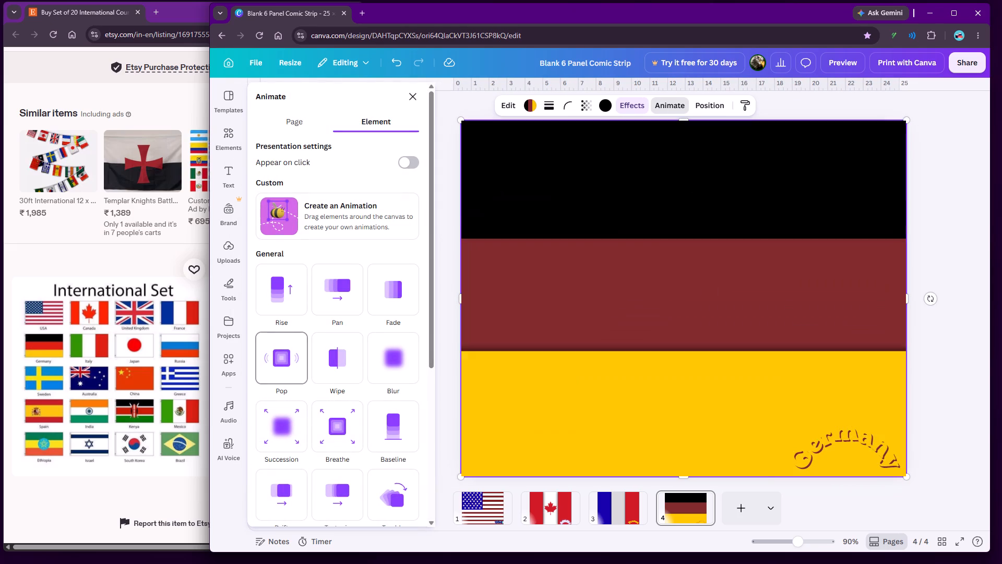
pyautogui.click(345, 349)
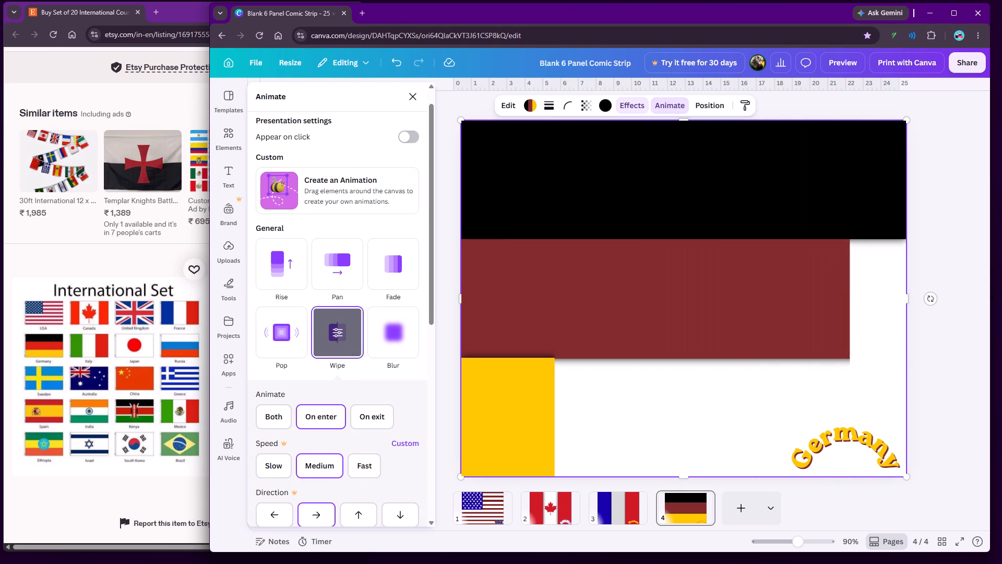
pyautogui.click(414, 96)
pyautogui.click(363, 161)
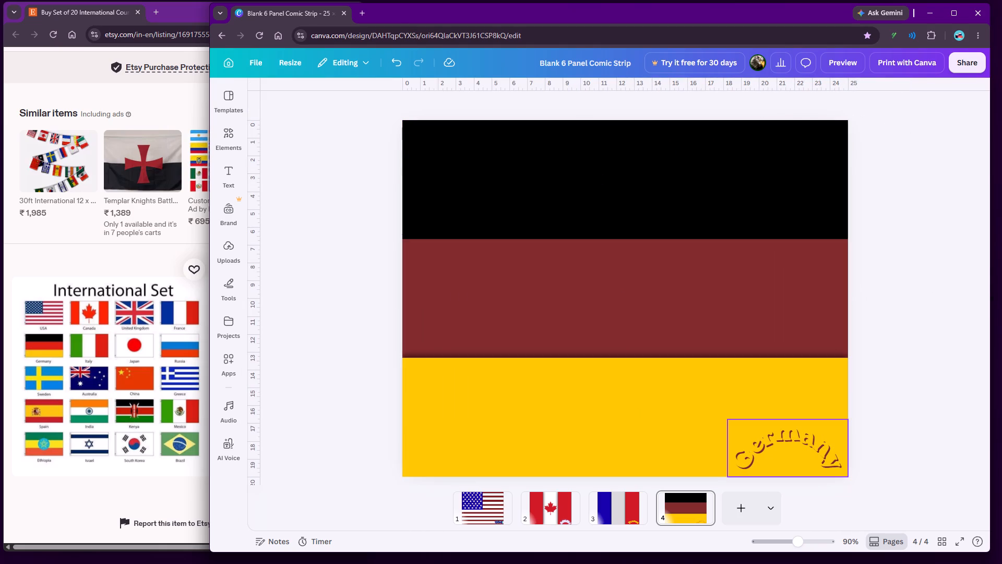
# Apply the Burst text animation to the Germany label and set it to animate both on enter and on exit.
pyautogui.click(774, 433)
pyautogui.click(759, 103)
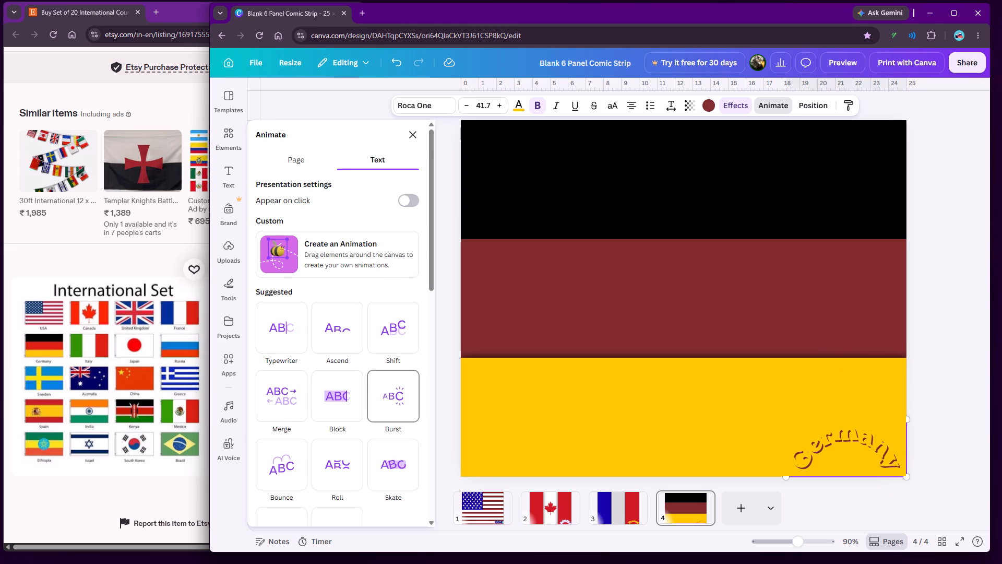
pyautogui.scroll(-1, 376, 387)
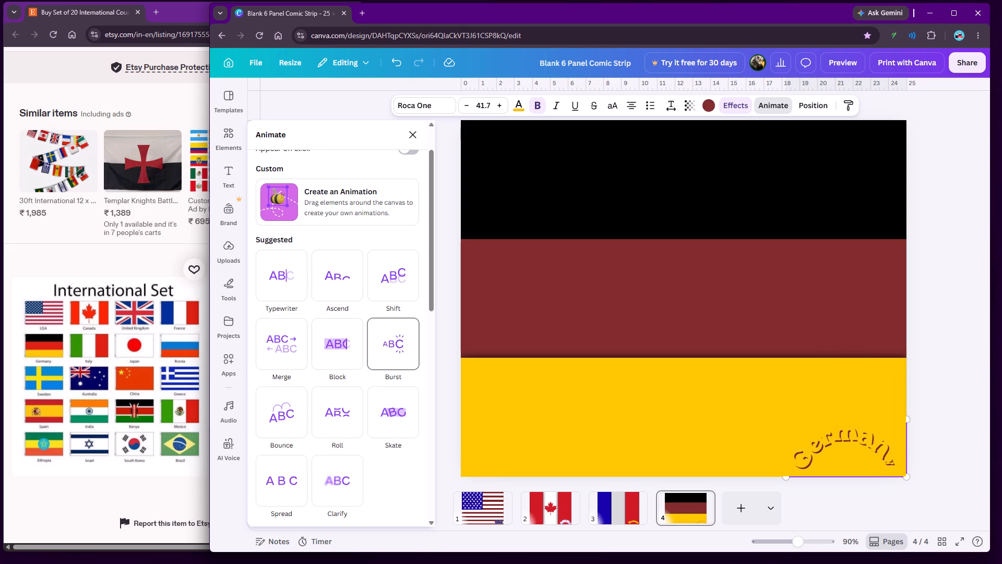
pyautogui.click(394, 351)
pyautogui.click(278, 422)
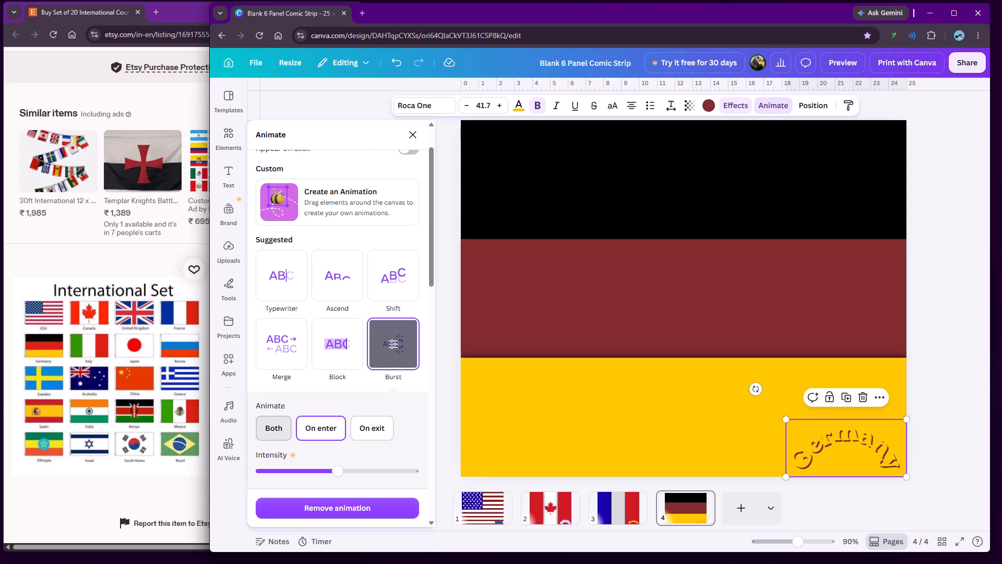
pyautogui.click(412, 134)
pyautogui.click(341, 181)
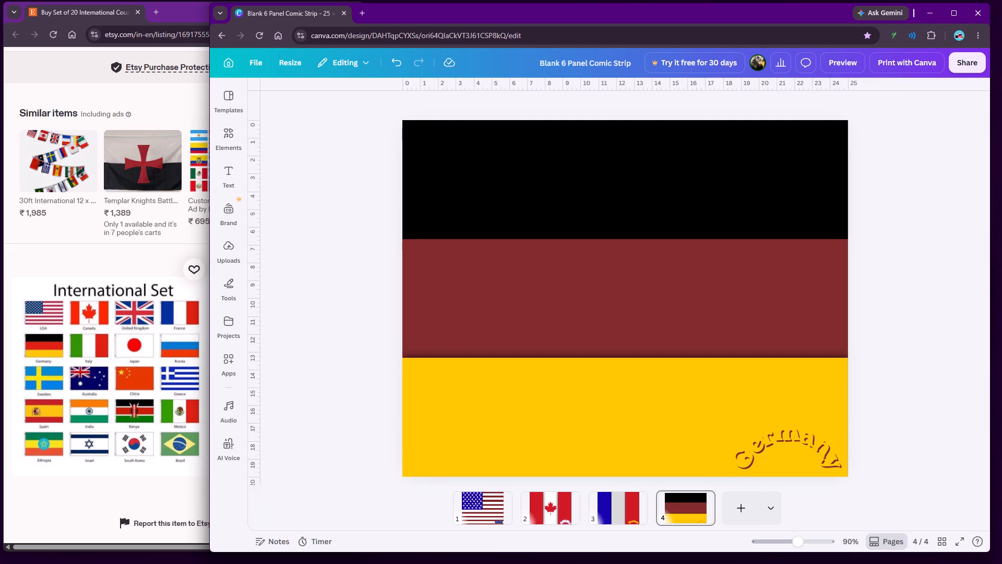
# Add a blank page 5 after the Germany flag.
pyautogui.click(738, 509)
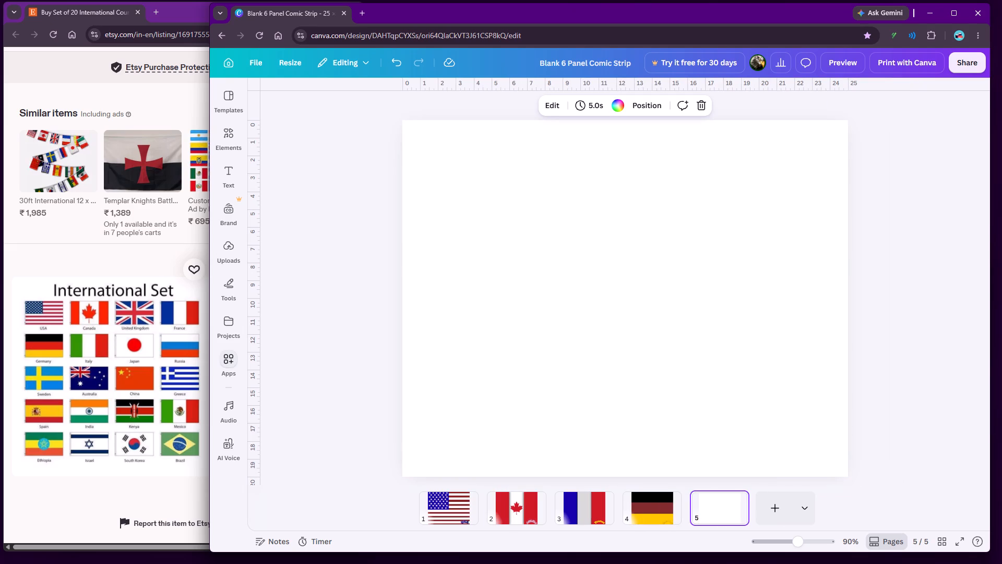
# Insert a square shape on page 5 and move it into the page's upper-left corner.
pyautogui.click(230, 284)
pyautogui.click(258, 267)
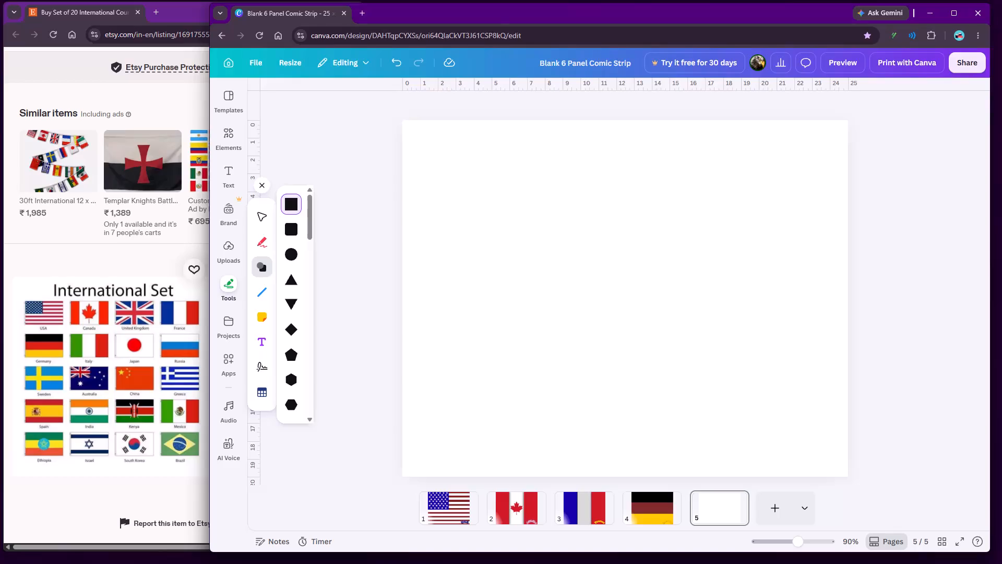
pyautogui.click(464, 213)
pyautogui.click(420, 206)
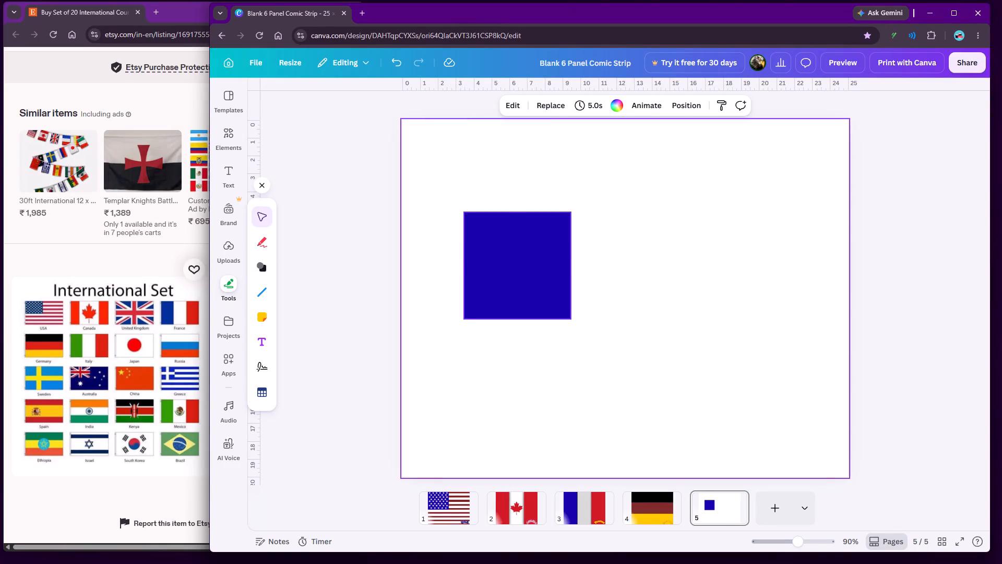
pyautogui.moveTo(537, 303); pyautogui.dragTo(476, 214)
# Resize the blue square into a vertical band about 8.2 wide that spans the full height of the page.
pyautogui.moveTo(509, 175); pyautogui.dragTo(652, 183)
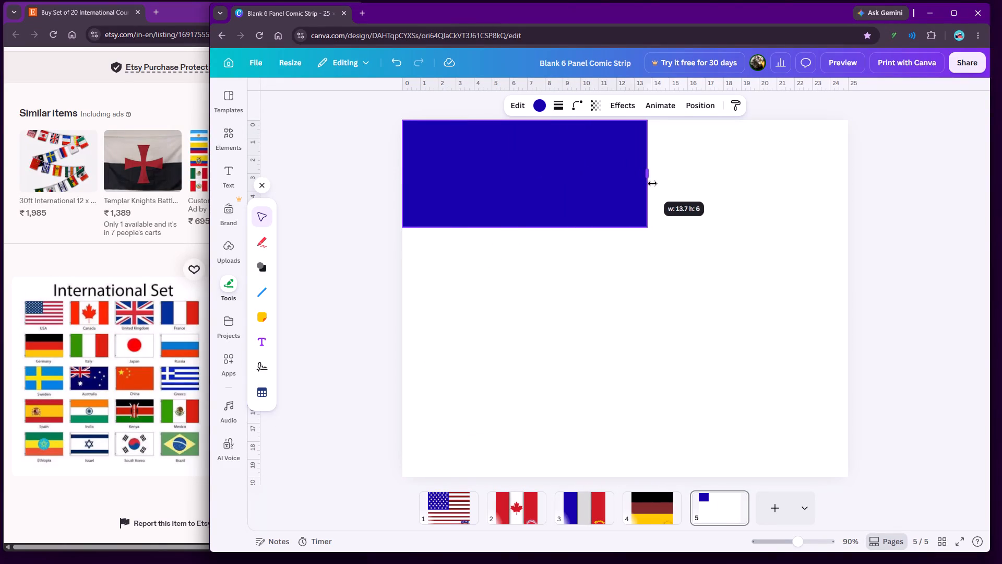
pyautogui.moveTo(652, 183); pyautogui.dragTo(544, 186)
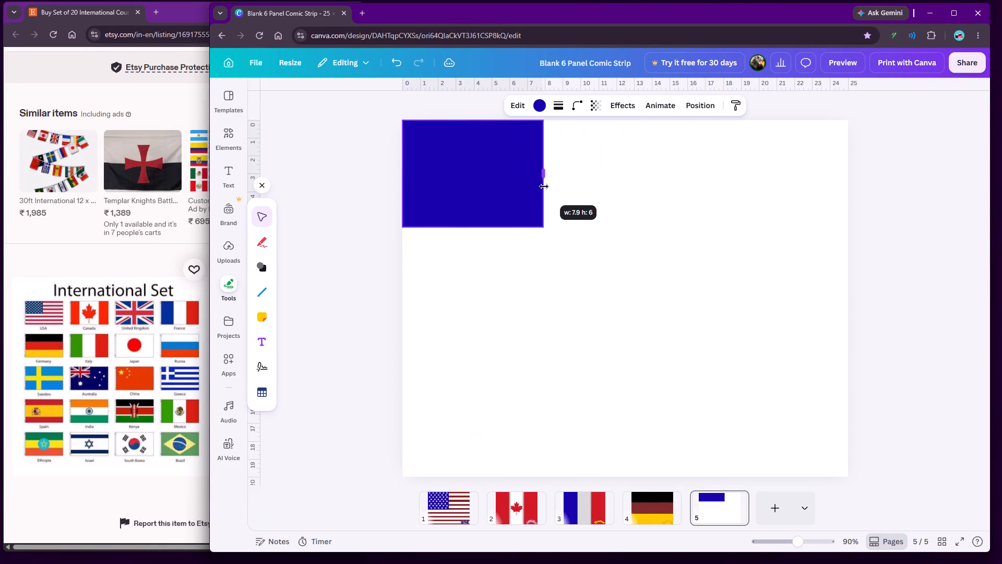
pyautogui.moveTo(544, 186); pyautogui.dragTo(540, 186)
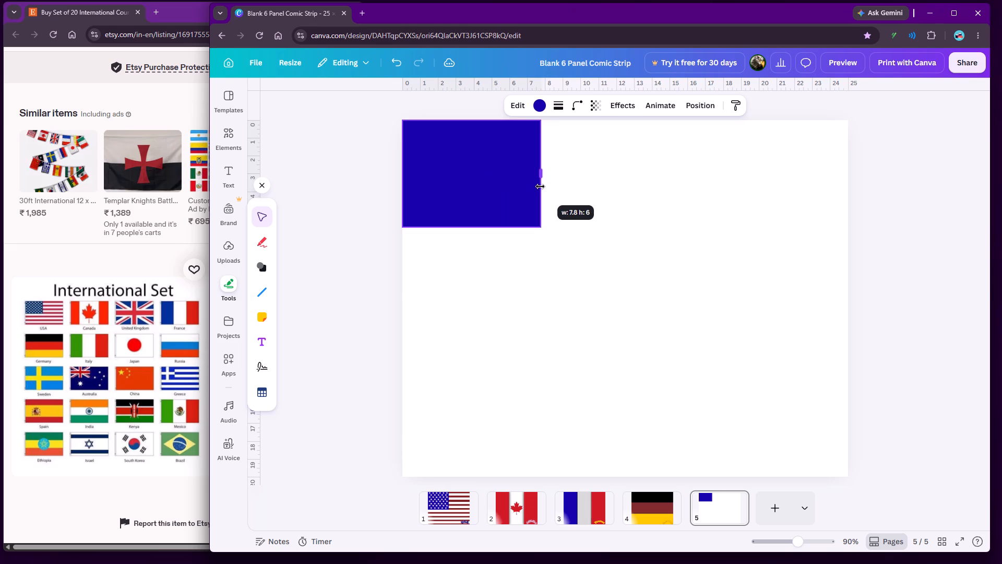
pyautogui.moveTo(540, 186); pyautogui.dragTo(545, 186)
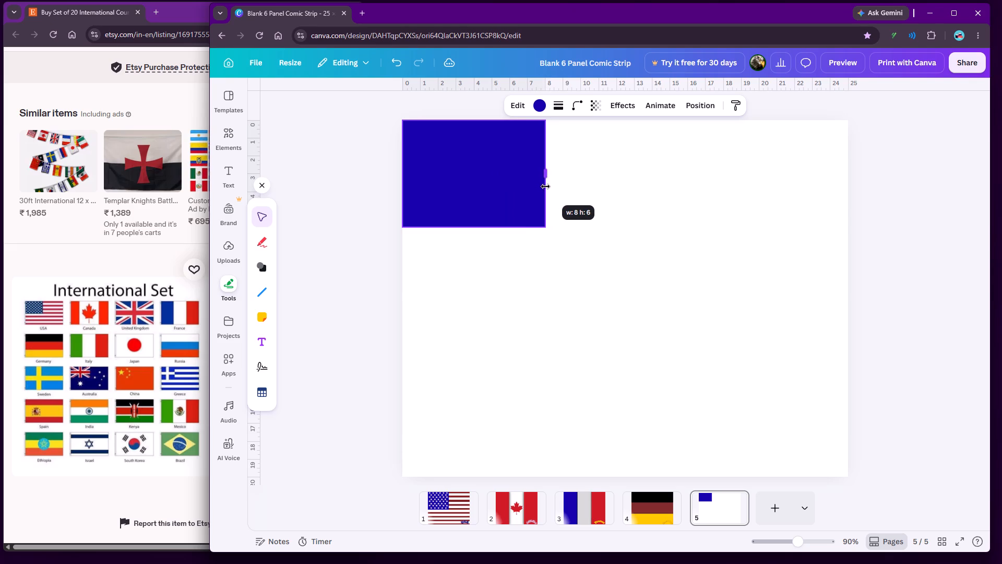
pyautogui.moveTo(545, 186); pyautogui.dragTo(549, 186)
pyautogui.moveTo(478, 228); pyautogui.dragTo(482, 413)
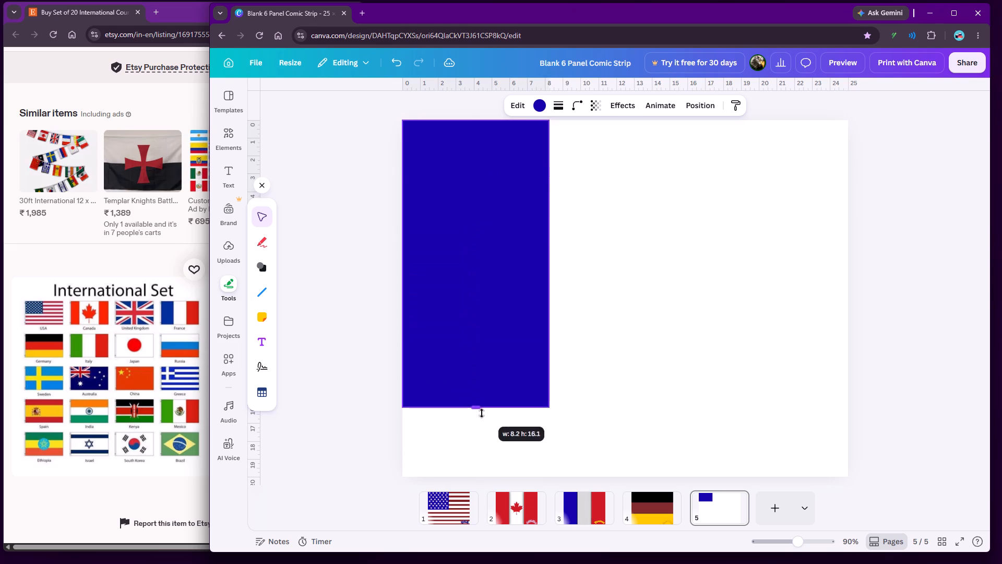
pyautogui.moveTo(482, 413); pyautogui.dragTo(469, 476)
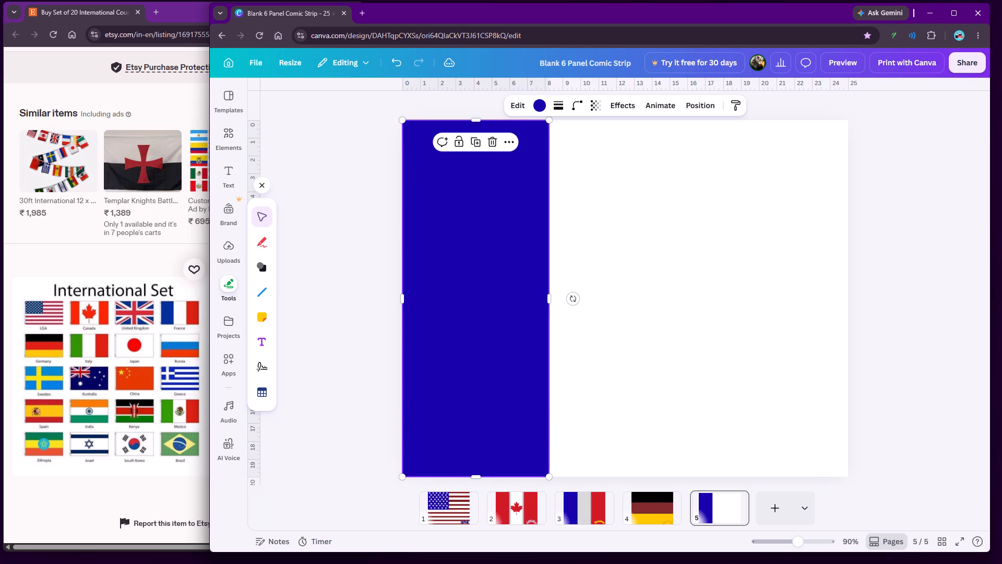
# Duplicate the blue band twice, placing one copy in the middle and the other flush with the page's right edge.
pyautogui.rightClick(466, 305)
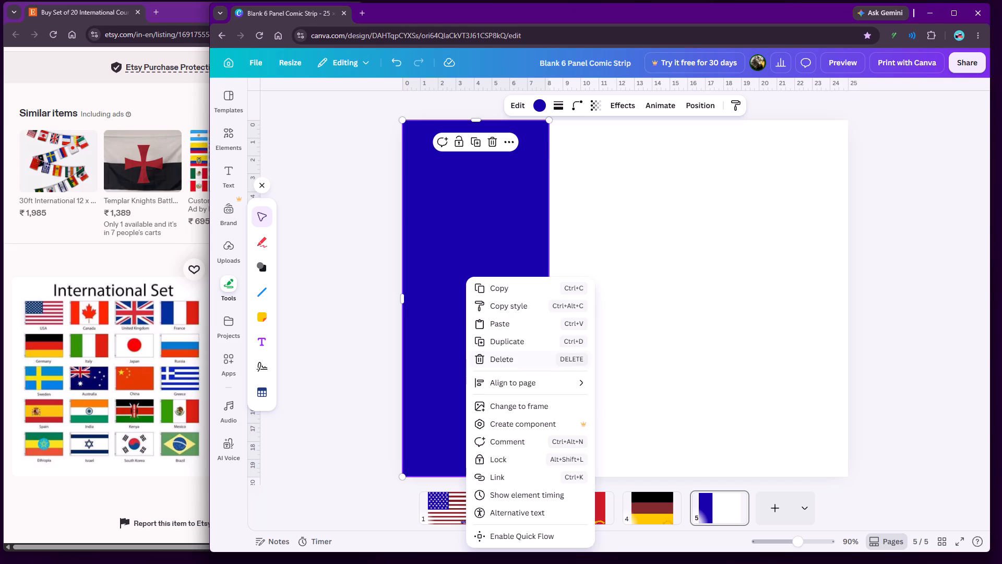
pyautogui.click(510, 342)
pyautogui.moveTo(492, 269); pyautogui.dragTo(635, 261)
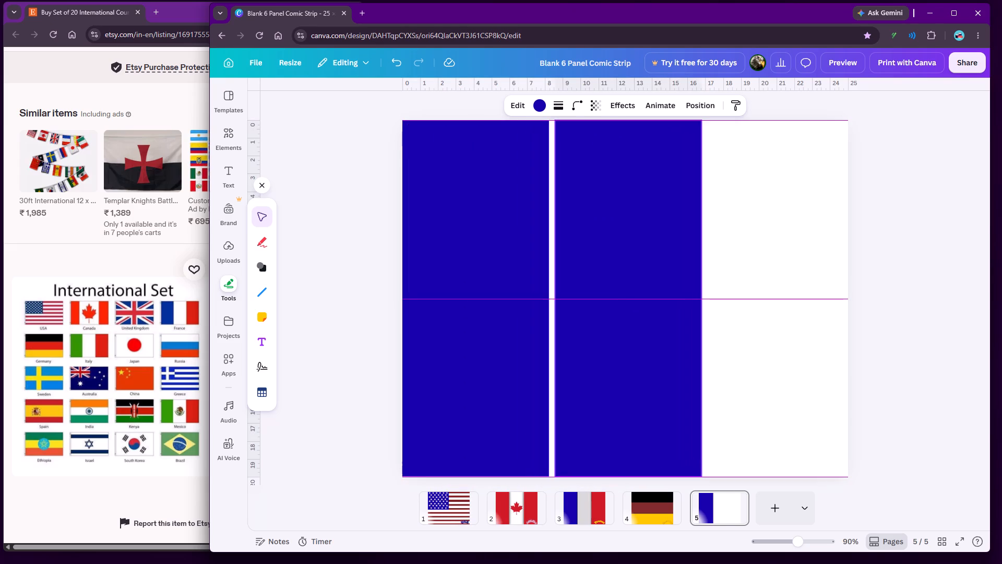
pyautogui.moveTo(635, 261); pyautogui.dragTo(630, 261)
pyautogui.rightClick(630, 261)
pyautogui.click(668, 324)
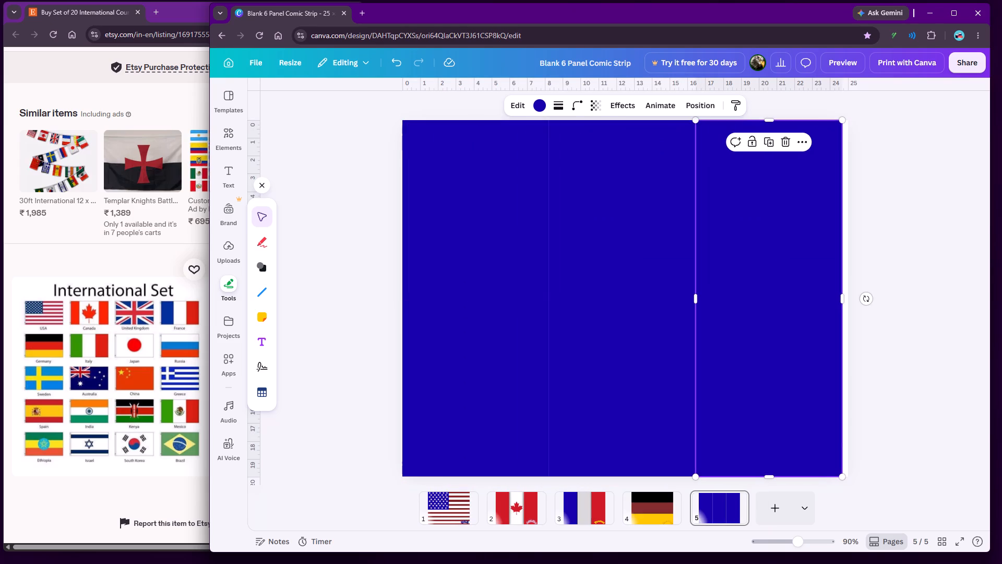
pyautogui.click(819, 291)
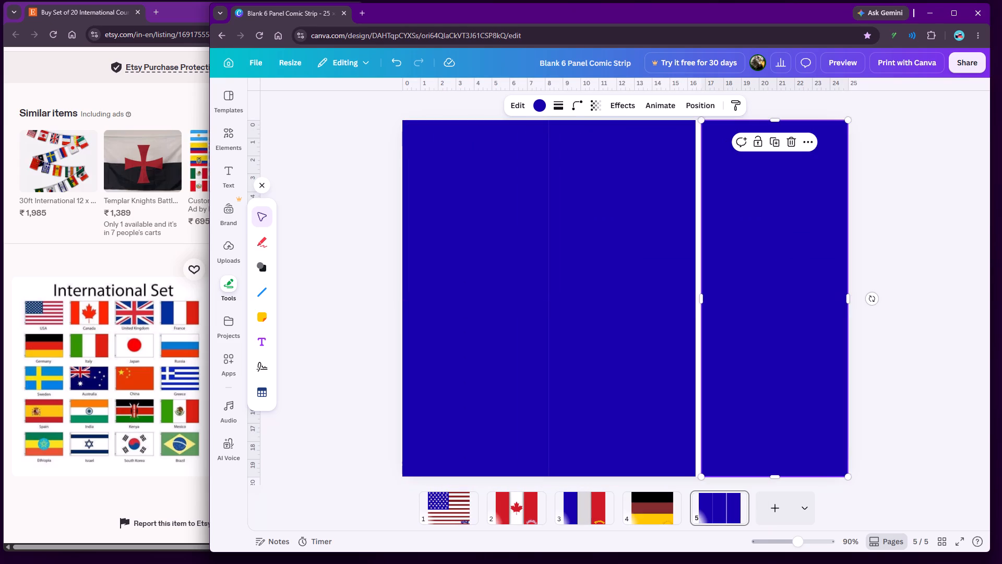
# Centre the middle band and widen the three bands to about 8.3 so they meet without gaps across the page.
pyautogui.click(698, 298)
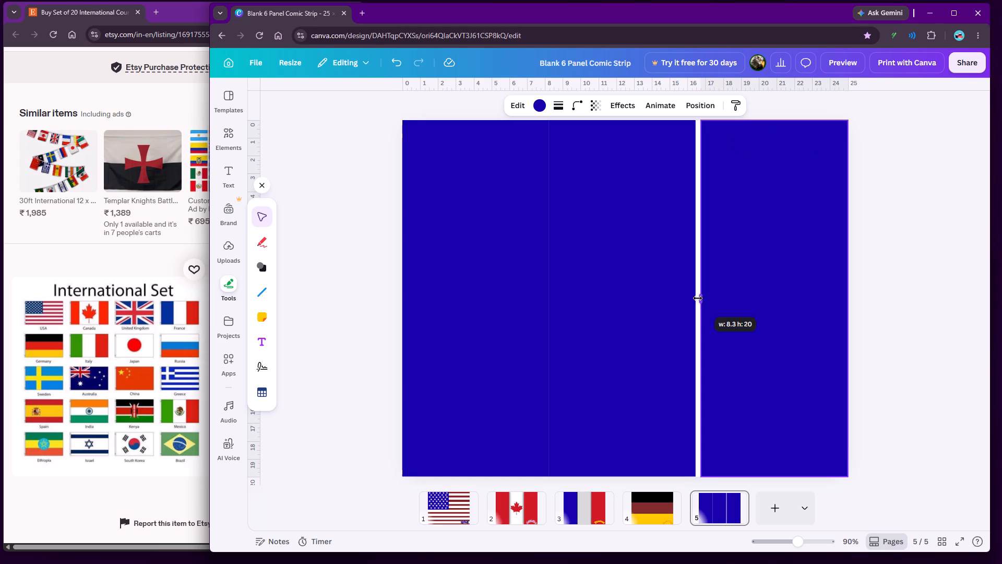
pyautogui.moveTo(672, 299); pyautogui.dragTo(675, 299)
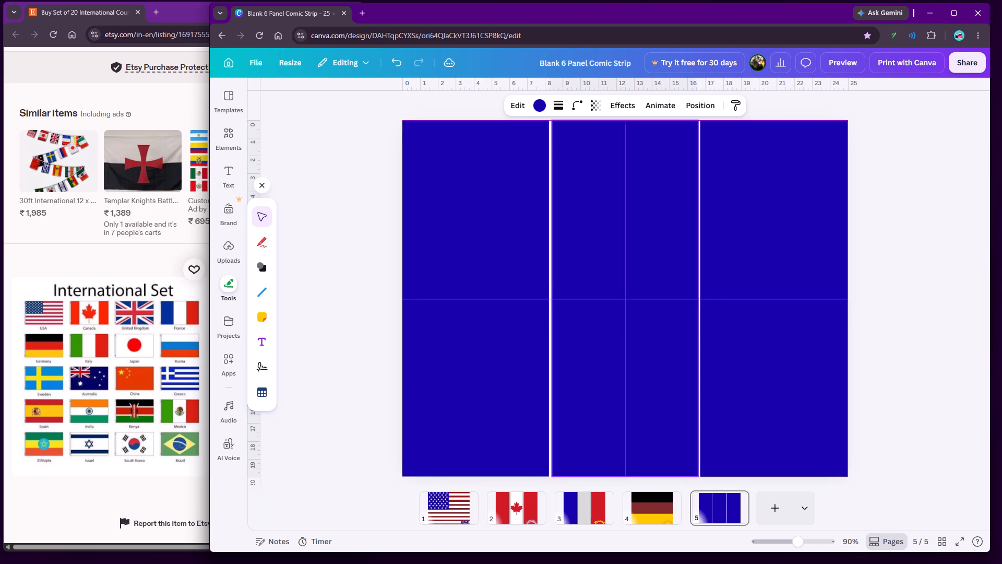
pyautogui.moveTo(675, 299); pyautogui.dragTo(677, 299)
pyautogui.click(554, 298)
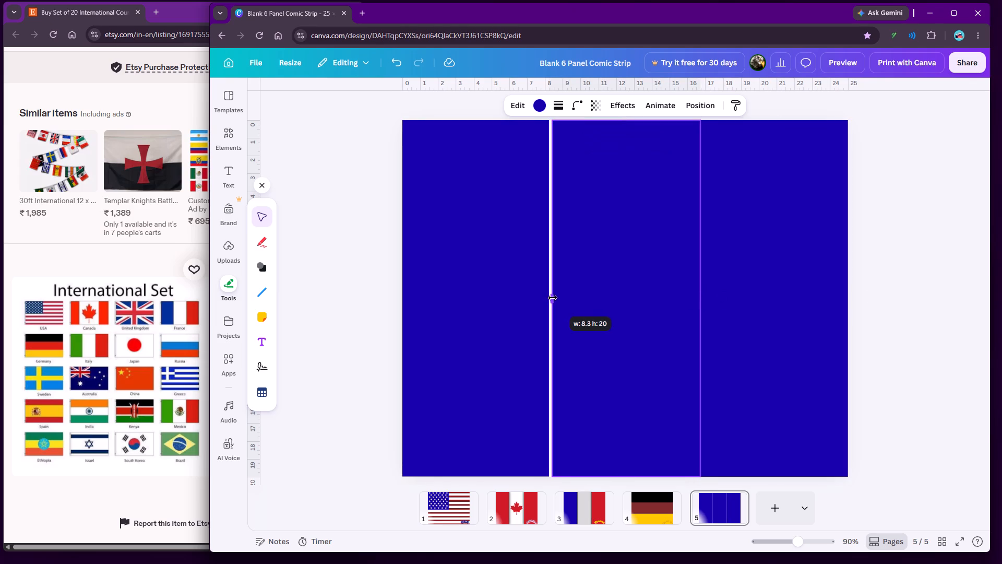
pyautogui.click(525, 297)
pyautogui.click(547, 299)
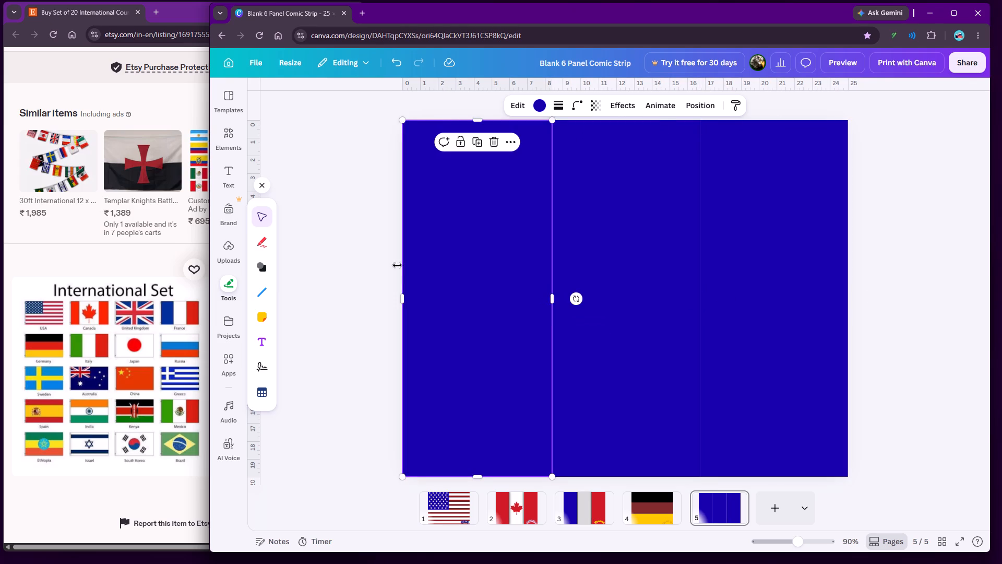
pyautogui.click(362, 252)
# Recolour the left vertical band on page 5 to a darker green, about #039D53.
pyautogui.moveTo(365, 182); pyautogui.dragTo(804, 437)
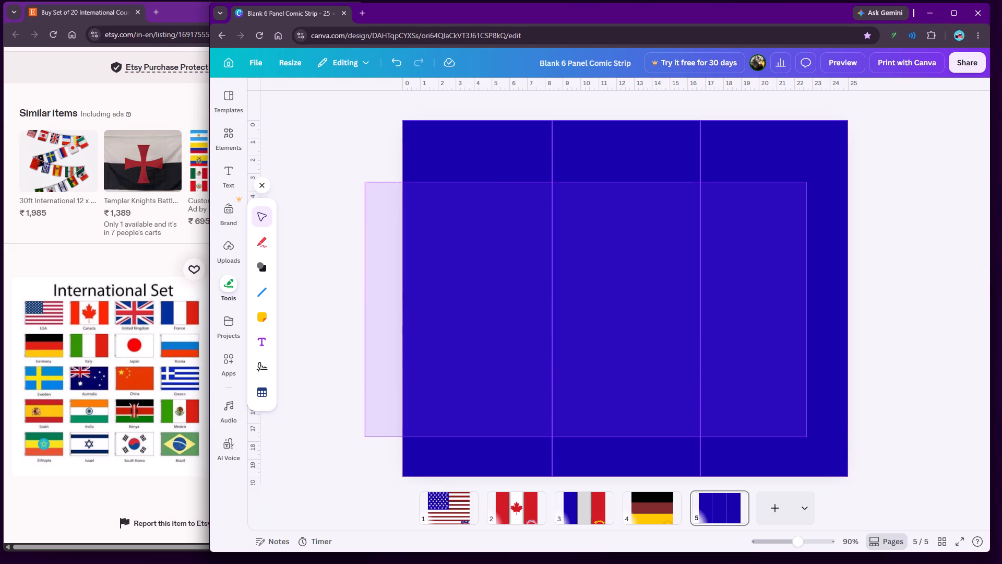
pyautogui.moveTo(804, 437); pyautogui.dragTo(401, 265)
pyautogui.click(482, 261)
pyautogui.click(544, 104)
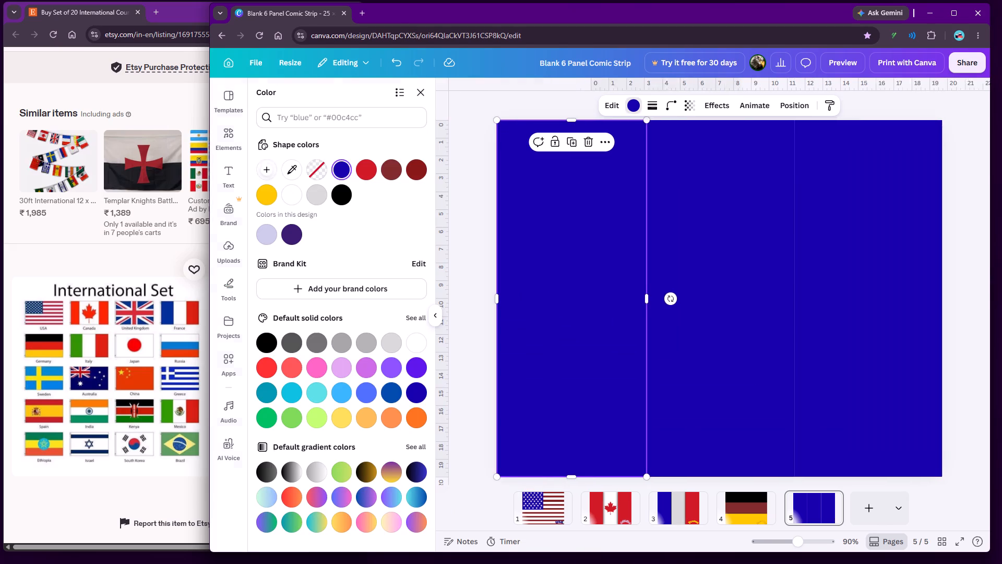
pyautogui.click(272, 419)
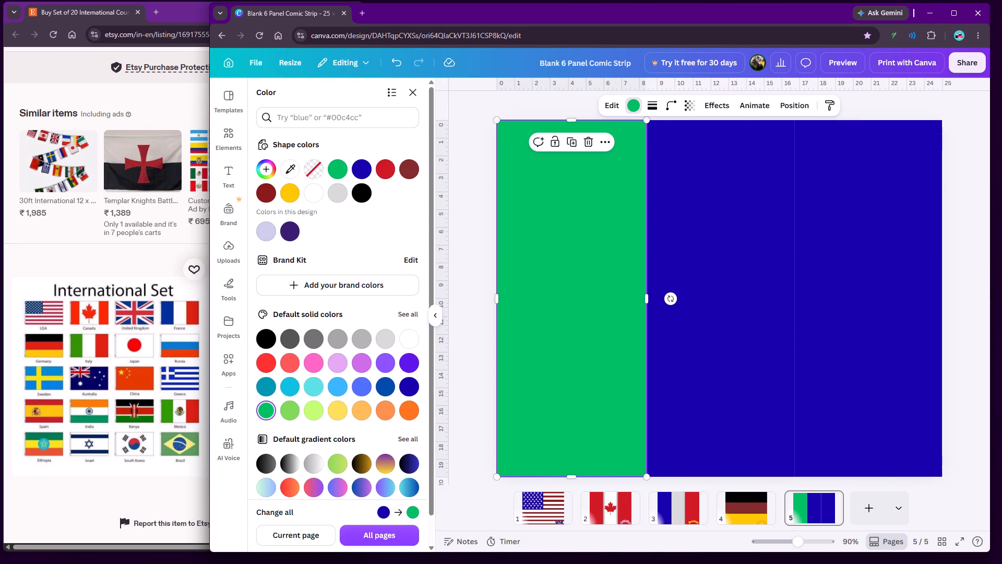
pyautogui.scroll(-2, 355, 419)
pyautogui.scroll(3, 332, 242)
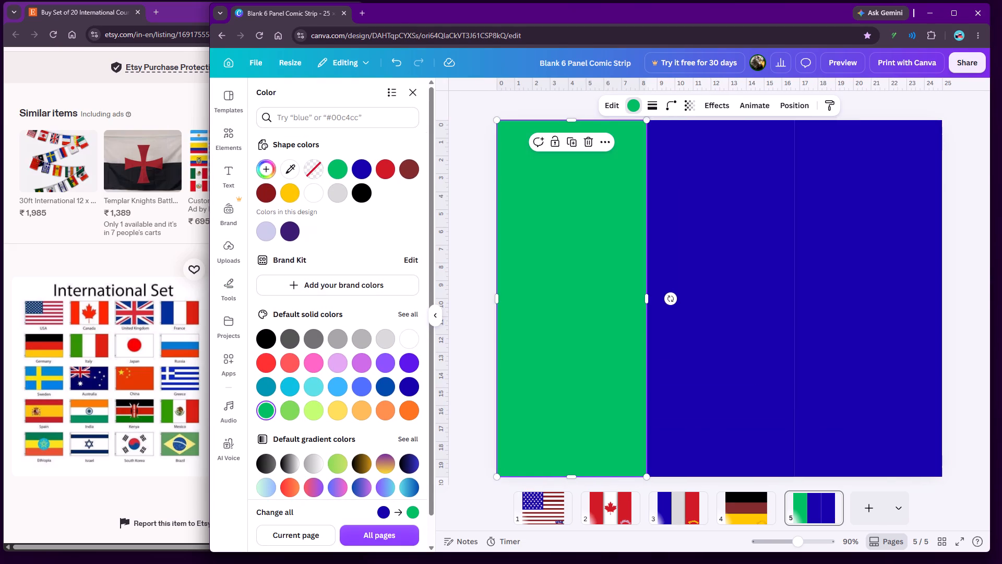
pyautogui.click(269, 162)
pyautogui.moveTo(426, 229); pyautogui.dragTo(423, 237)
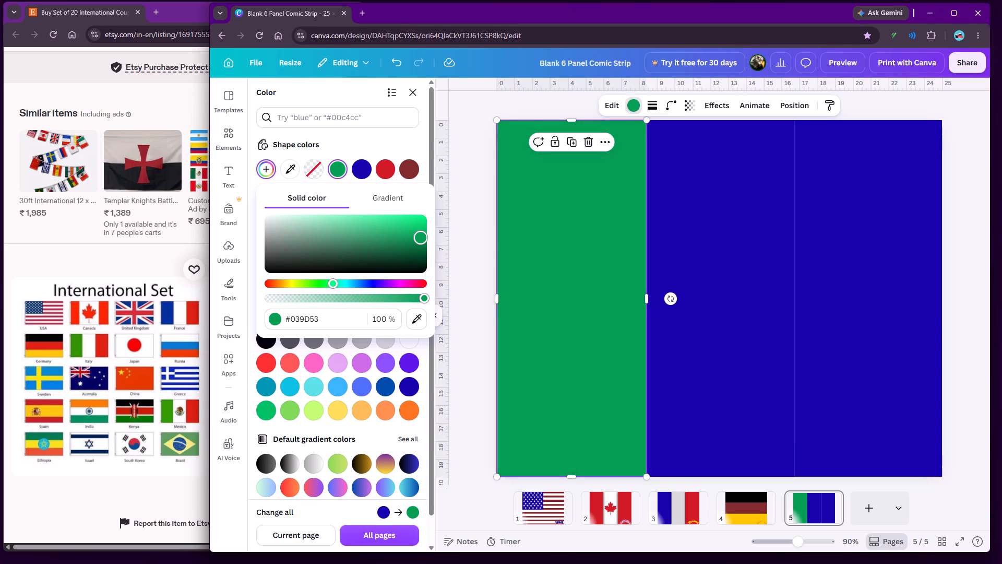
pyautogui.moveTo(423, 237); pyautogui.dragTo(422, 238)
pyautogui.click(471, 232)
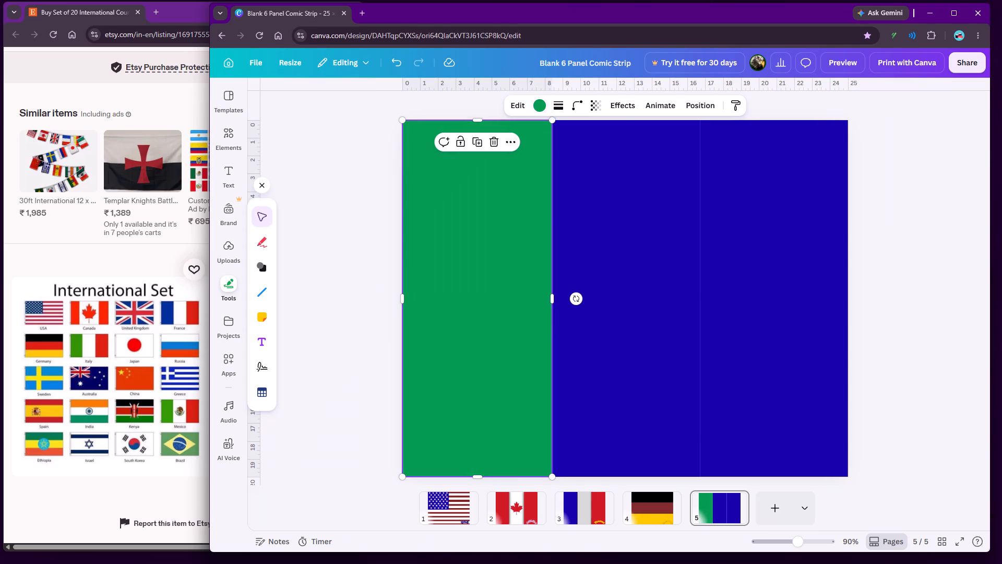
# Recolour the middle vertical band to the light grey already used in the design.
pyautogui.click(612, 237)
pyautogui.click(536, 103)
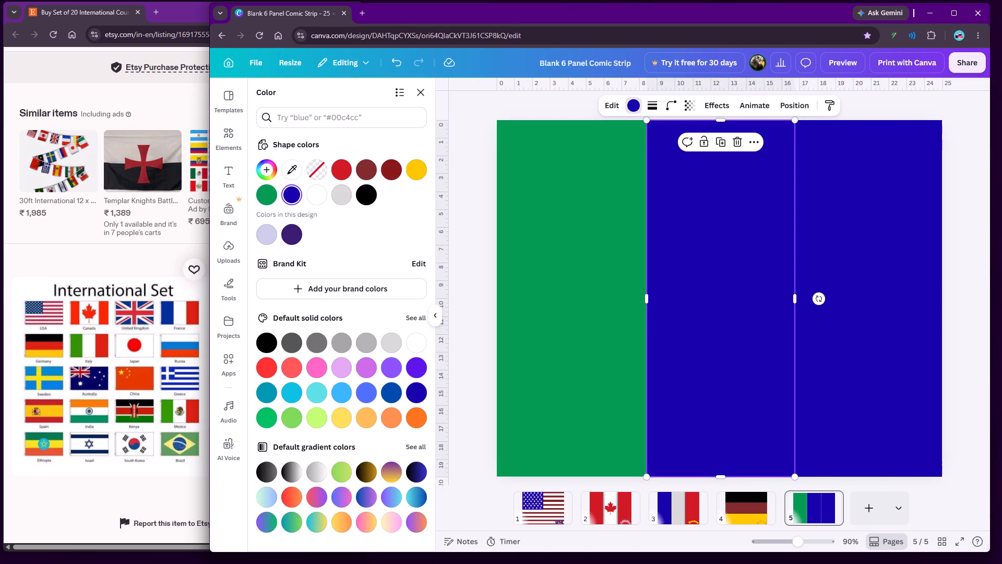
pyautogui.click(348, 197)
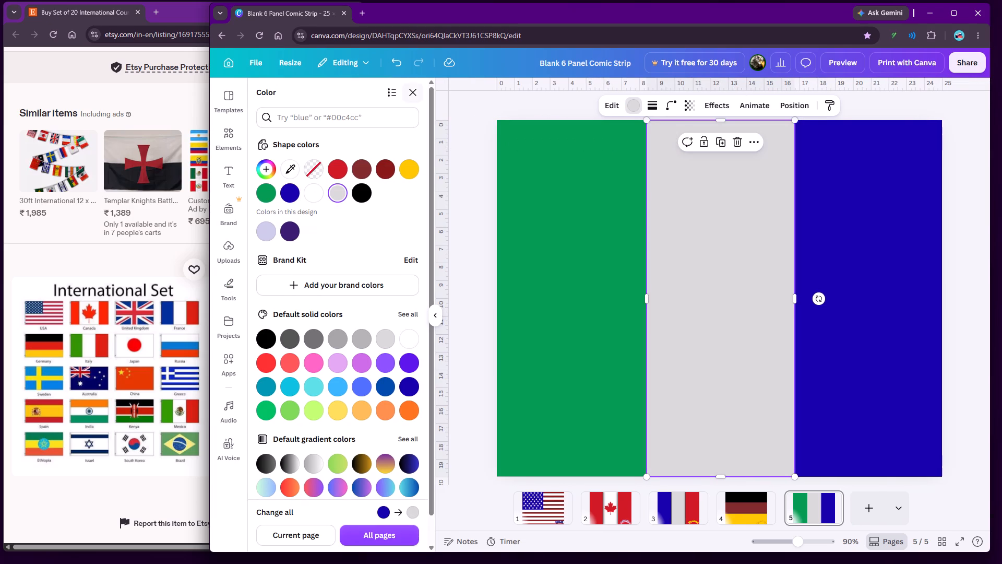
pyautogui.click(413, 91)
# Recolour the right vertical band to the dark red #891818 from the design's colours.
pyautogui.click(744, 223)
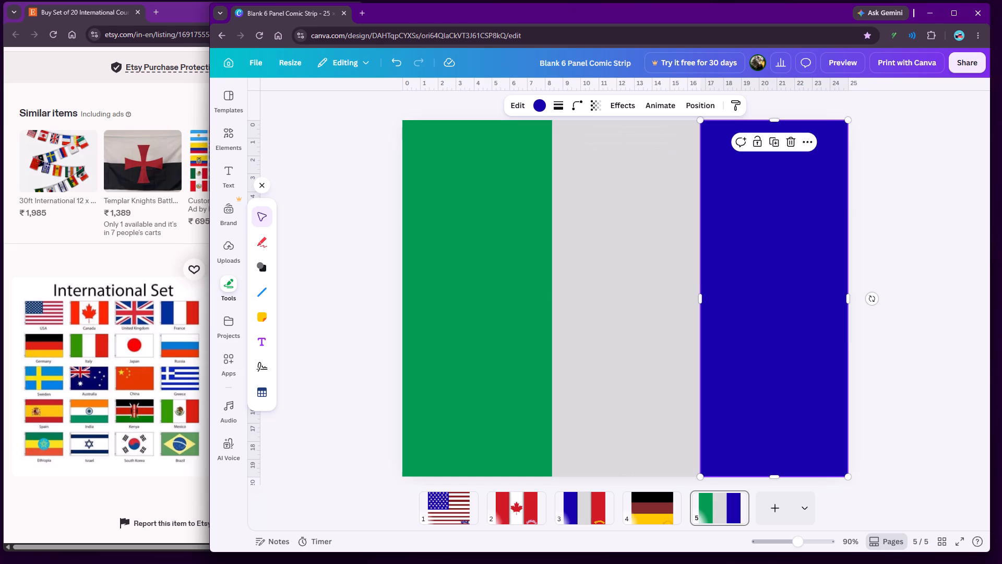
pyautogui.click(536, 102)
pyautogui.click(365, 168)
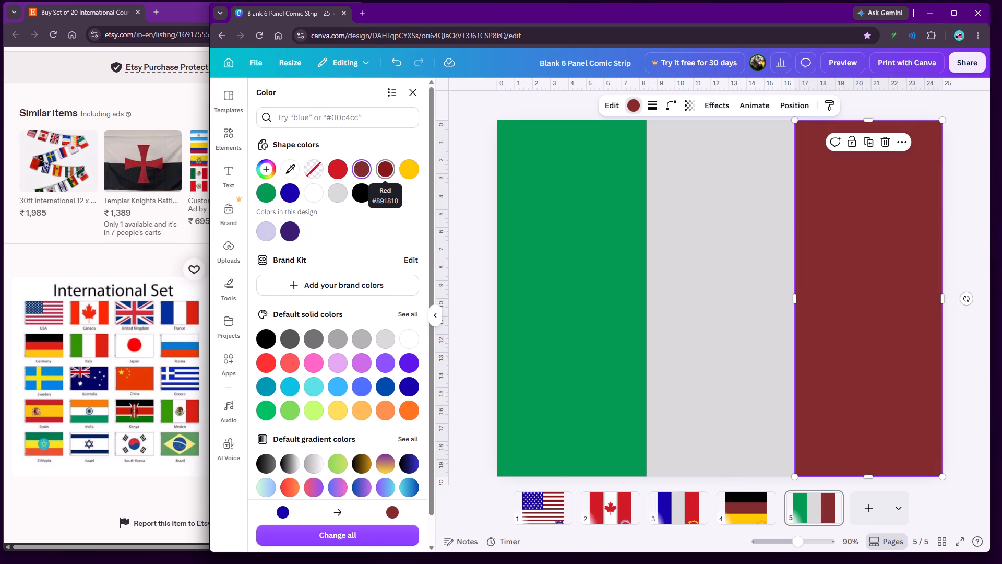
pyautogui.click(384, 169)
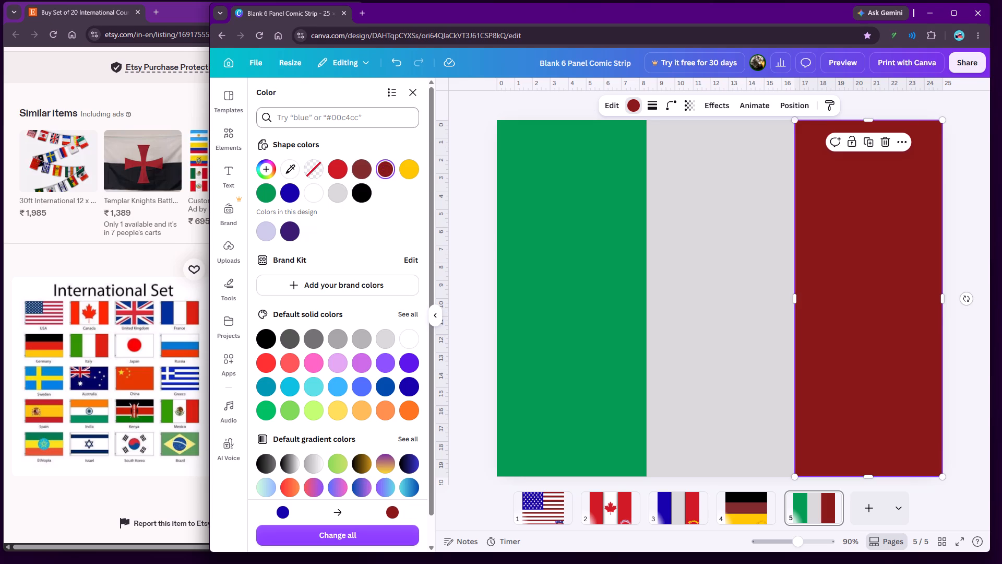
pyautogui.click(420, 91)
pyautogui.click(356, 133)
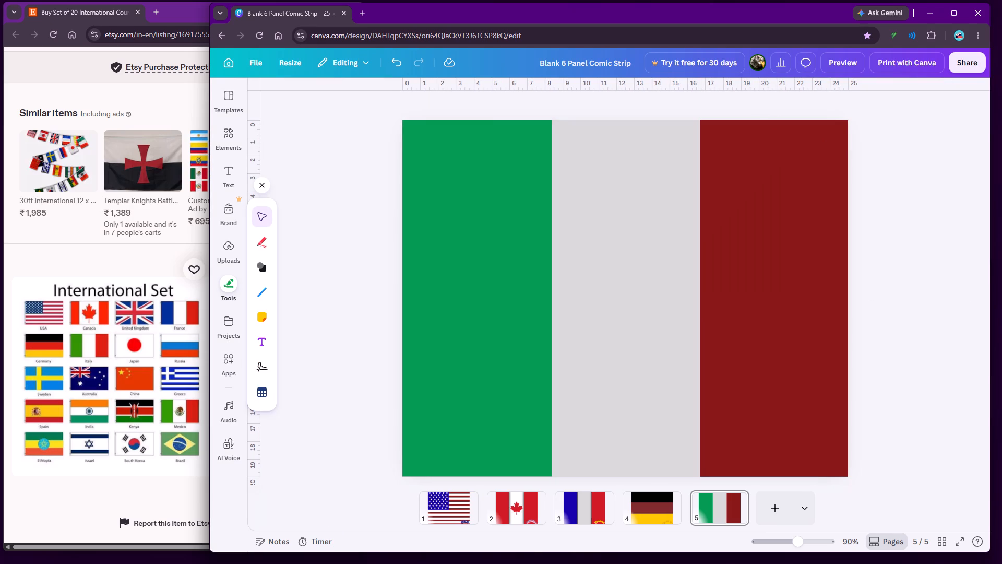
# Add a text box reading "ITALY" to page 5 and enlarge it to a font size of about 47.8.
pyautogui.click(225, 171)
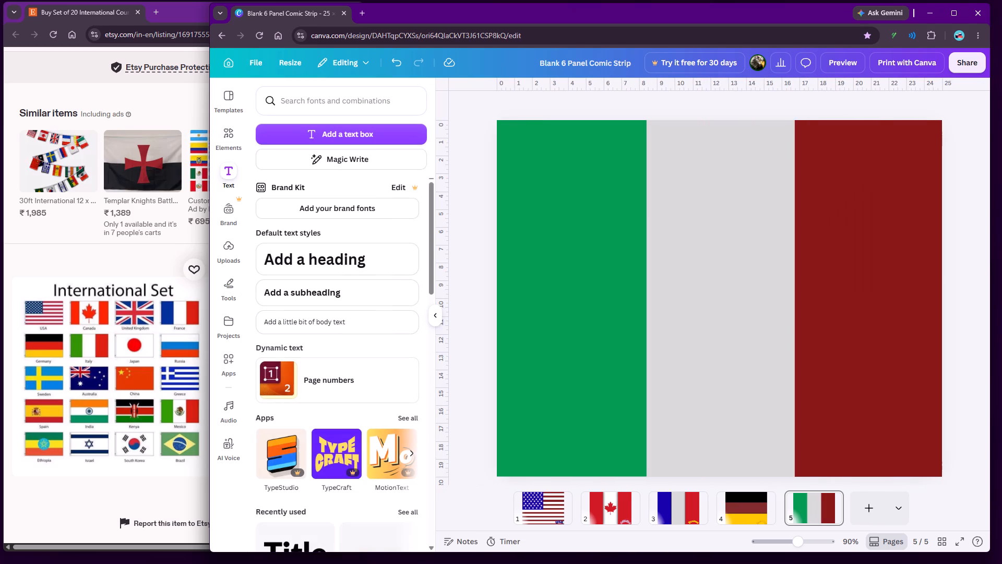
pyautogui.click(332, 135)
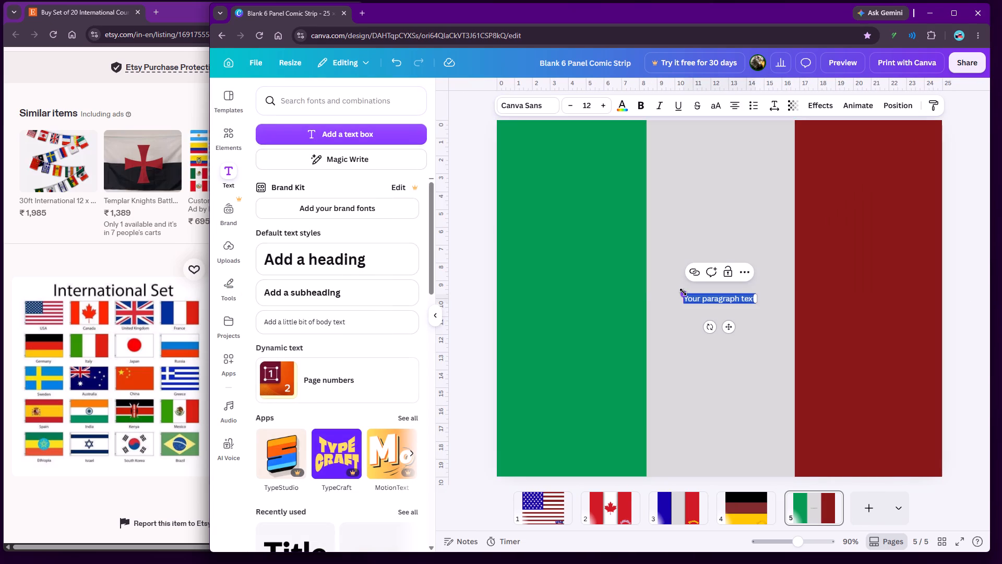
pyautogui.moveTo(683, 292); pyautogui.dragTo(587, 256)
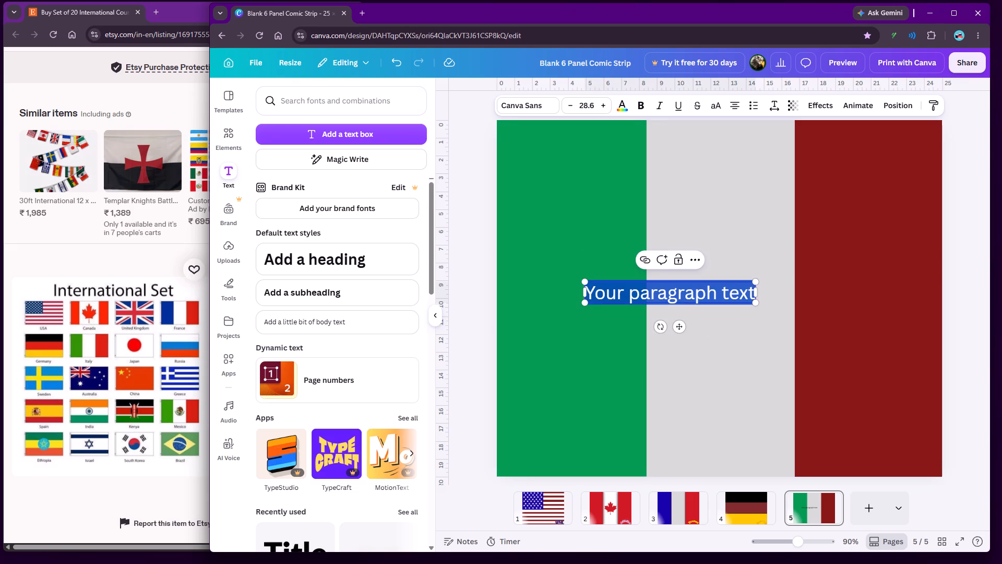
pyautogui.write('ITALY')
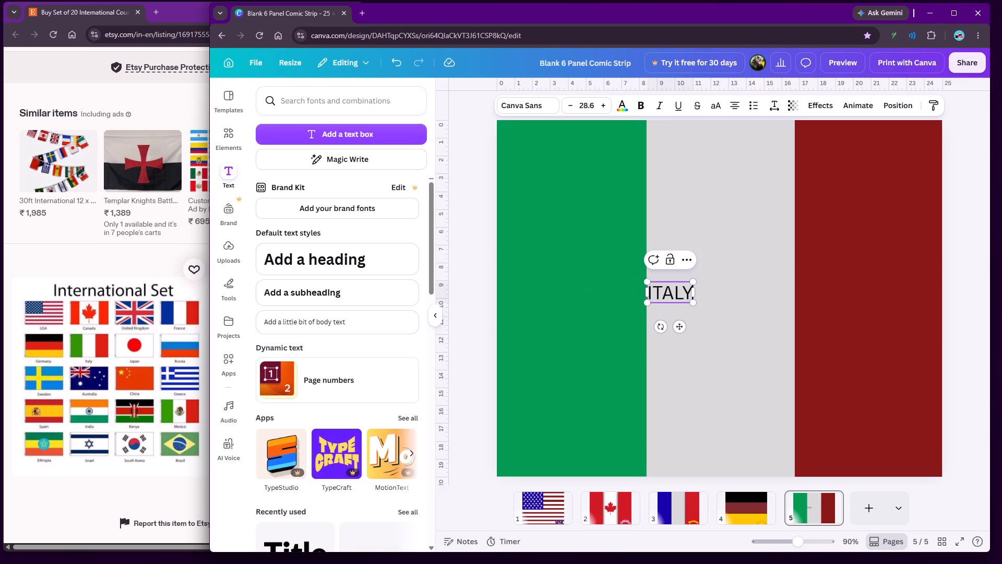
pyautogui.moveTo(649, 285); pyautogui.dragTo(615, 277)
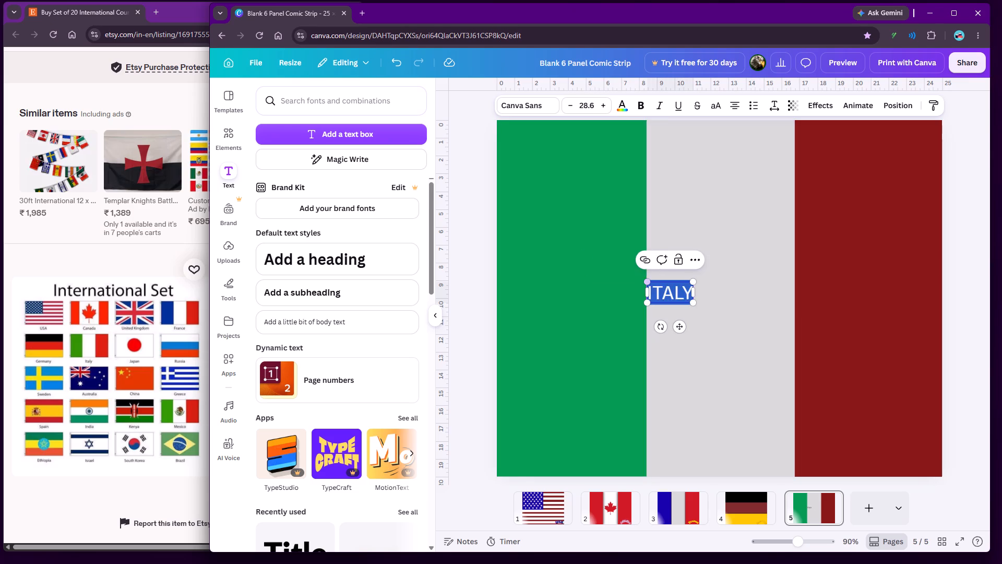
pyautogui.click(665, 293)
pyautogui.moveTo(647, 282); pyautogui.dragTo(613, 273)
pyautogui.click(678, 312)
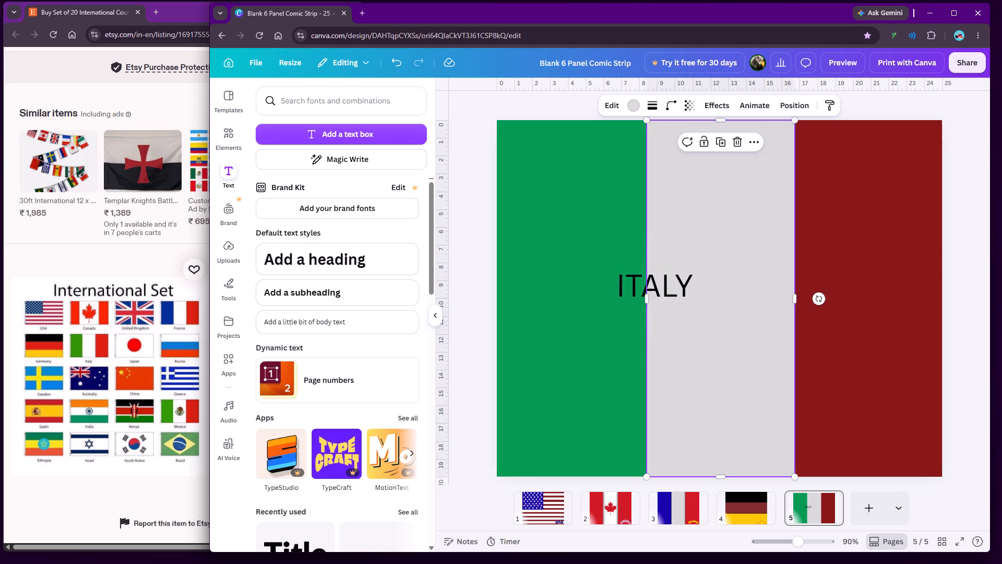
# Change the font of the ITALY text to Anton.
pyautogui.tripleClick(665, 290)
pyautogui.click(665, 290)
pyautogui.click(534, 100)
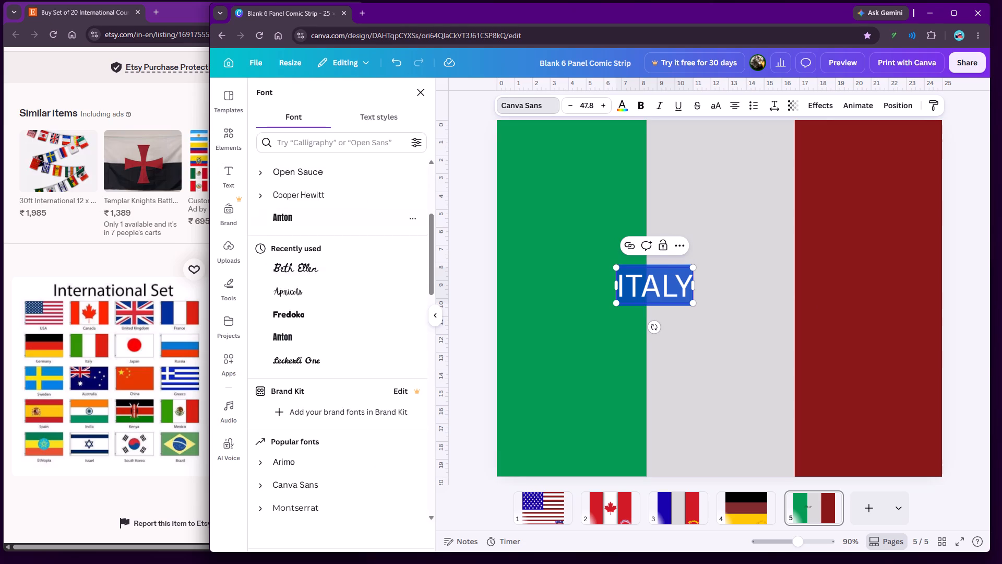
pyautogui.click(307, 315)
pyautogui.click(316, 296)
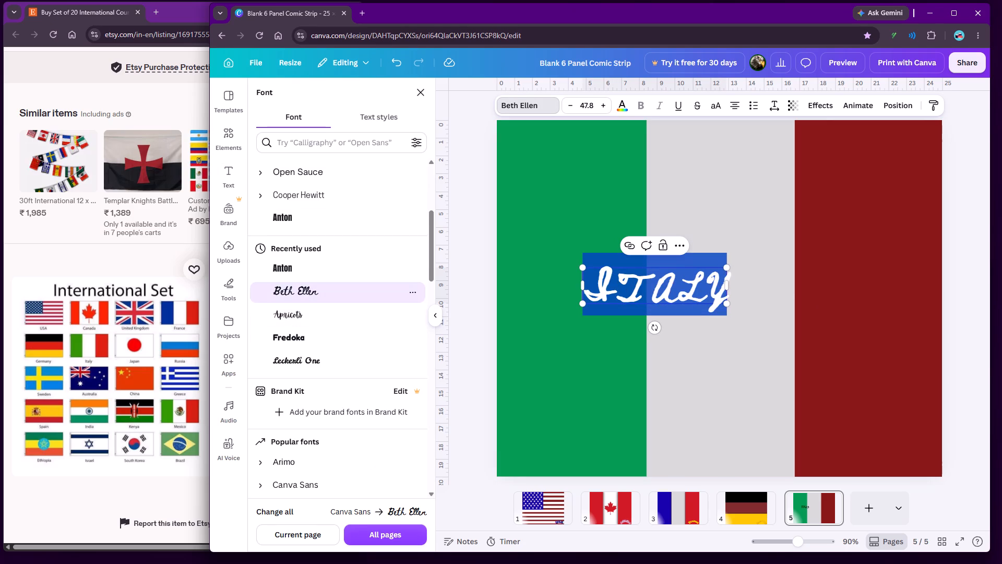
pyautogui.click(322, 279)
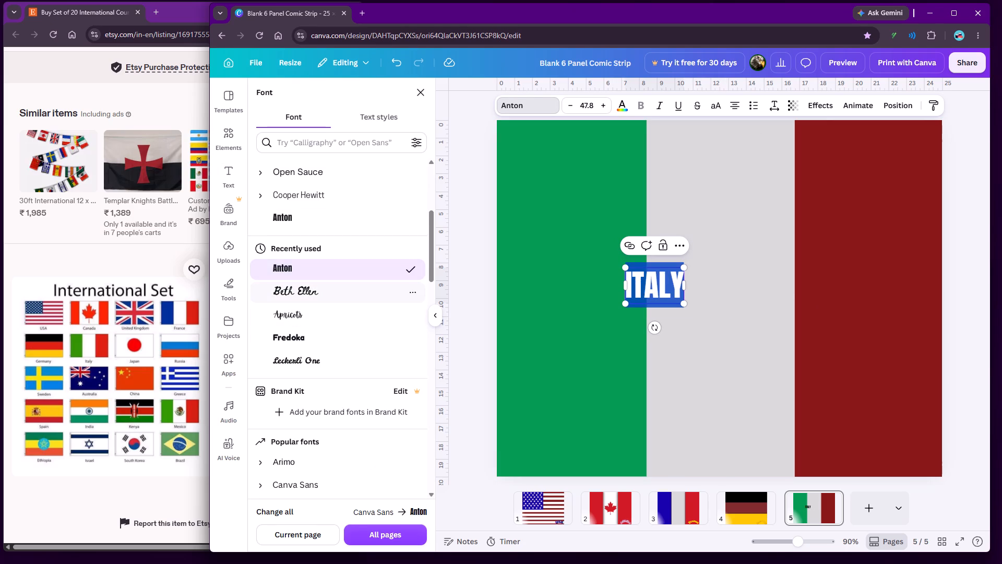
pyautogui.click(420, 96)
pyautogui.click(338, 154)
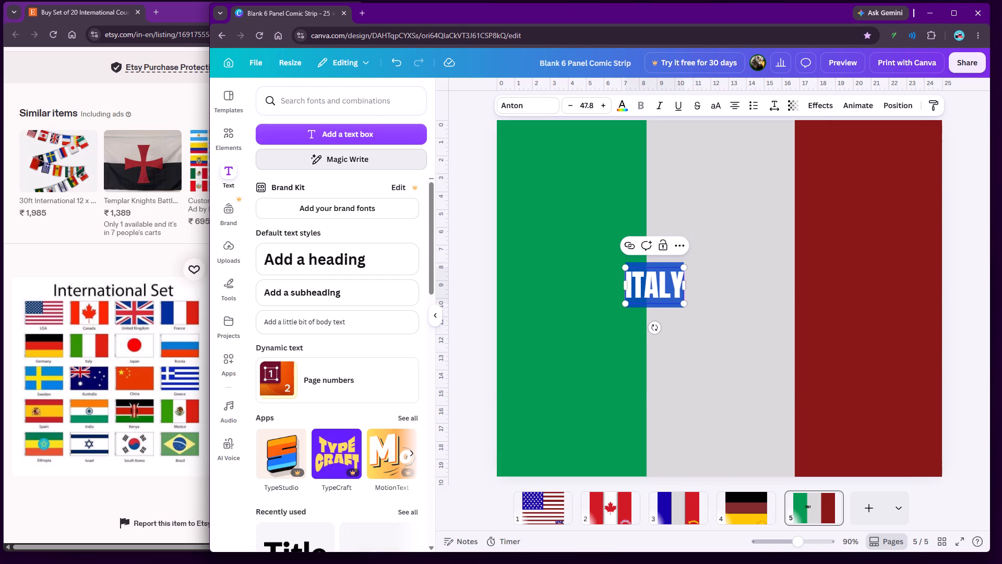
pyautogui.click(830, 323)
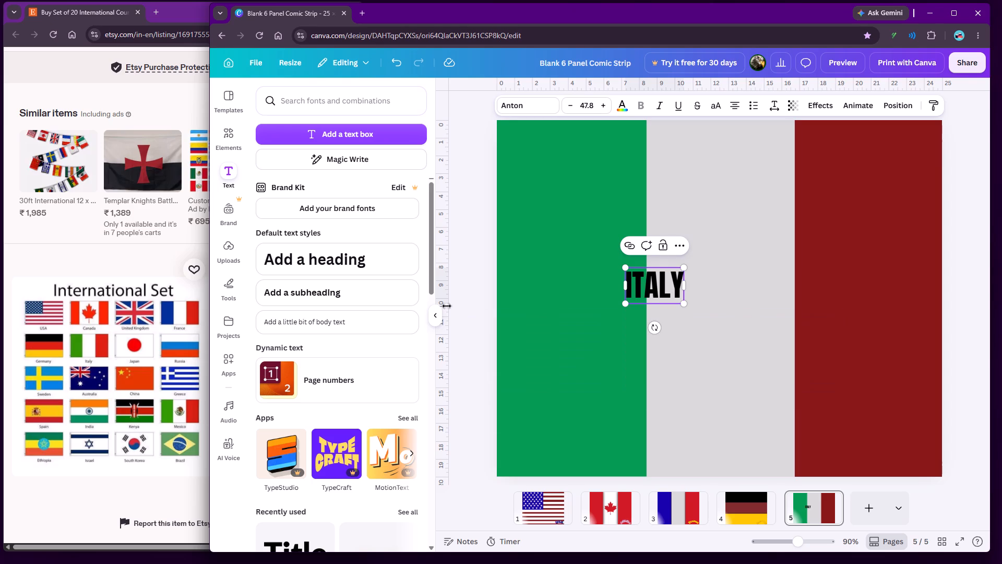
# Move the ITALY text onto the red band, near the page's lower-right corner.
pyautogui.click(435, 313)
pyautogui.click(389, 285)
pyautogui.moveTo(573, 277); pyautogui.dragTo(797, 408)
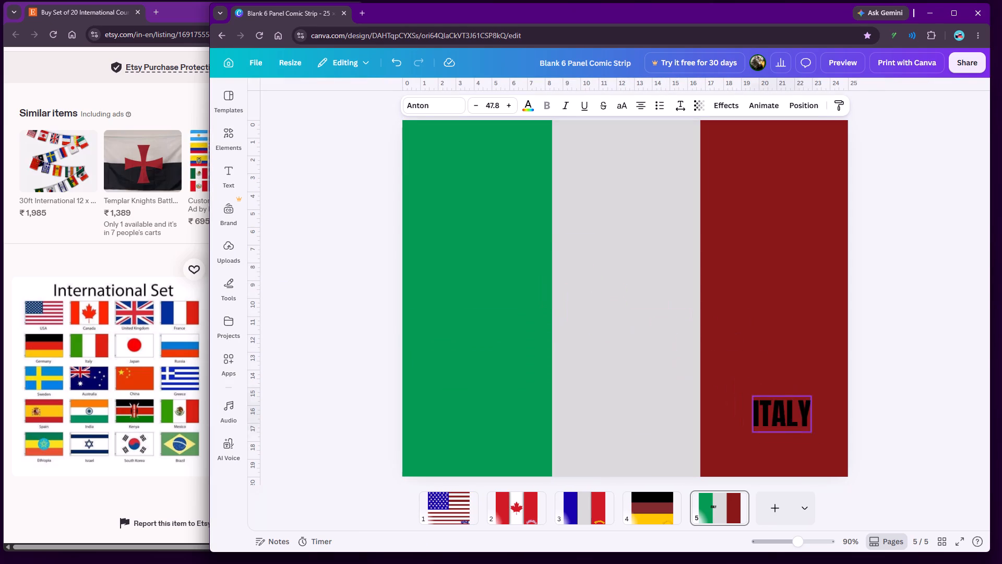
pyautogui.moveTo(797, 408); pyautogui.dragTo(820, 444)
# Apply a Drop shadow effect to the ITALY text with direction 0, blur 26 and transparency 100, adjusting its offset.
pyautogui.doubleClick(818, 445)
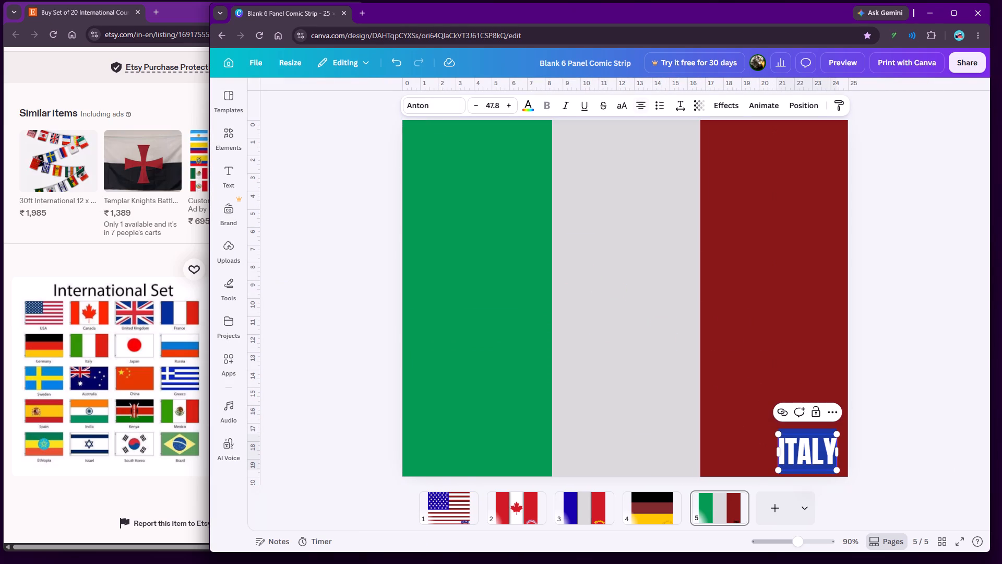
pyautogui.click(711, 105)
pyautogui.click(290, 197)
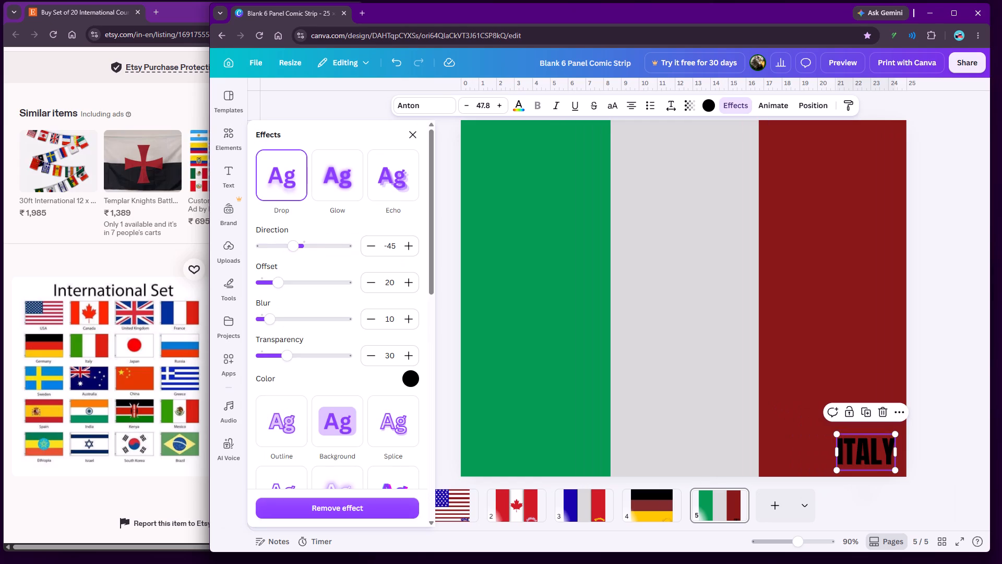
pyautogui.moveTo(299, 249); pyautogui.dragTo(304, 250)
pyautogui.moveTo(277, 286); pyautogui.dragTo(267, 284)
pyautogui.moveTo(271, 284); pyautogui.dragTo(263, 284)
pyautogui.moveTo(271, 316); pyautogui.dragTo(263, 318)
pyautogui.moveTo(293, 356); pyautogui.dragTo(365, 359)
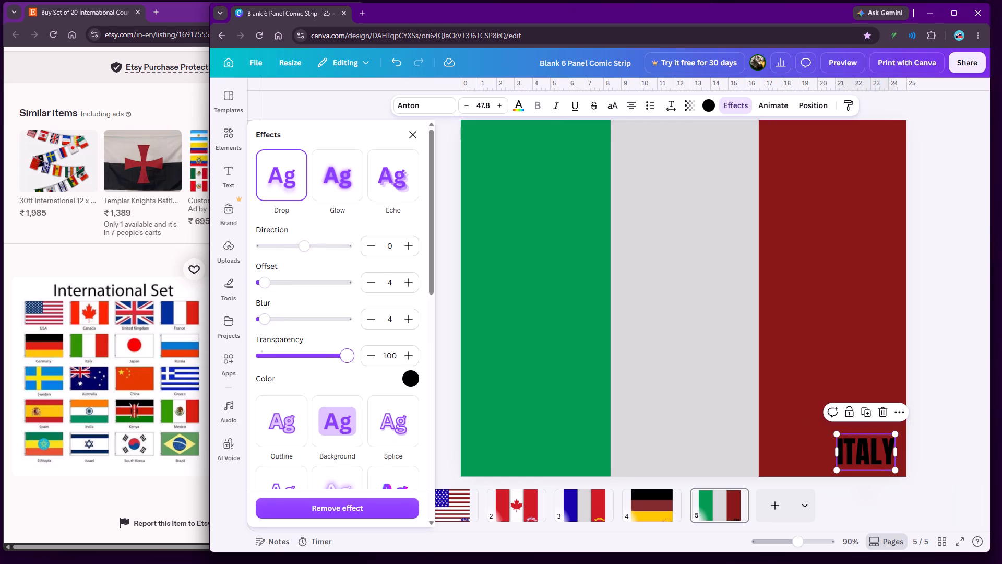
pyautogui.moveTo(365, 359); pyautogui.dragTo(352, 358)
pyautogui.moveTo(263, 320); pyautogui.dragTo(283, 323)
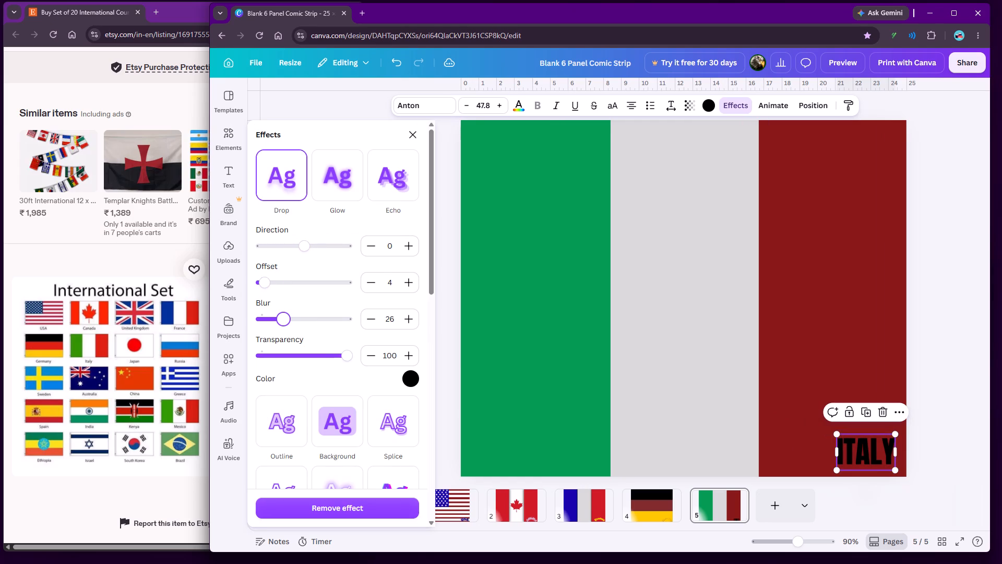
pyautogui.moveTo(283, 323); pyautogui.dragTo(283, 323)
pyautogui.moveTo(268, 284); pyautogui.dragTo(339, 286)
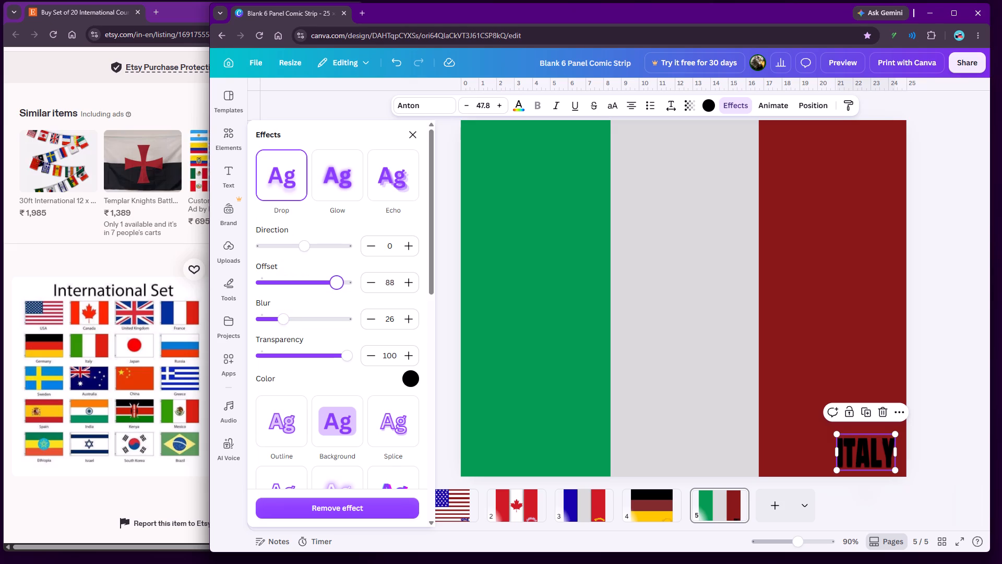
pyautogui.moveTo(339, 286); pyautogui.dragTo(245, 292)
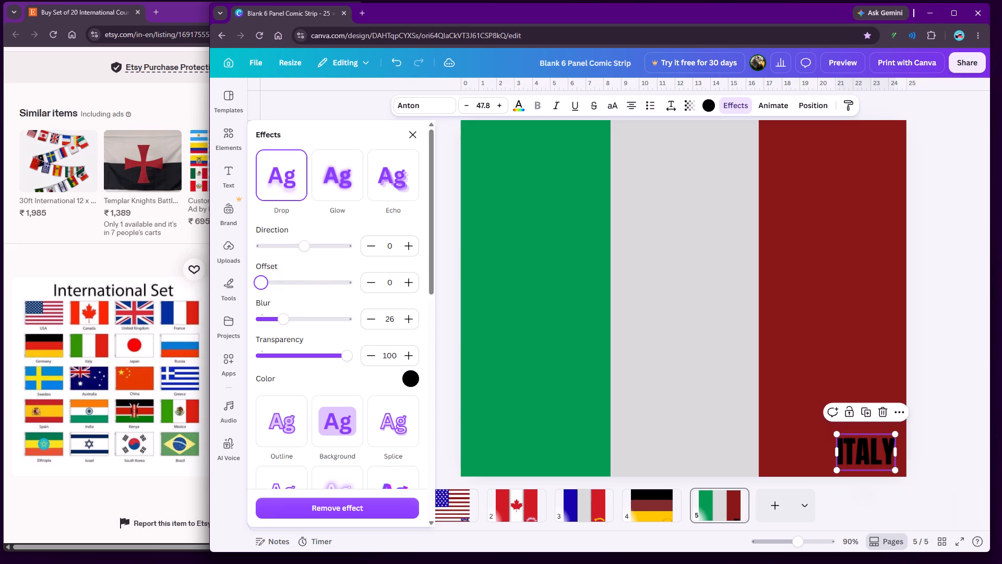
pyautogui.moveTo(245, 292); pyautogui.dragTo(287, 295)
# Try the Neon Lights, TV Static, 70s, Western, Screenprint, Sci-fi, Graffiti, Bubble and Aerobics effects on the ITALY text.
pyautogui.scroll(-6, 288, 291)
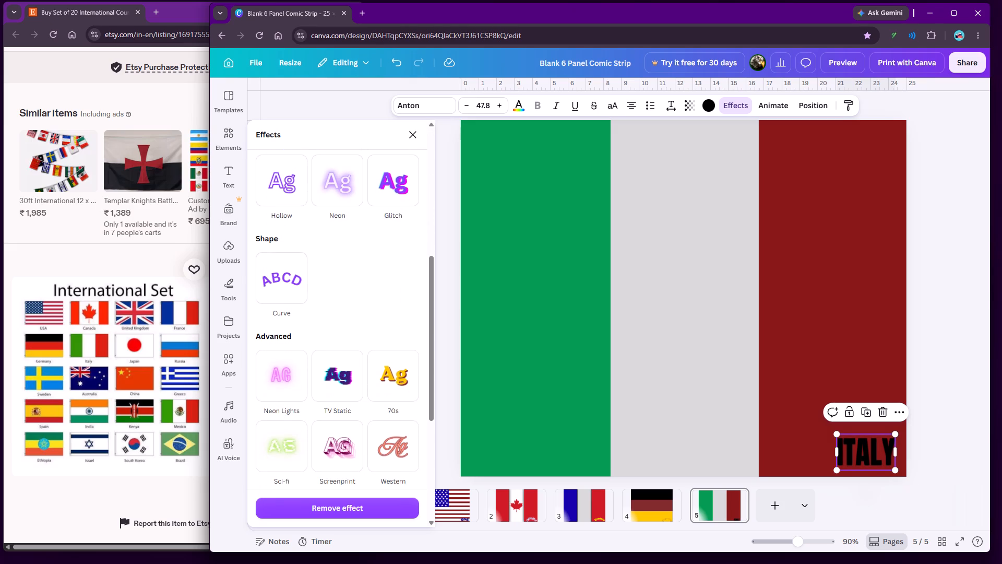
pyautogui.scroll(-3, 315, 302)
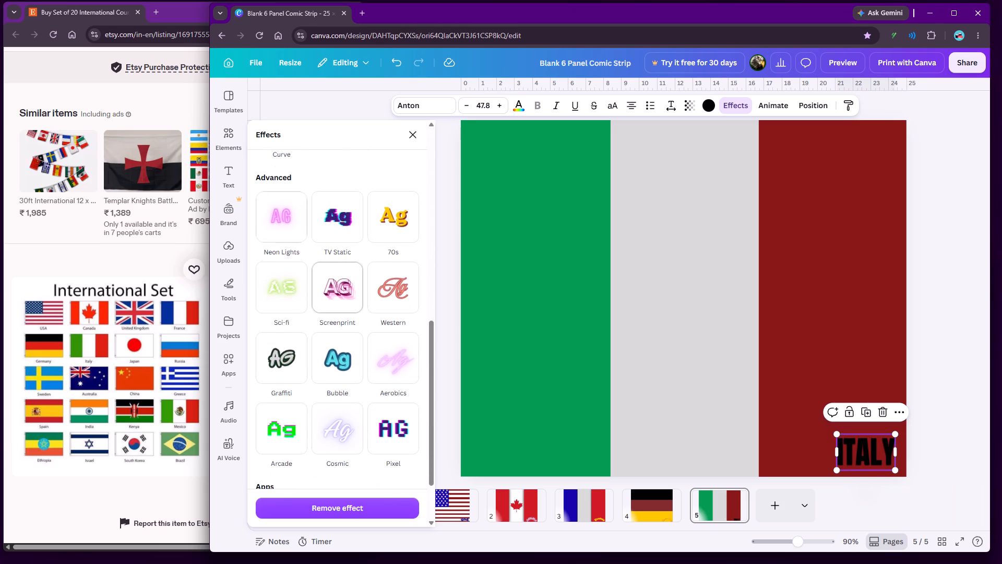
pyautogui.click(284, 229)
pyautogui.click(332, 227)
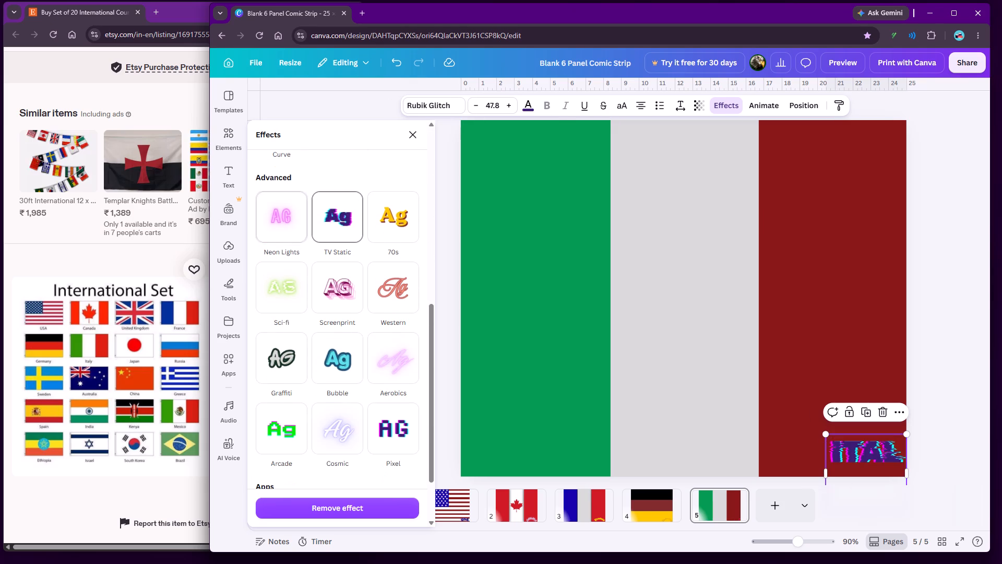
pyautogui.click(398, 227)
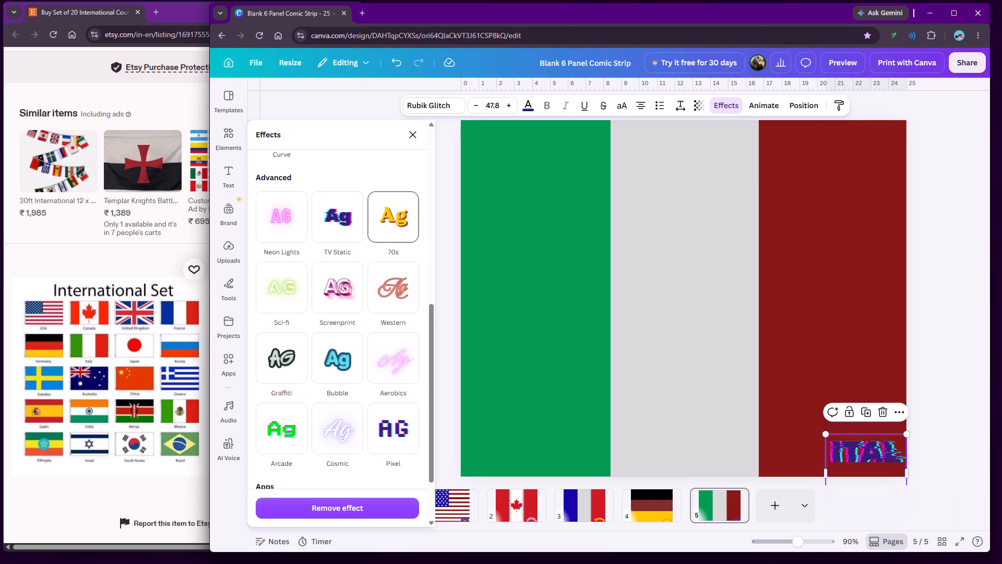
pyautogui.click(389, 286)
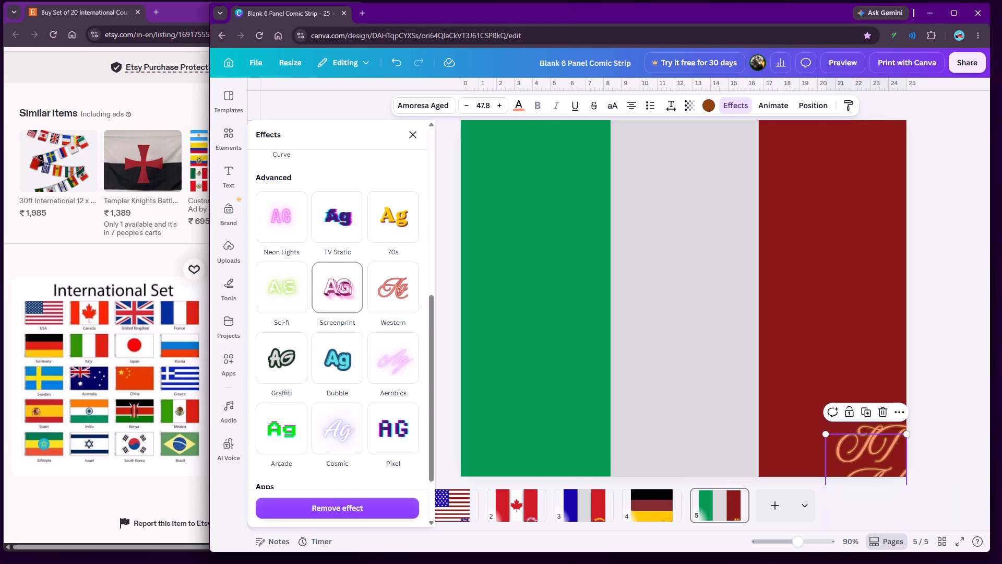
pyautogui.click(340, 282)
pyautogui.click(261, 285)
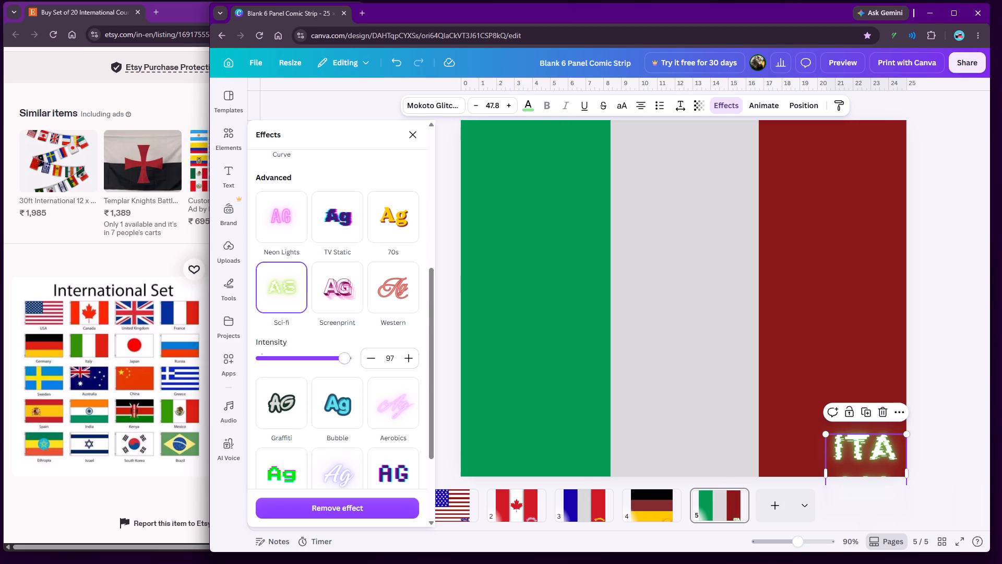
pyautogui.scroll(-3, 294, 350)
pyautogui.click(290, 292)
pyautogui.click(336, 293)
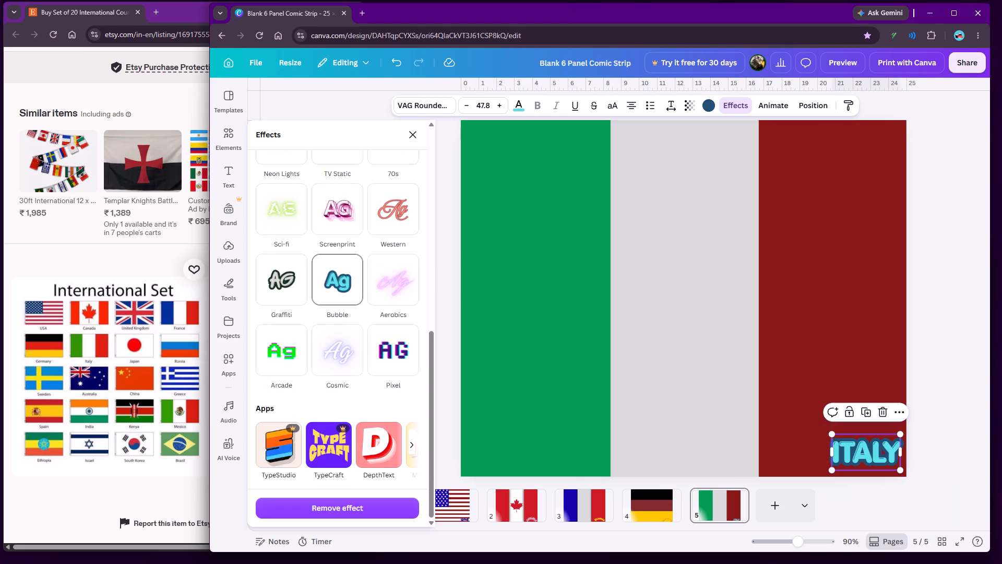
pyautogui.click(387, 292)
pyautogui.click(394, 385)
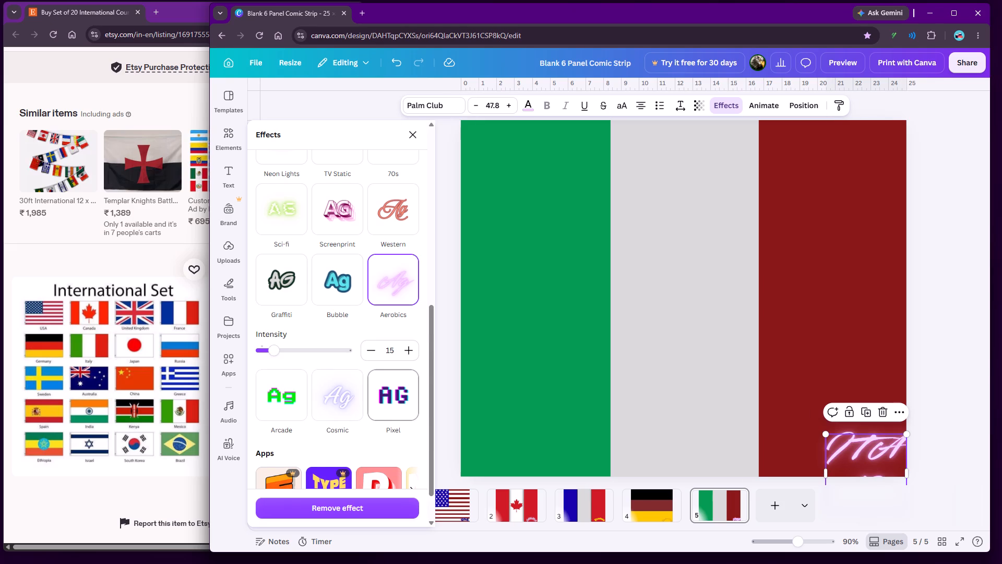
# Compare the Arcade and Cosmic effects on the ITALY text and settle on Cosmic.
pyautogui.click(321, 392)
pyautogui.click(298, 395)
pyautogui.click(346, 357)
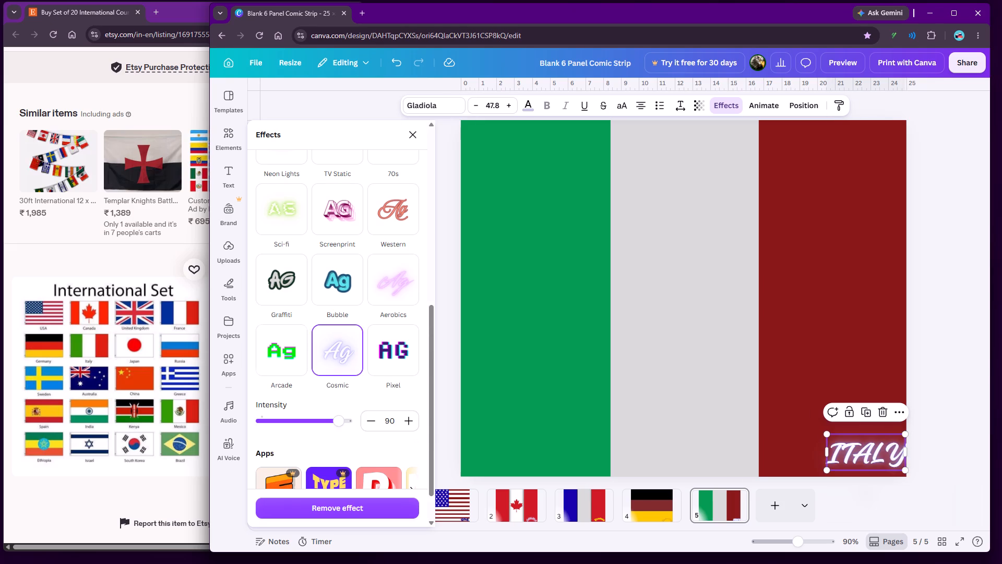
pyautogui.click(279, 354)
pyautogui.click(323, 355)
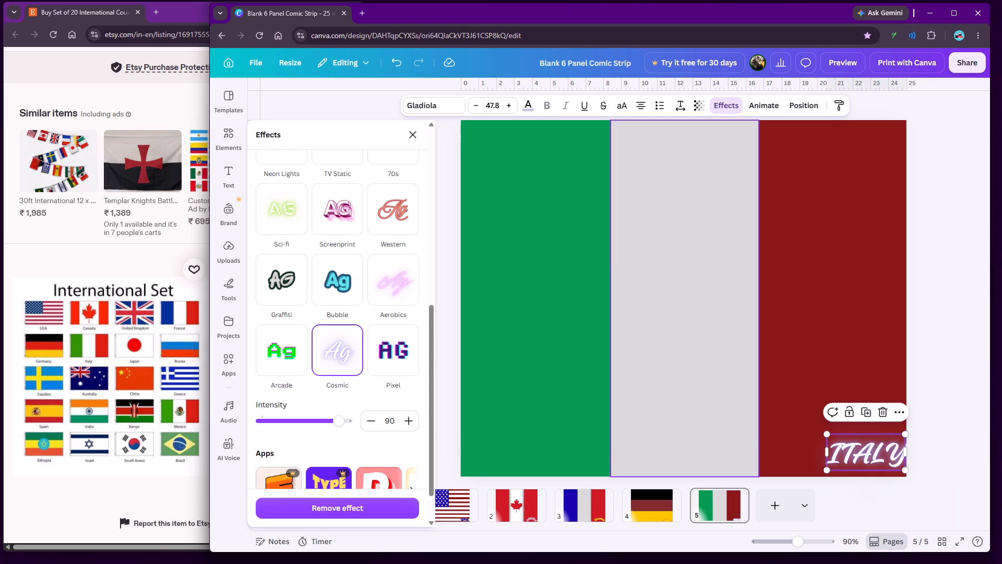
# Shift the ITALY text slightly up and toward the middle of the red band.
pyautogui.moveTo(848, 446); pyautogui.dragTo(837, 442)
# Apply the Curve shape to the ITALY text with a curve value of 100.
pyautogui.scroll(5, 373, 276)
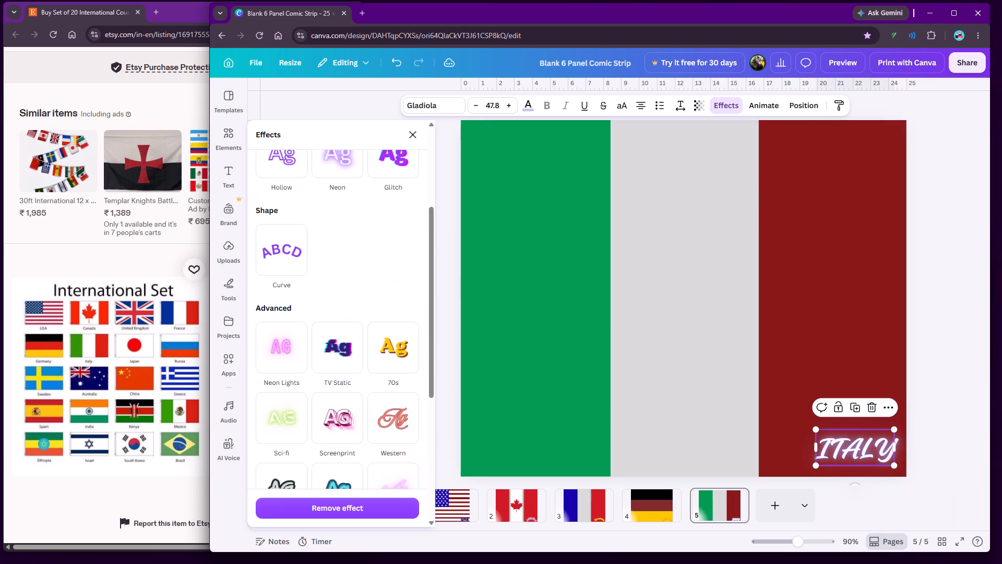
pyautogui.scroll(3, 337, 277)
pyautogui.scroll(-3, 305, 279)
pyautogui.click(279, 261)
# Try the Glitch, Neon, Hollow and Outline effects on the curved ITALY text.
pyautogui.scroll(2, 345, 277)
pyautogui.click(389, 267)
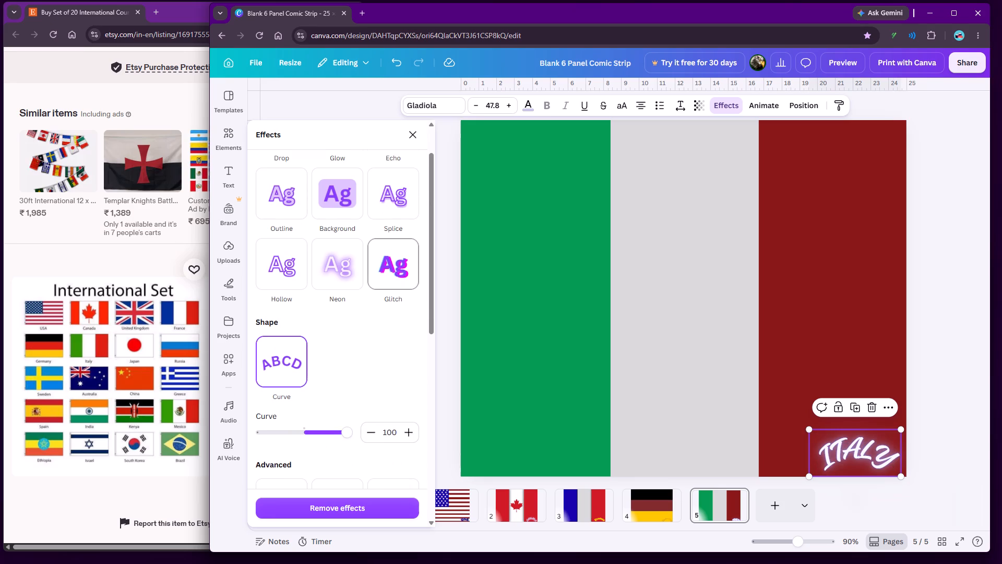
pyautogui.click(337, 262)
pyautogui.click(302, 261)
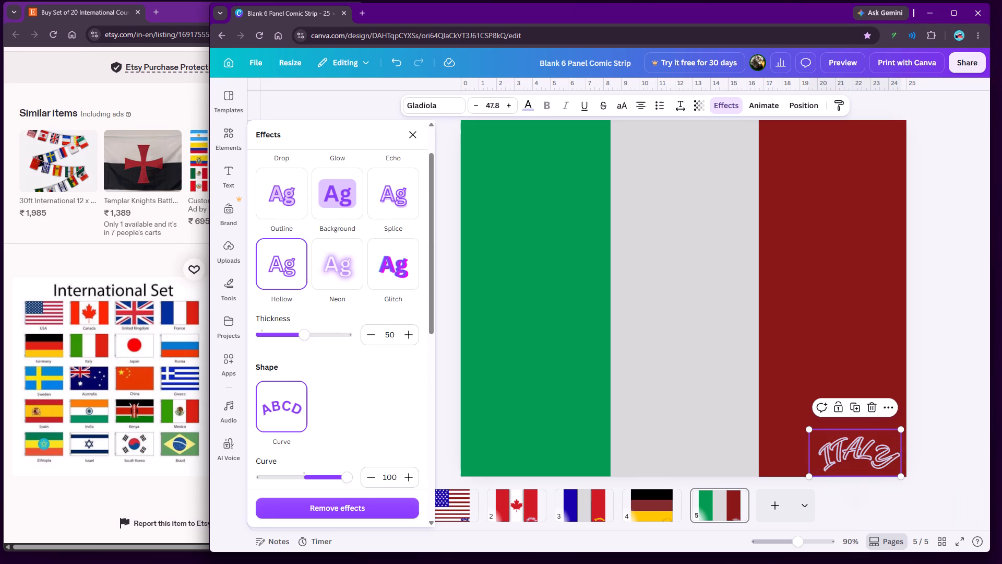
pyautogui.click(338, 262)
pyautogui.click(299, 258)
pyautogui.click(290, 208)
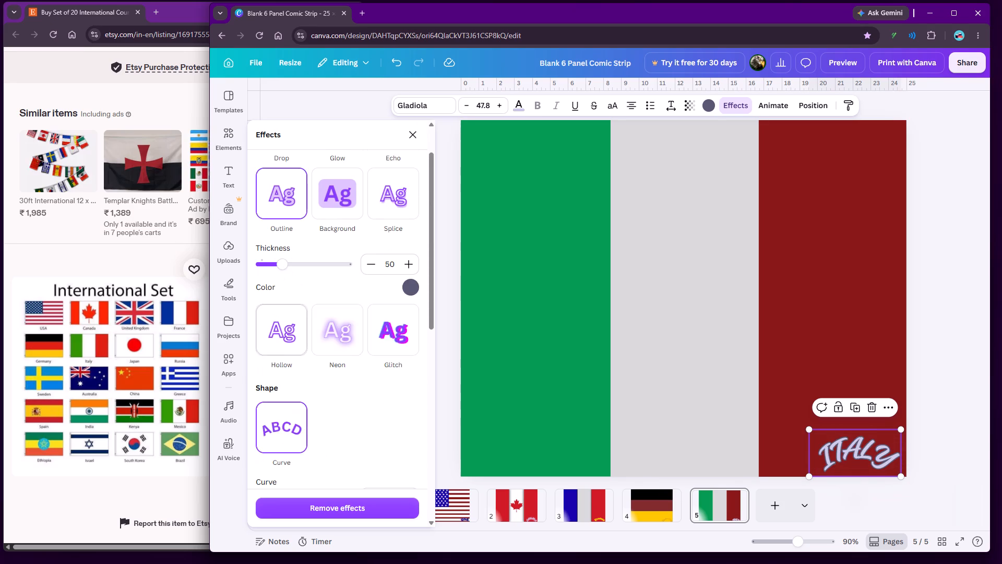
# Apply a Drop shadow to the curved ITALY text with direction 0, offset 100, blur 54 and transparency 100.
pyautogui.scroll(3, 314, 215)
pyautogui.click(277, 195)
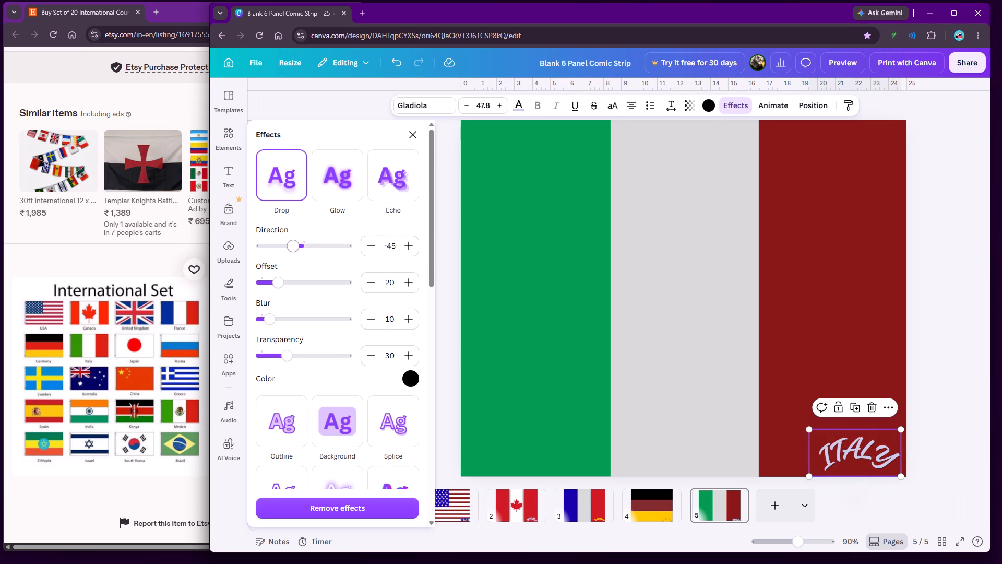
pyautogui.moveTo(292, 247); pyautogui.dragTo(304, 247)
pyautogui.moveTo(276, 286); pyautogui.dragTo(353, 282)
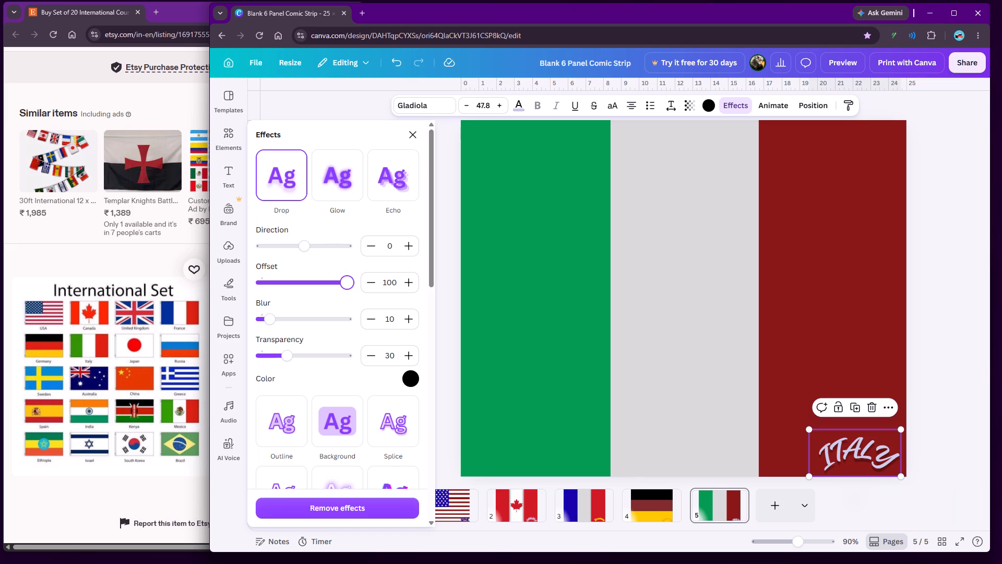
pyautogui.moveTo(270, 320); pyautogui.dragTo(308, 320)
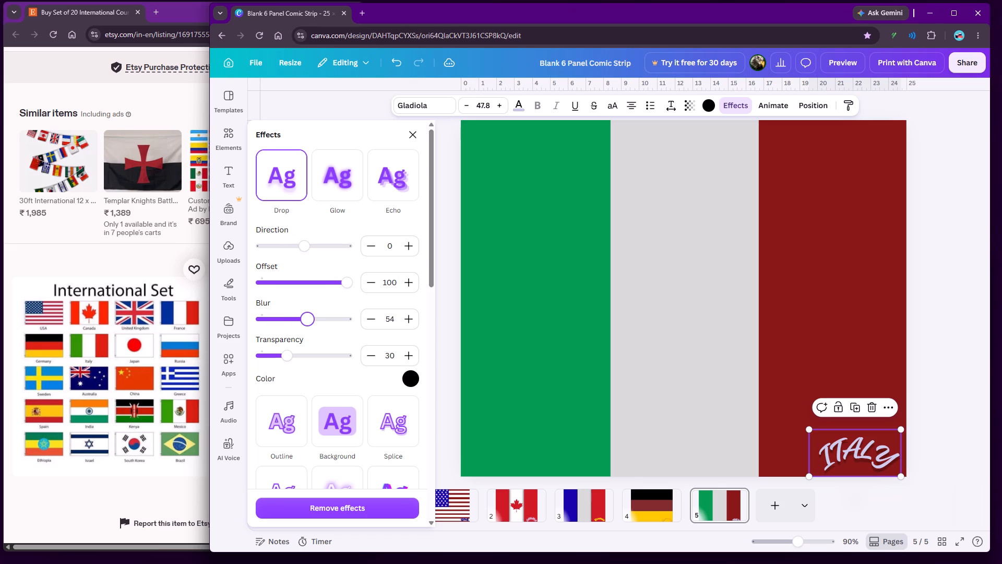
pyautogui.moveTo(292, 359); pyautogui.dragTo(375, 352)
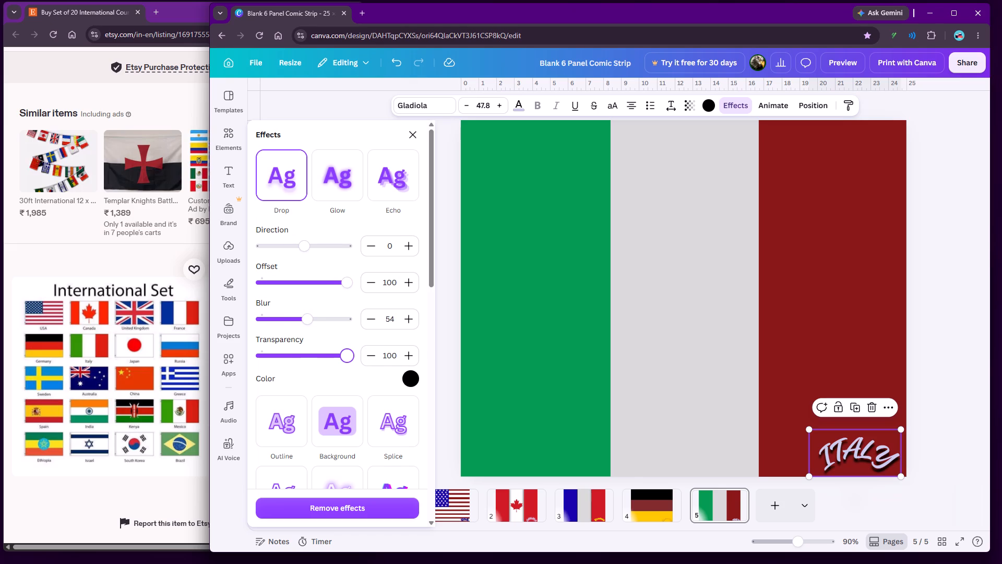
pyautogui.click(413, 131)
pyautogui.click(360, 178)
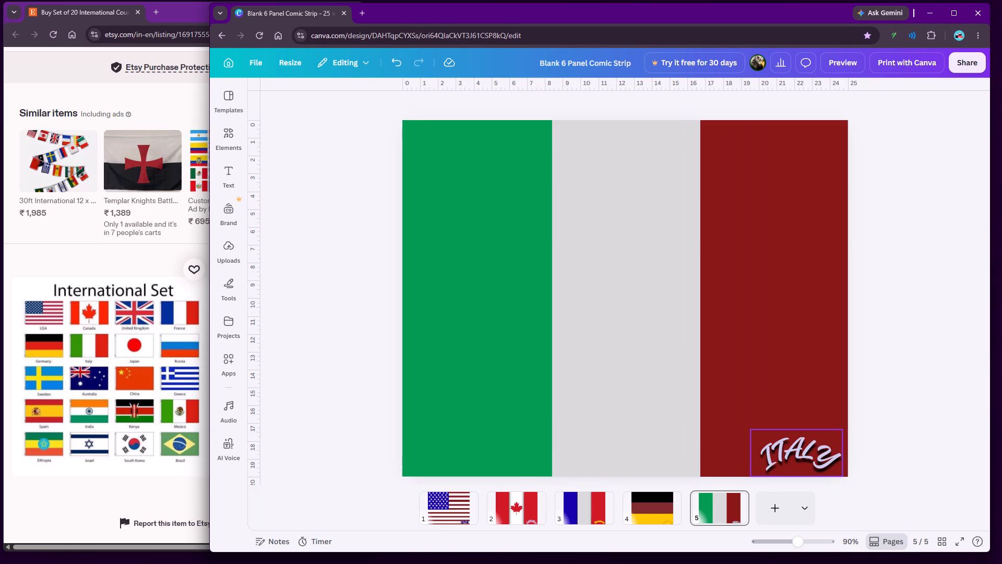
# Move the ITALY text into the flag's lower-right corner and enlarge it to a font size of about 58.9.
pyautogui.click(820, 451)
pyautogui.click(911, 400)
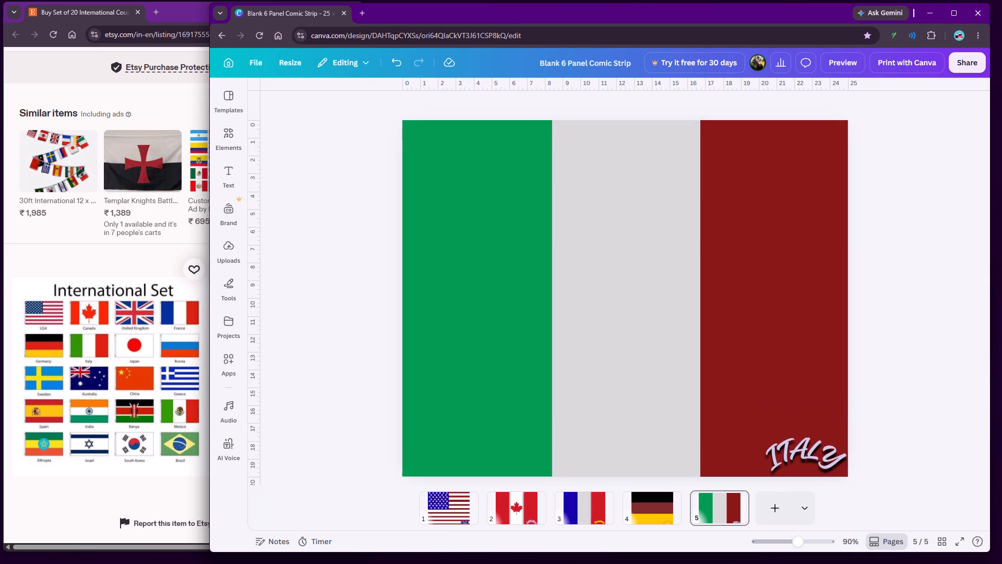
pyautogui.click(820, 452)
pyautogui.moveTo(758, 428); pyautogui.dragTo(750, 424)
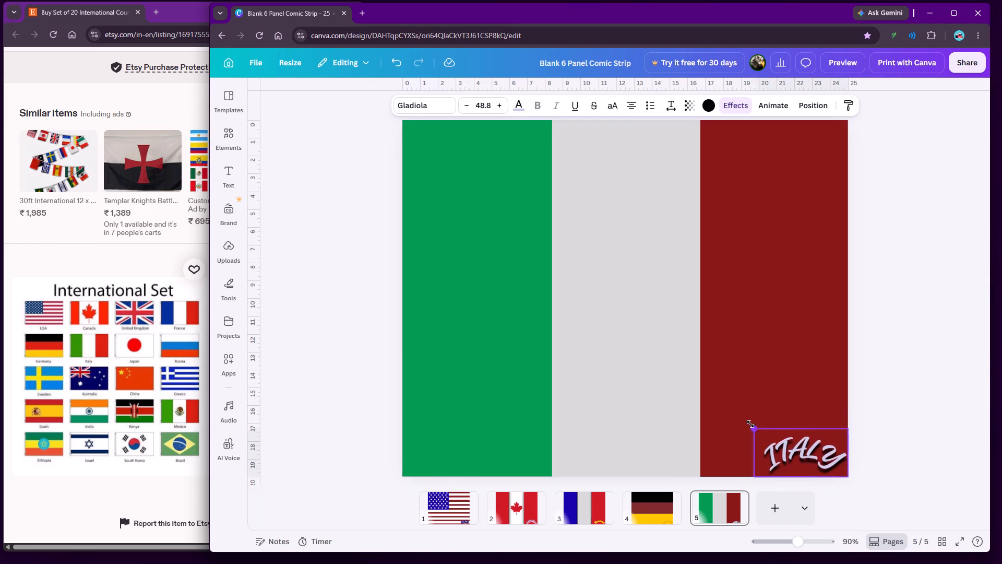
pyautogui.moveTo(750, 424); pyautogui.dragTo(737, 416)
pyautogui.click(924, 387)
# Apply a Drop shadow to all three flag bands with direction 0, offset 4, blur 20 and transparency 100.
pyautogui.moveTo(367, 150); pyautogui.dragTo(552, 227)
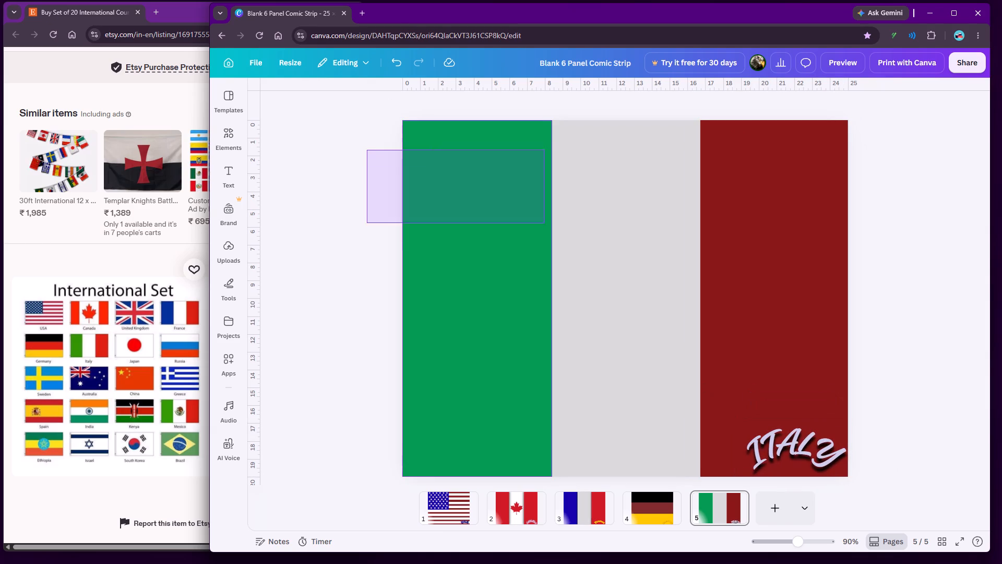
pyautogui.moveTo(552, 227); pyautogui.dragTo(772, 343)
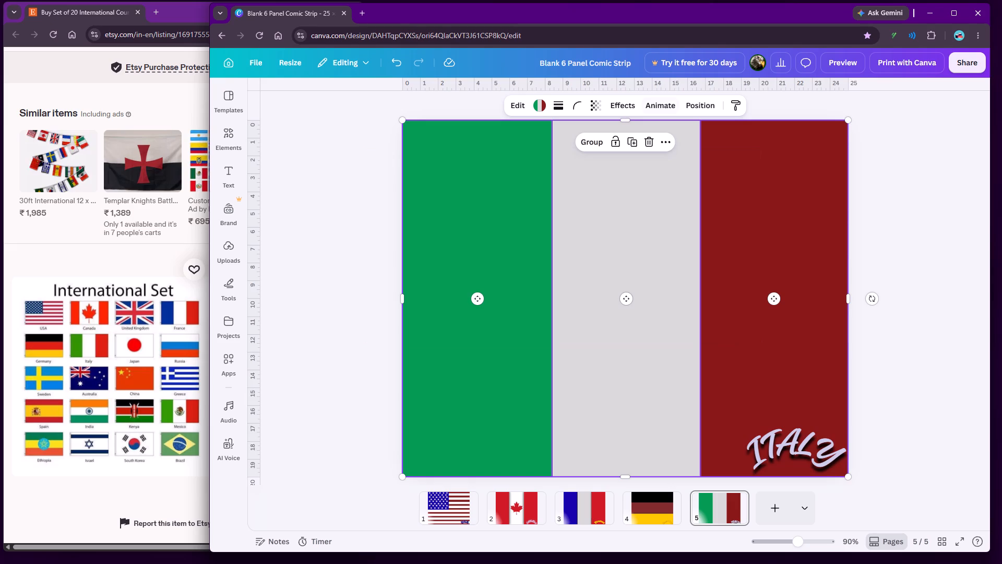
pyautogui.click(663, 108)
pyautogui.click(625, 104)
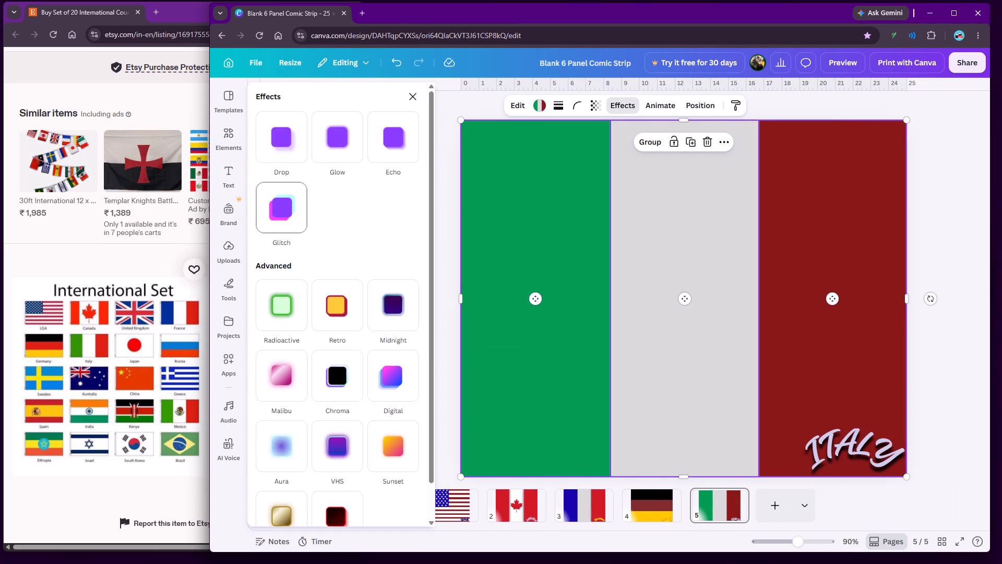
pyautogui.click(280, 157)
pyautogui.moveTo(294, 205); pyautogui.dragTo(300, 205)
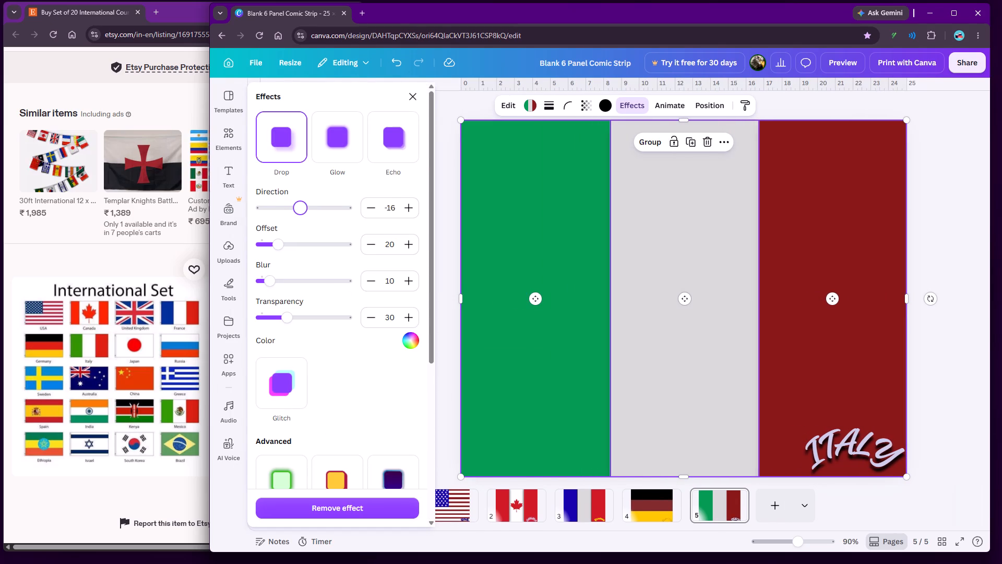
pyautogui.moveTo(300, 205); pyautogui.dragTo(304, 205)
pyautogui.moveTo(278, 248); pyautogui.dragTo(261, 249)
pyautogui.moveTo(261, 249); pyautogui.dragTo(262, 249)
pyautogui.click(270, 292)
pyautogui.moveTo(271, 283); pyautogui.dragTo(277, 283)
pyautogui.moveTo(292, 320); pyautogui.dragTo(357, 324)
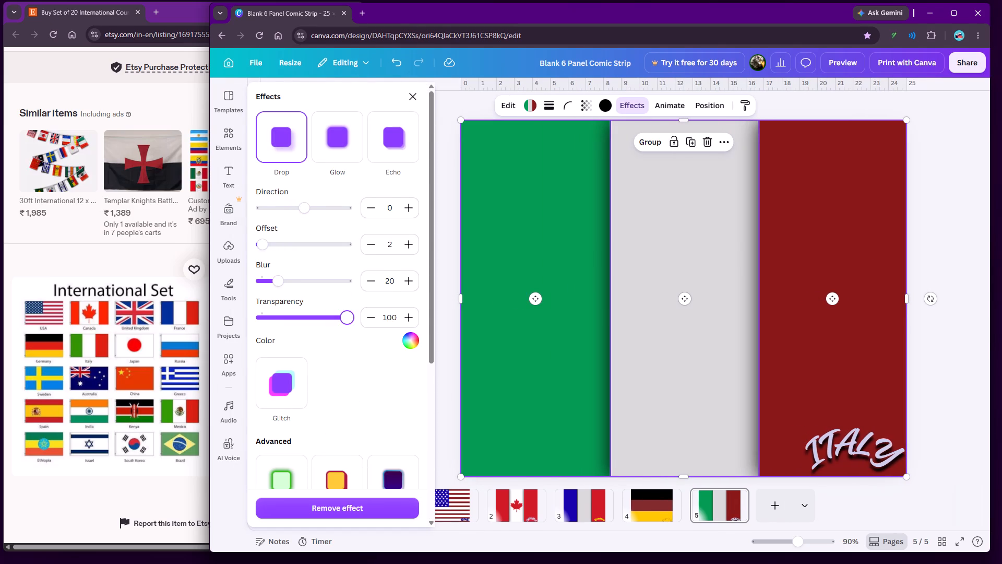
pyautogui.click(263, 249)
# Animate the ITALY text with the Clarify animation, set for both enter and exit.
pyautogui.click(840, 449)
pyautogui.click(413, 131)
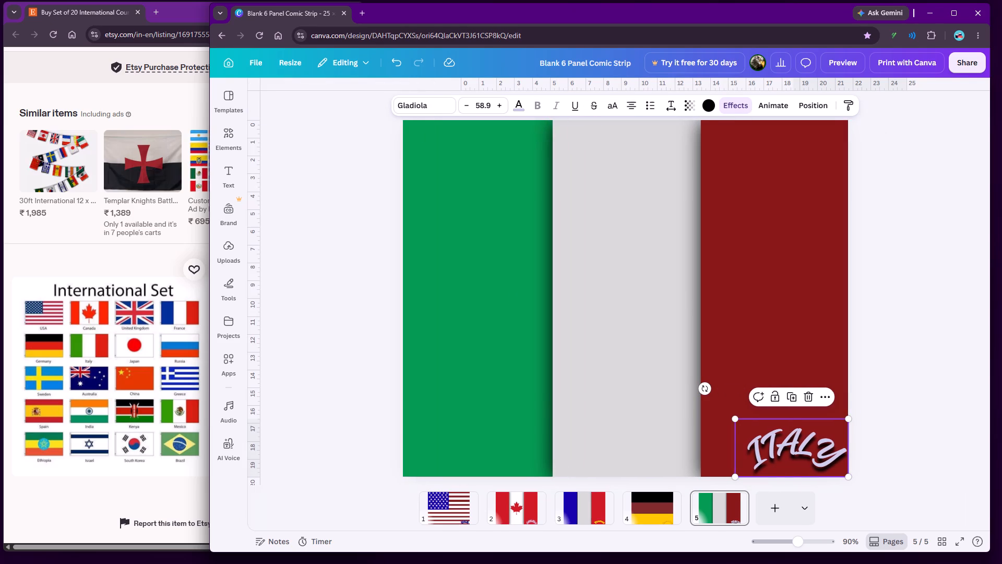
pyautogui.click(772, 105)
pyautogui.scroll(-3, 356, 330)
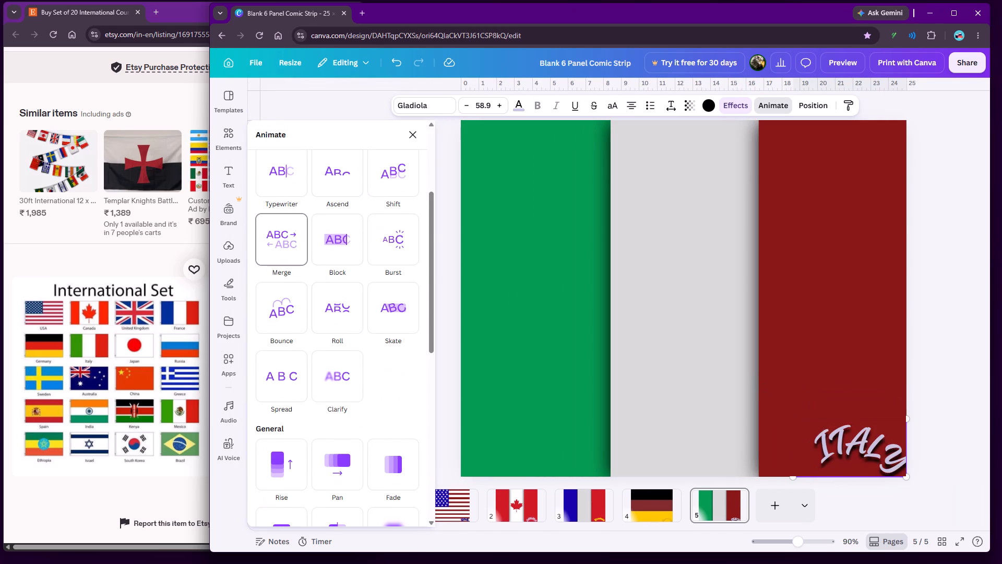
pyautogui.click(334, 373)
pyautogui.click(275, 388)
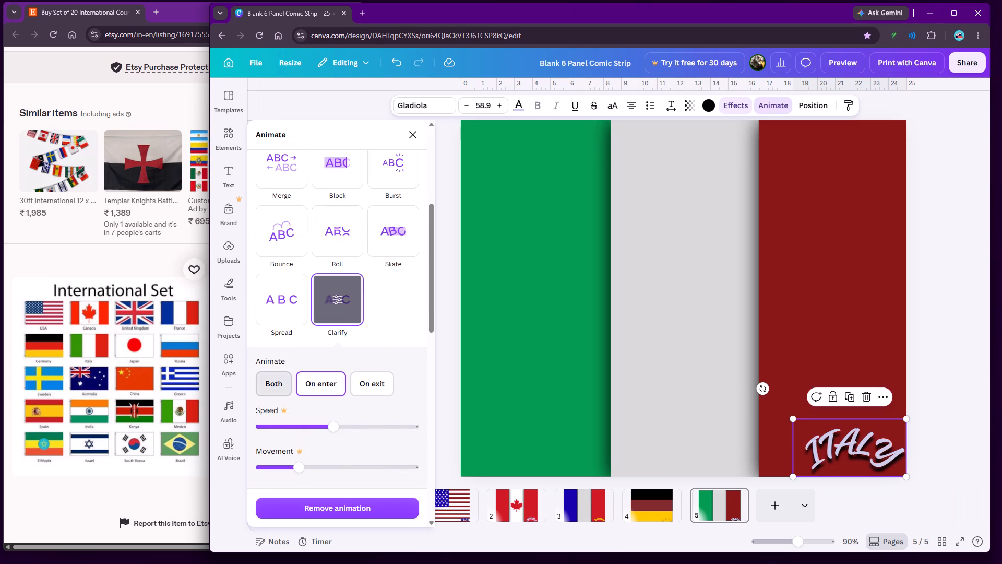
pyautogui.click(413, 134)
pyautogui.click(353, 219)
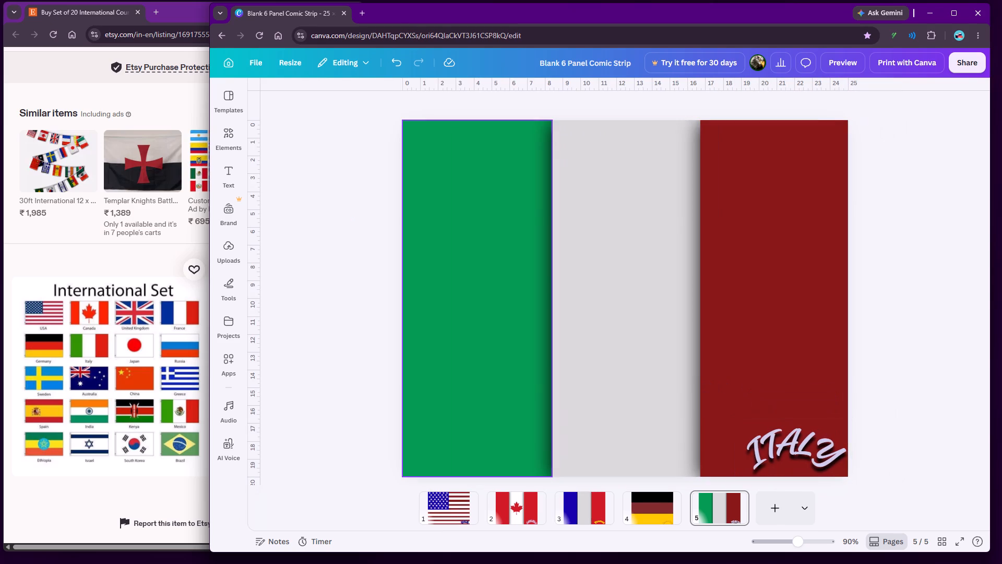
# Apply the Baseline animation to the green, white and red bands together.
pyautogui.moveTo(345, 152); pyautogui.dragTo(815, 246)
pyautogui.click(679, 104)
pyautogui.scroll(-5, 352, 220)
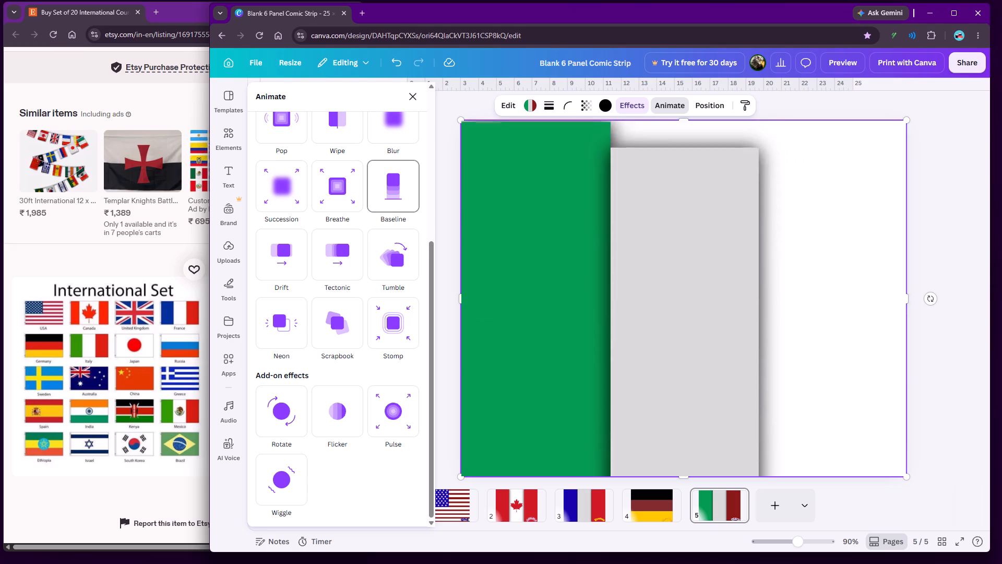
pyautogui.click(401, 174)
pyautogui.click(410, 91)
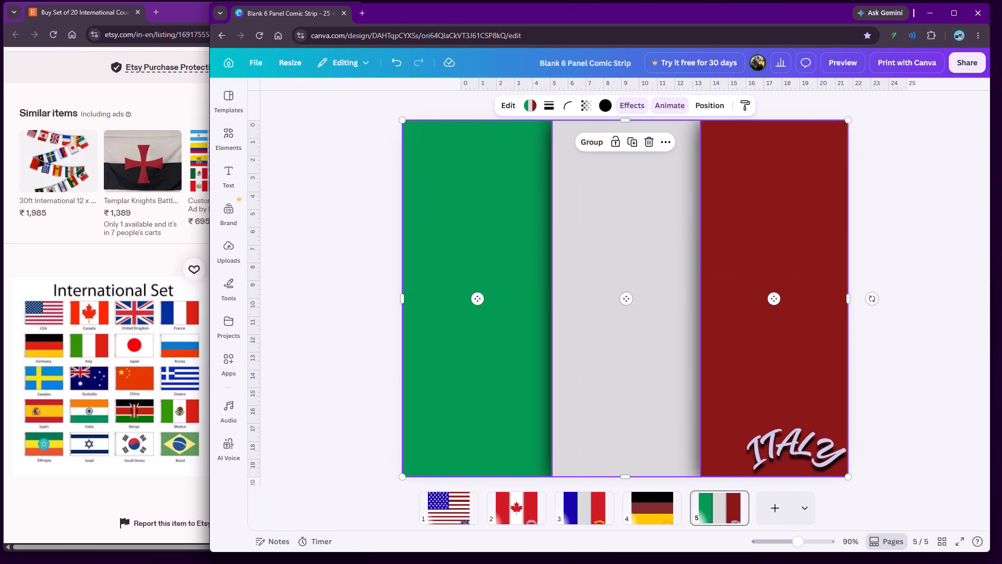
# Add a new blank page 6 after the Italy flag page.
pyautogui.click(766, 505)
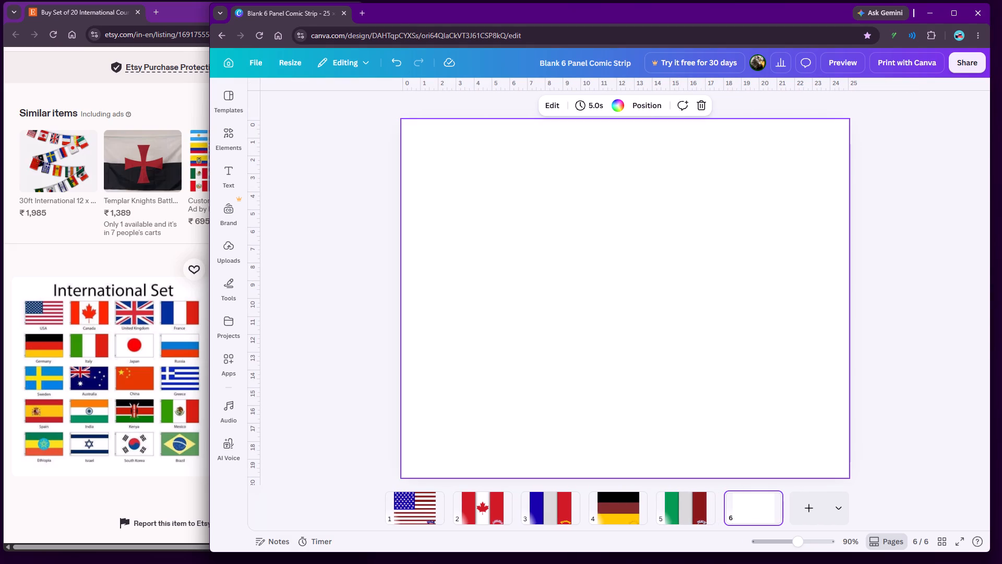
# Add a circle shape to page 6, enlarge it to about half the page width, and centre it on the page.
pyautogui.click(235, 295)
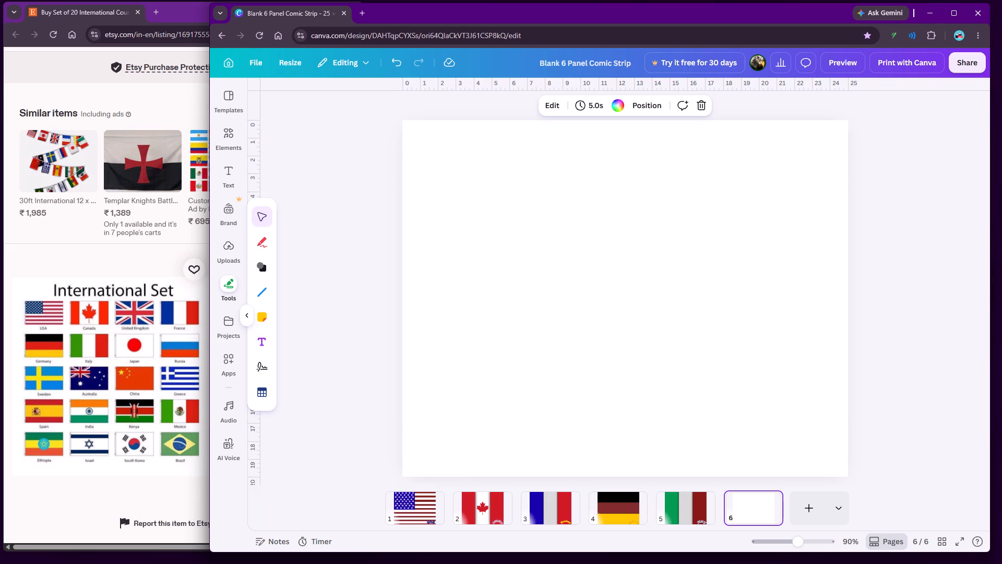
pyautogui.click(261, 263)
pyautogui.click(291, 254)
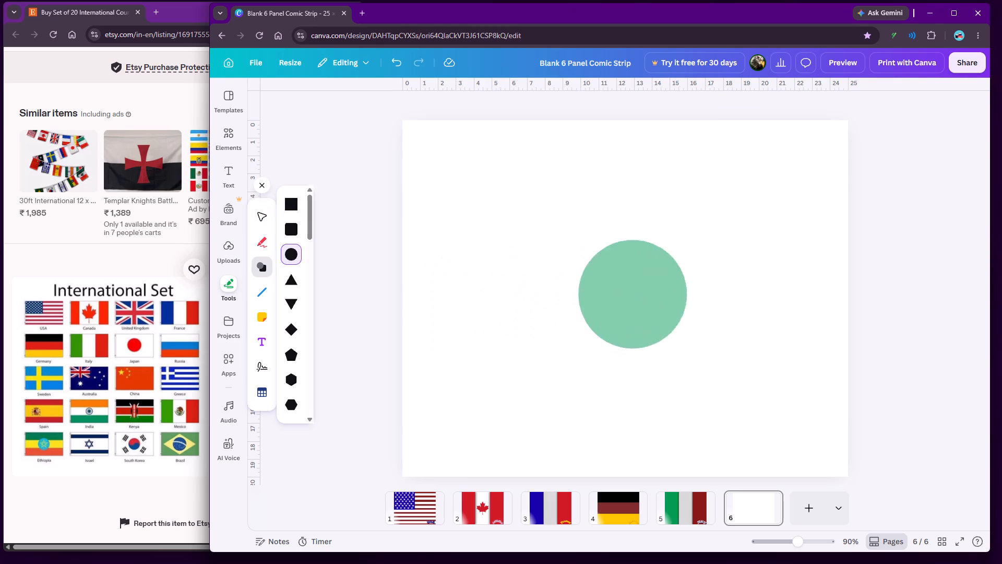
pyautogui.click(565, 211)
pyautogui.click(522, 248)
pyautogui.moveTo(589, 256); pyautogui.dragTo(521, 237)
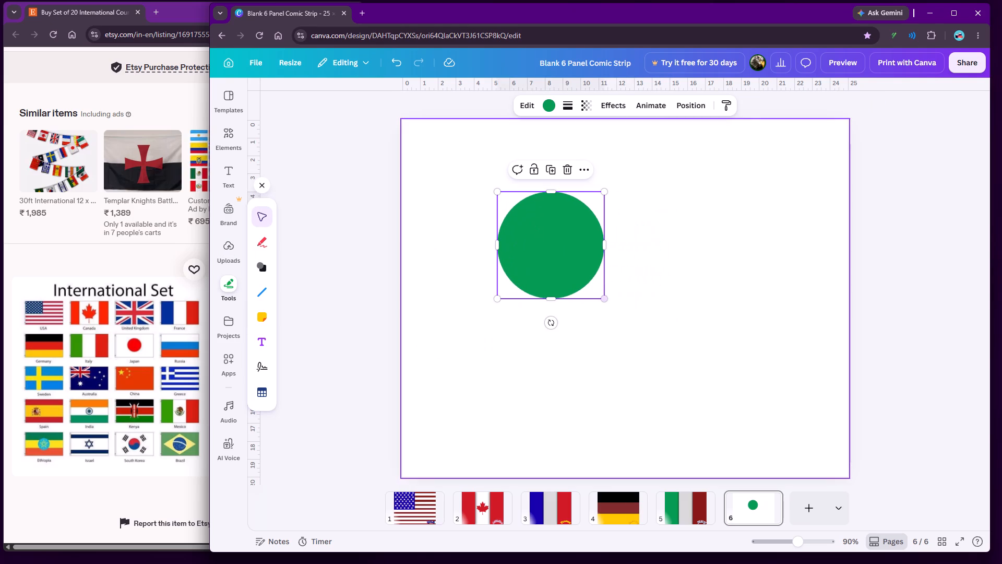
pyautogui.moveTo(604, 299); pyautogui.dragTo(733, 386)
pyautogui.moveTo(598, 290); pyautogui.dragTo(617, 285)
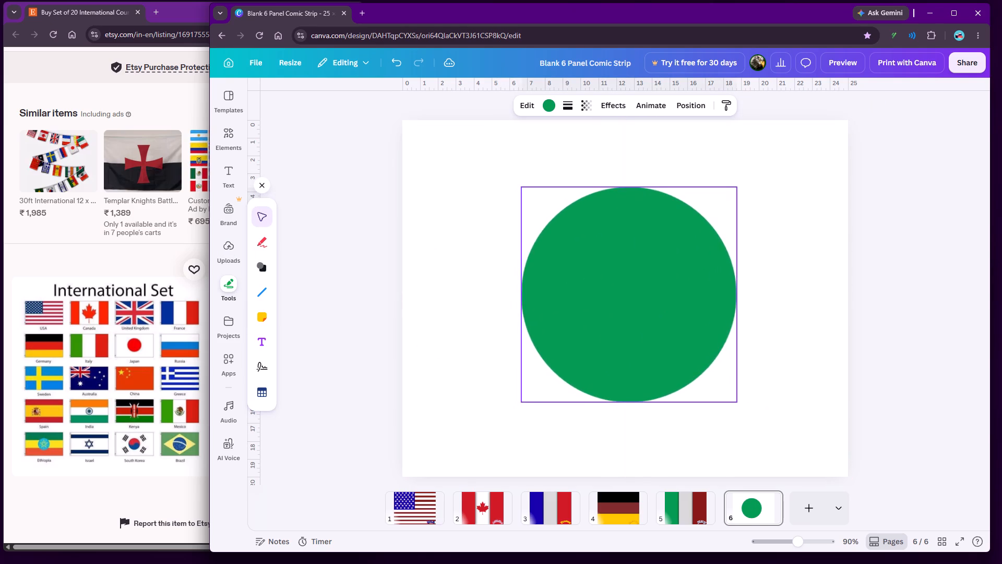
pyautogui.moveTo(617, 285); pyautogui.dragTo(616, 289)
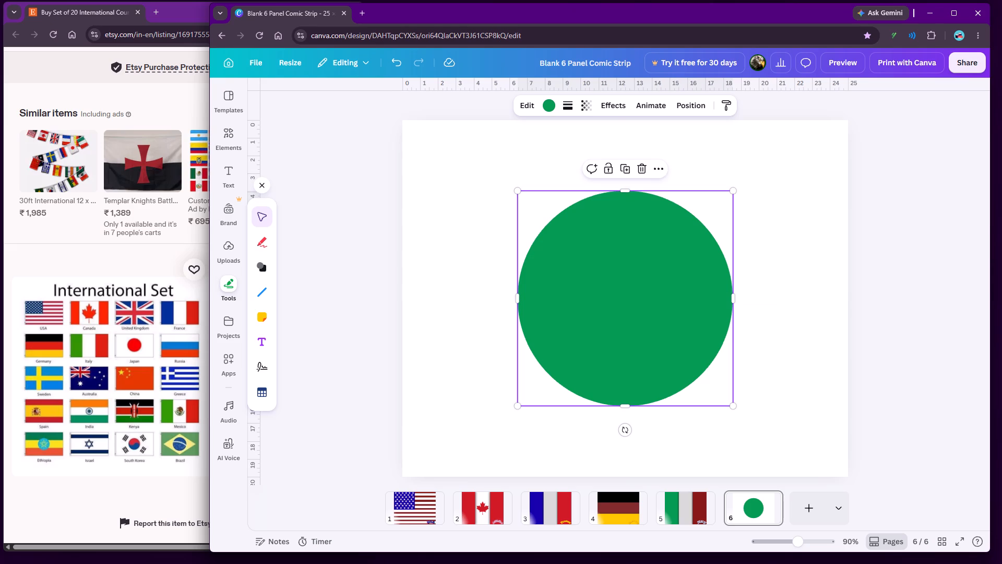
# Colour the circle the bright red already used in the design's other flags.
pyautogui.click(545, 102)
pyautogui.click(366, 174)
pyautogui.click(389, 171)
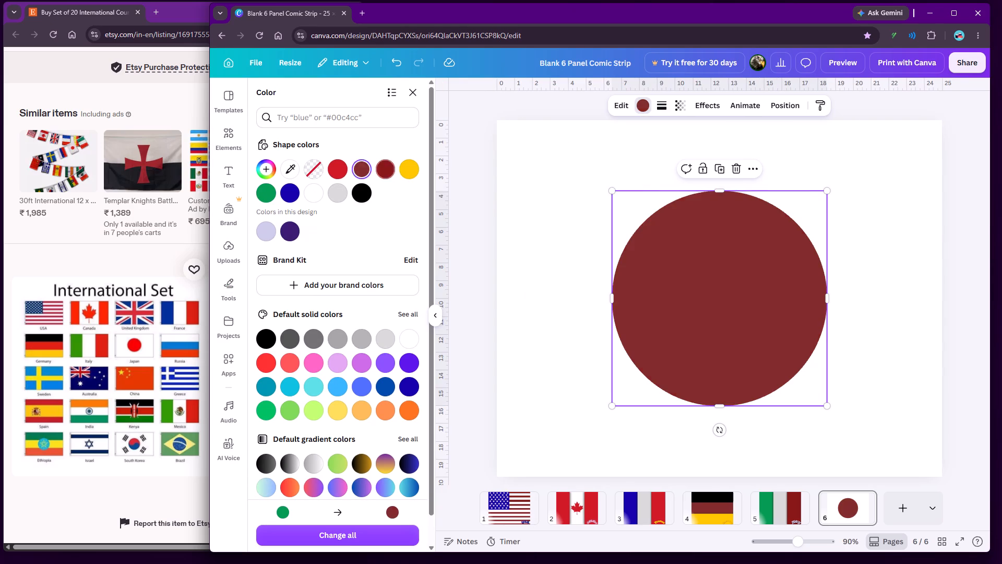
pyautogui.click(338, 171)
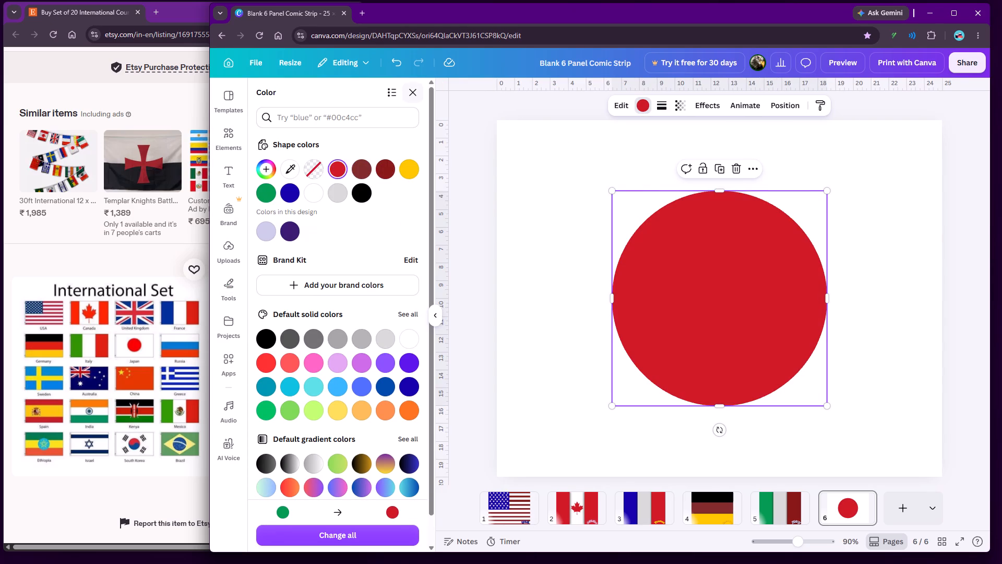
pyautogui.click(418, 92)
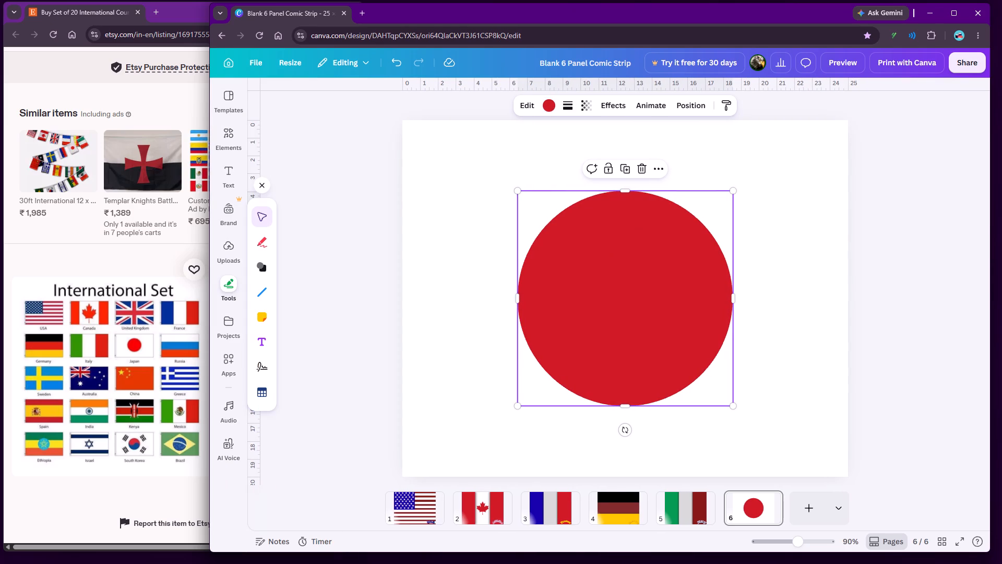
pyautogui.click(326, 210)
pyautogui.click(263, 185)
pyautogui.click(306, 197)
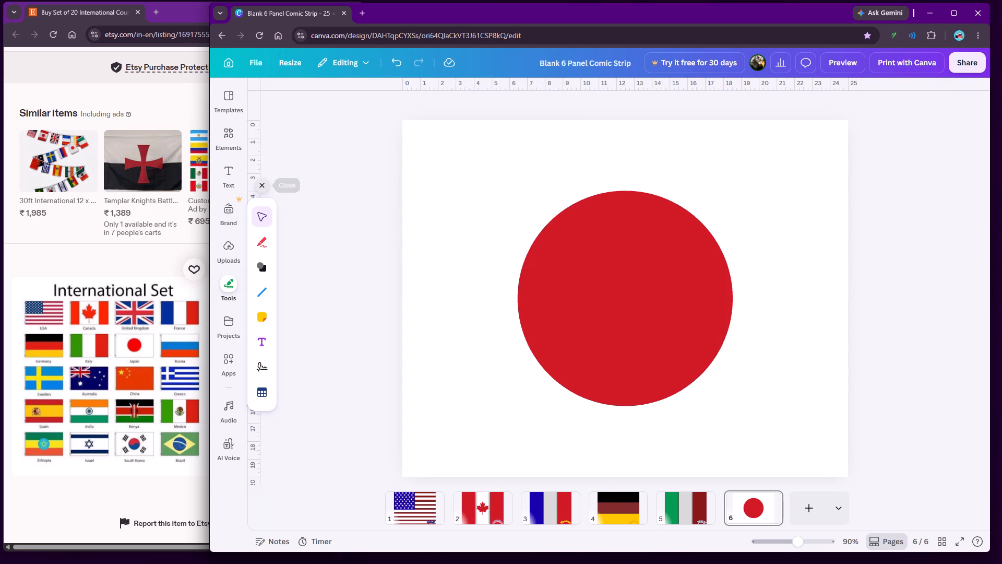
# Add a text box reading JAPAN to page 6.
pyautogui.click(221, 171)
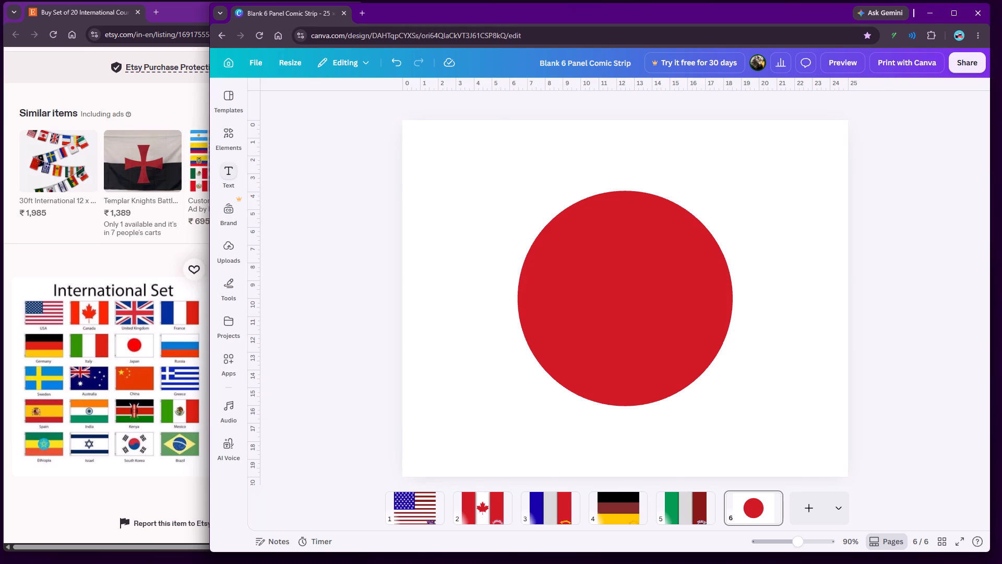
pyautogui.click(336, 137)
pyautogui.moveTo(683, 295); pyautogui.dragTo(602, 267)
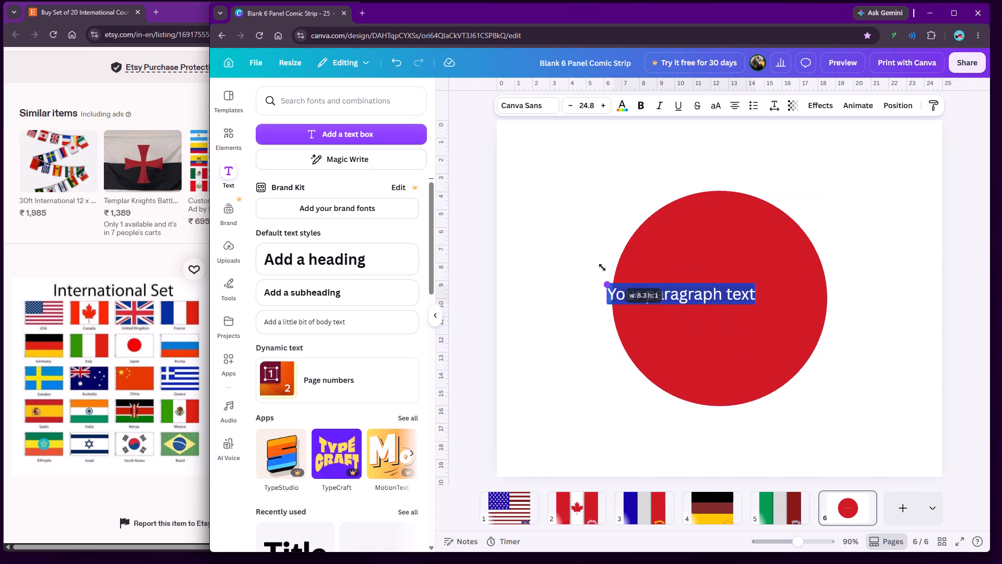
pyautogui.moveTo(602, 267); pyautogui.dragTo(594, 265)
pyautogui.hotkey('shift', 't')
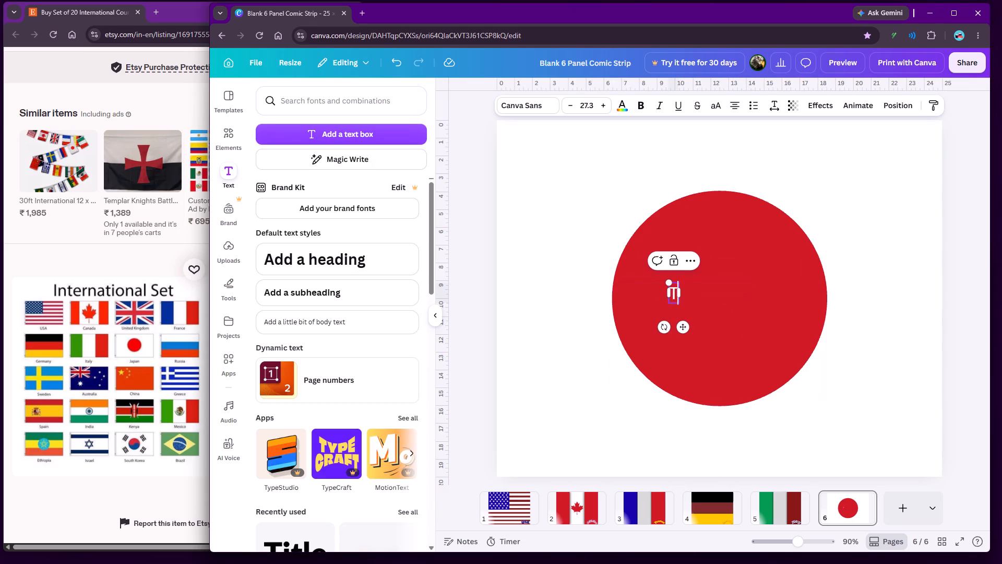
pyautogui.hotkey('shift', 'BackSpace')
pyautogui.write('JAPA')
pyautogui.hotkey('shift', 'BackSpace')
pyautogui.hotkey('shift', 'BackSpace')
pyautogui.hotkey('shift', 'BackSpace')
pyautogui.hotkey('shift', 'BackSpace')
pyautogui.hotkey('shift', 'BackSpace')
pyautogui.press('BackSpace')
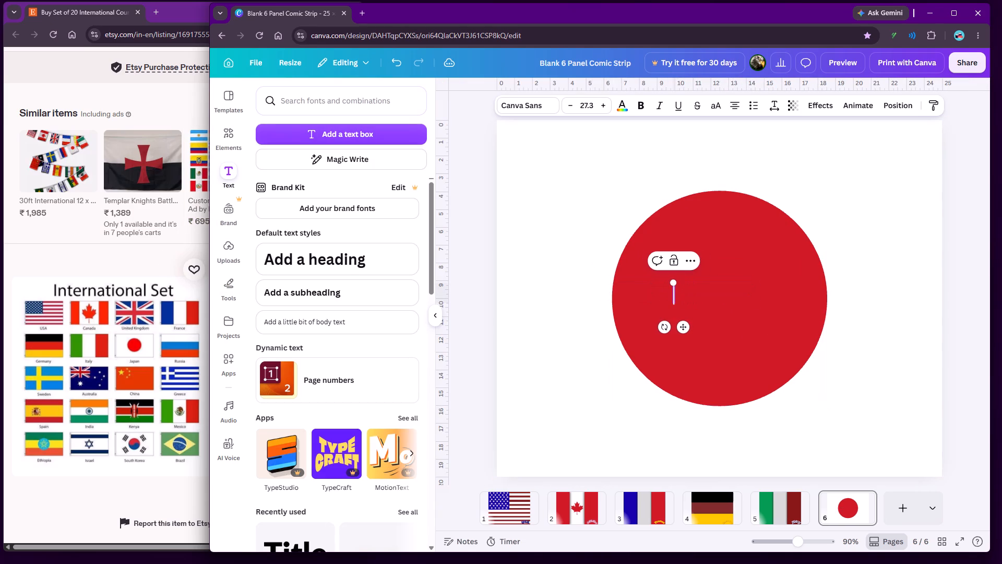
pyautogui.write('JAPAN')
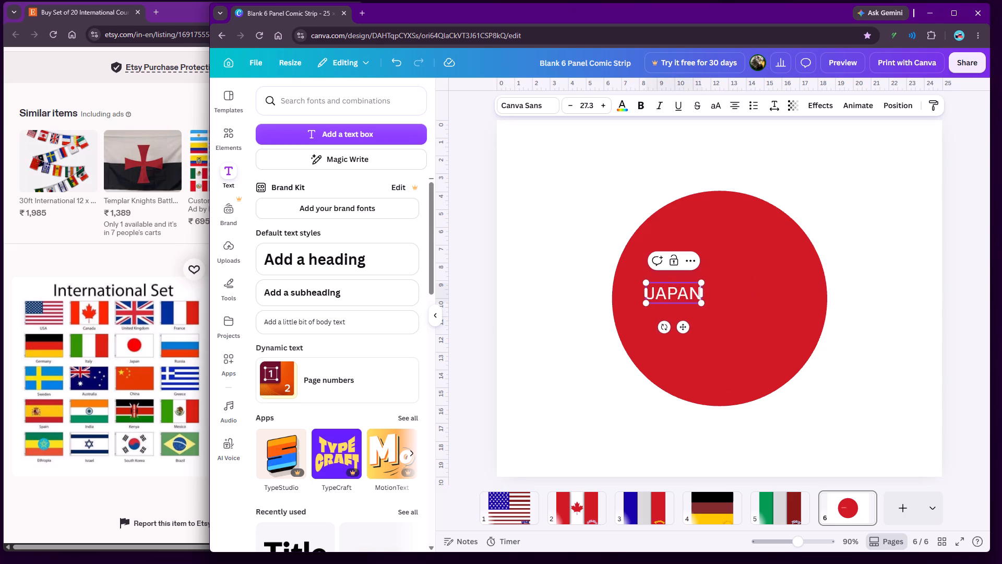
pyautogui.press('BackSpace')
pyautogui.press('BackSpace')
pyautogui.press('BackSpace')
pyautogui.press('BackSpace')
pyautogui.press('BackSpace')
pyautogui.press('BackSpace')
pyautogui.write('JAPAN')
# Enlarge the JAPAN text to size 55.7 and move it to the page's lower-right corner.
pyautogui.moveTo(701, 307); pyautogui.dragTo(755, 338)
pyautogui.click(810, 409)
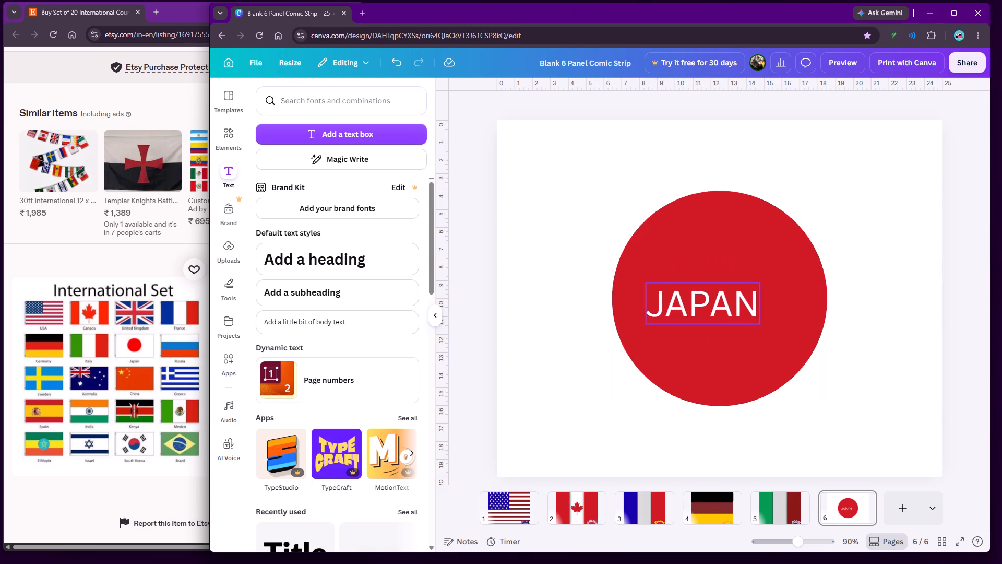
pyautogui.moveTo(702, 303); pyautogui.dragTo(880, 451)
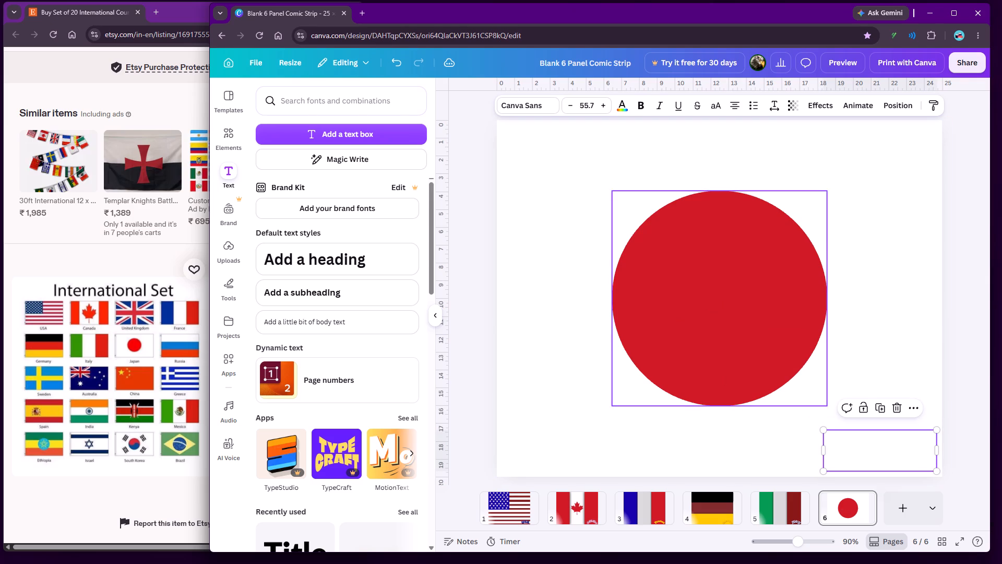
# Set the JAPAN text in the Anton font with the design's dark red colour.
pyautogui.click(550, 100)
pyautogui.click(351, 208)
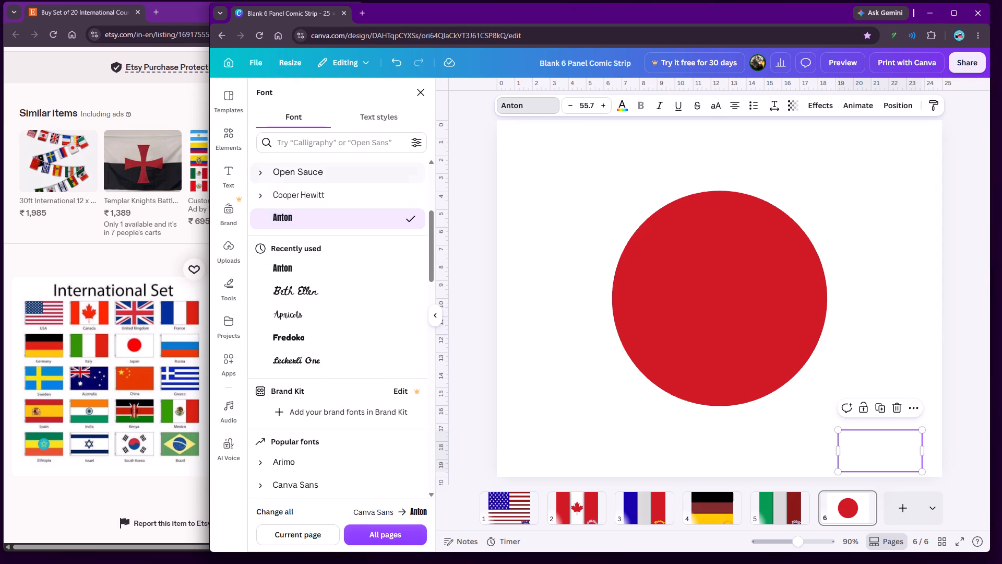
pyautogui.click(623, 107)
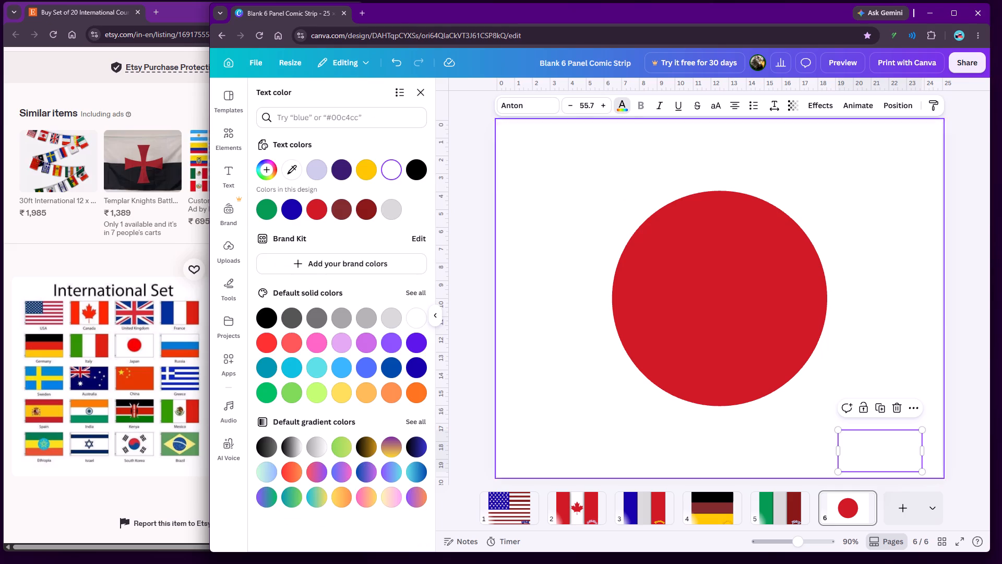
pyautogui.click(365, 207)
pyautogui.click(415, 91)
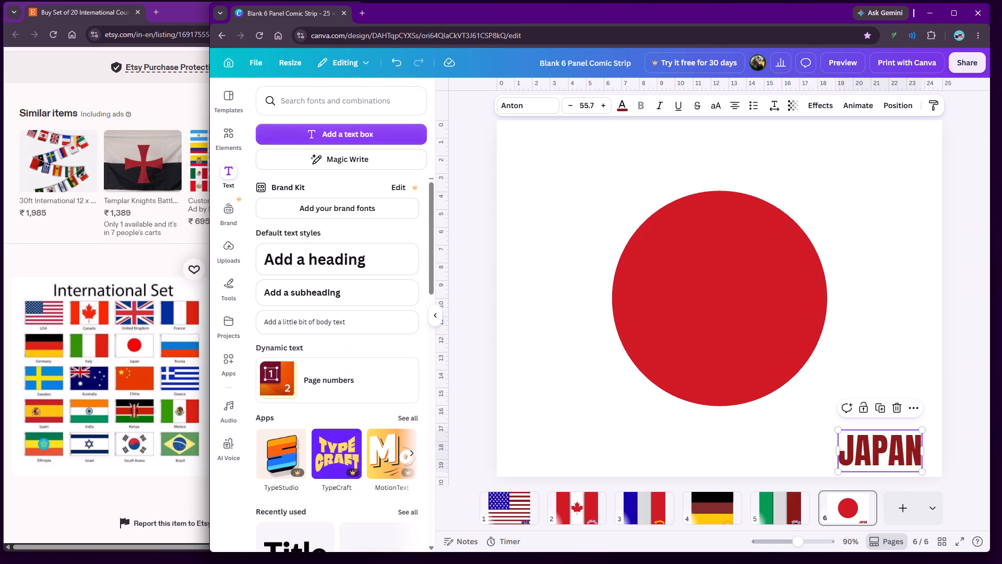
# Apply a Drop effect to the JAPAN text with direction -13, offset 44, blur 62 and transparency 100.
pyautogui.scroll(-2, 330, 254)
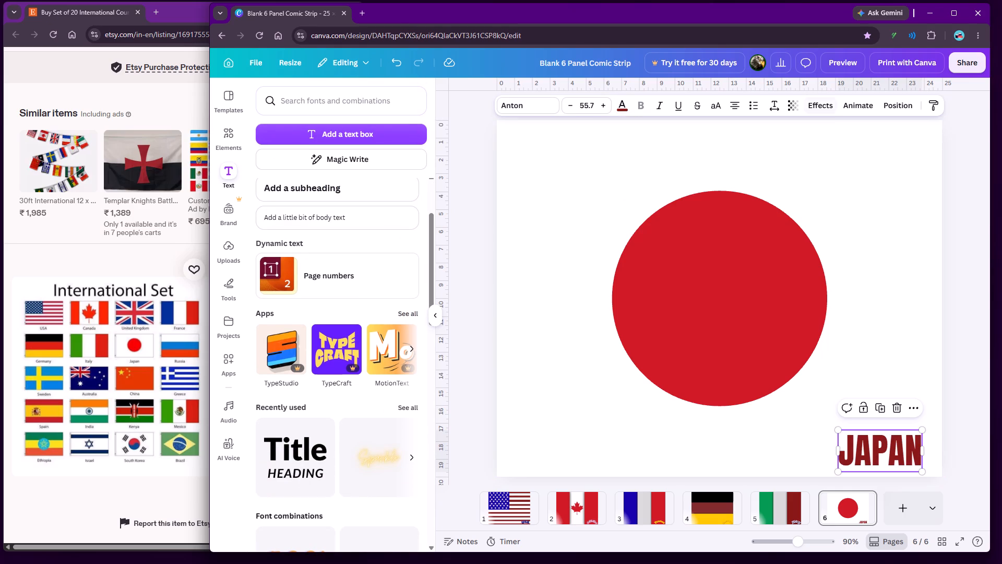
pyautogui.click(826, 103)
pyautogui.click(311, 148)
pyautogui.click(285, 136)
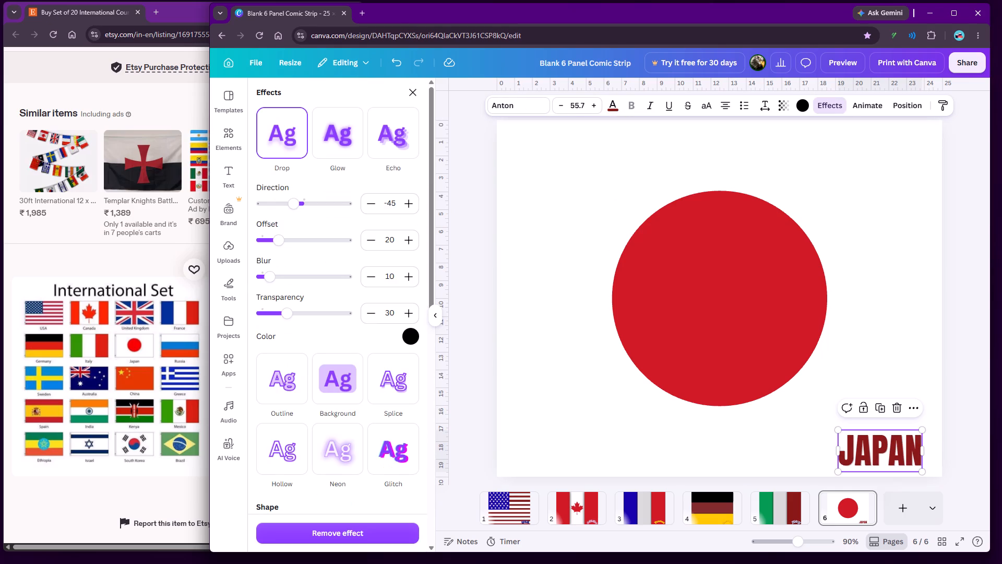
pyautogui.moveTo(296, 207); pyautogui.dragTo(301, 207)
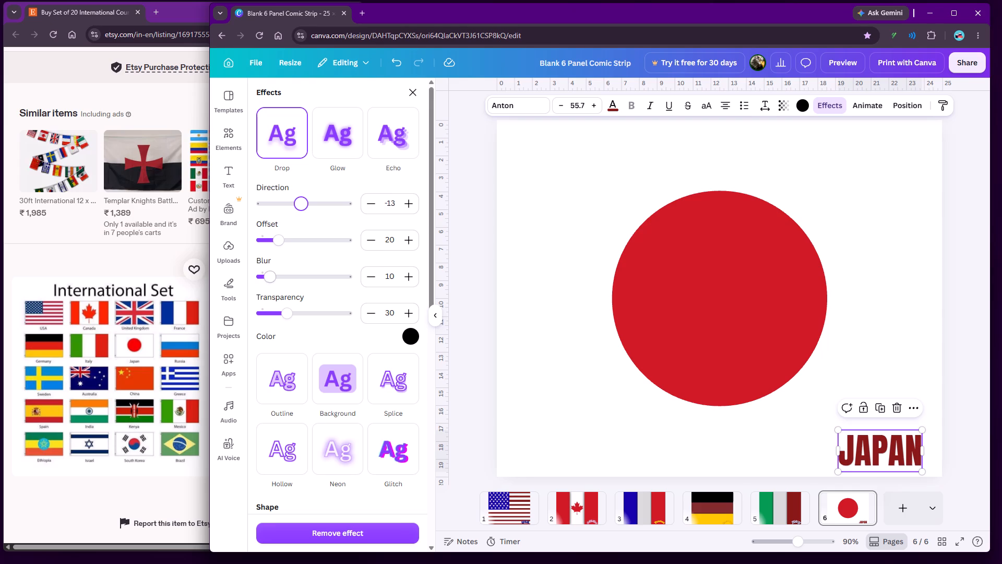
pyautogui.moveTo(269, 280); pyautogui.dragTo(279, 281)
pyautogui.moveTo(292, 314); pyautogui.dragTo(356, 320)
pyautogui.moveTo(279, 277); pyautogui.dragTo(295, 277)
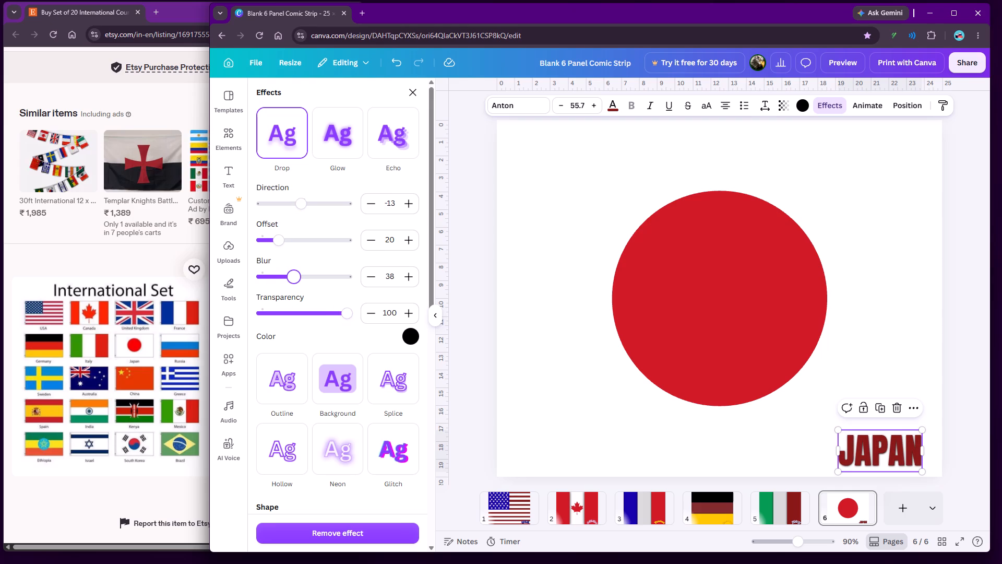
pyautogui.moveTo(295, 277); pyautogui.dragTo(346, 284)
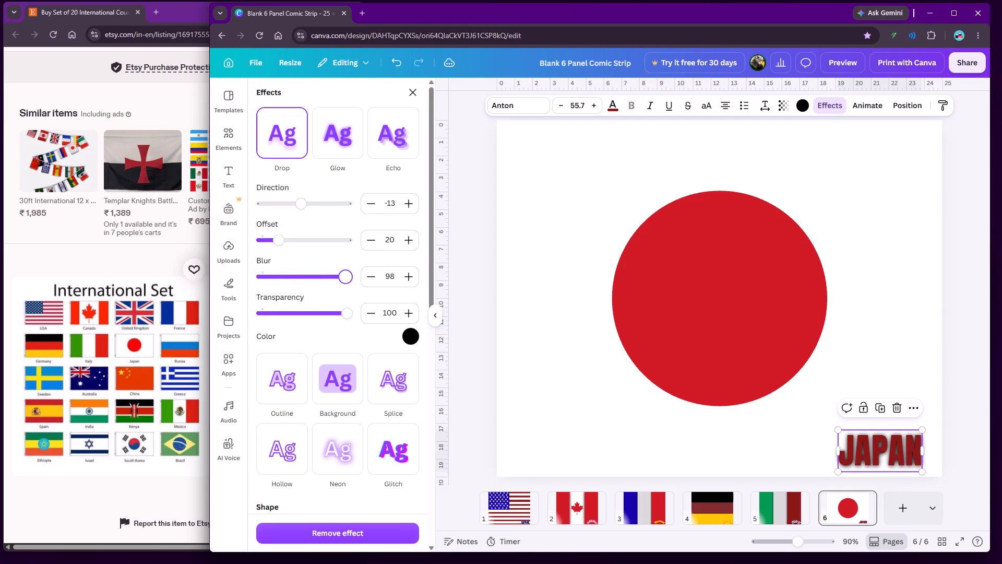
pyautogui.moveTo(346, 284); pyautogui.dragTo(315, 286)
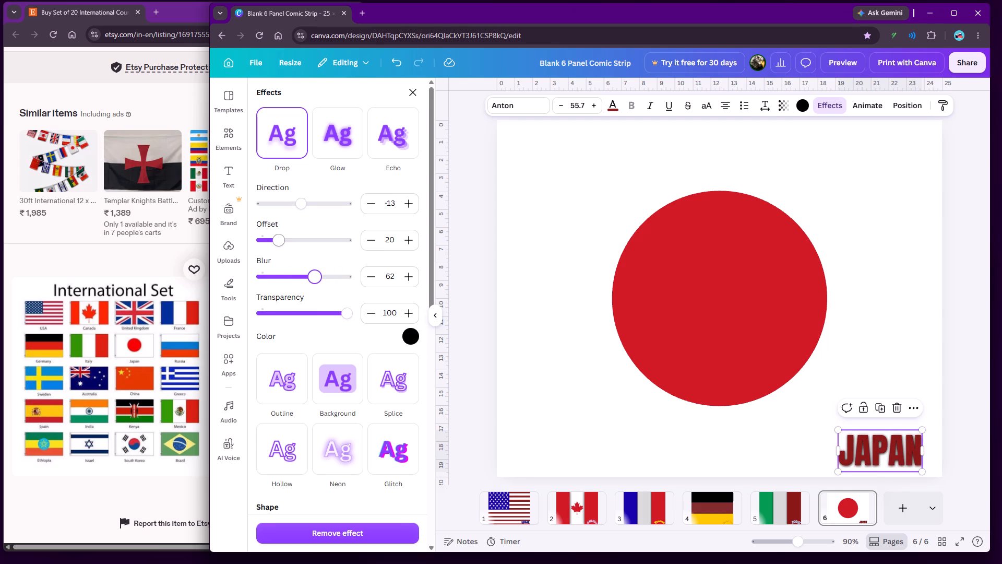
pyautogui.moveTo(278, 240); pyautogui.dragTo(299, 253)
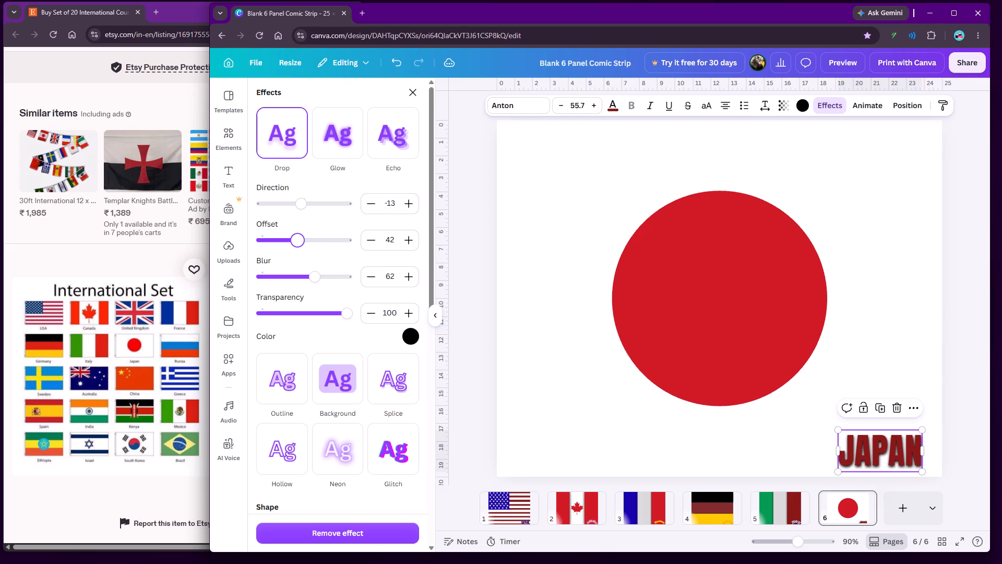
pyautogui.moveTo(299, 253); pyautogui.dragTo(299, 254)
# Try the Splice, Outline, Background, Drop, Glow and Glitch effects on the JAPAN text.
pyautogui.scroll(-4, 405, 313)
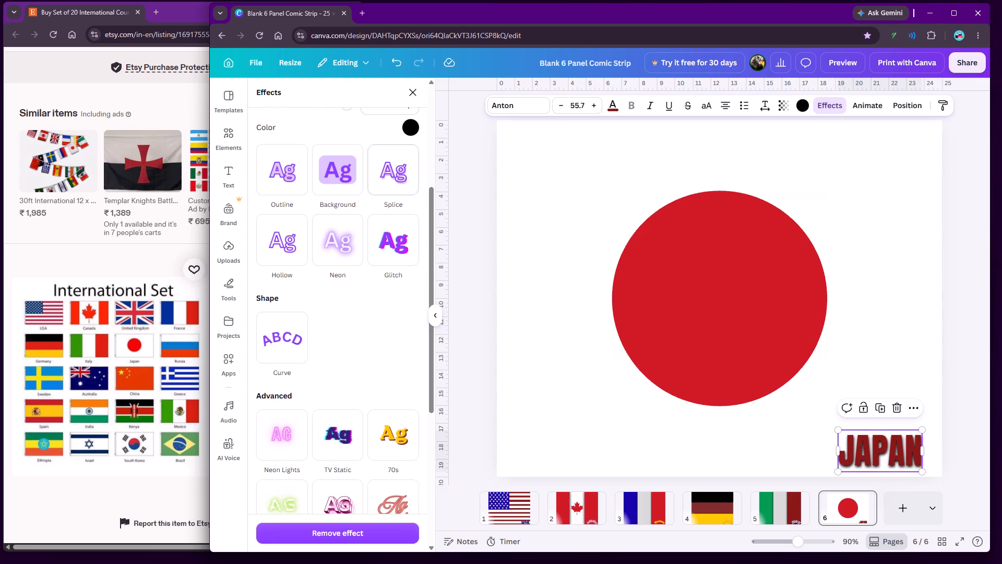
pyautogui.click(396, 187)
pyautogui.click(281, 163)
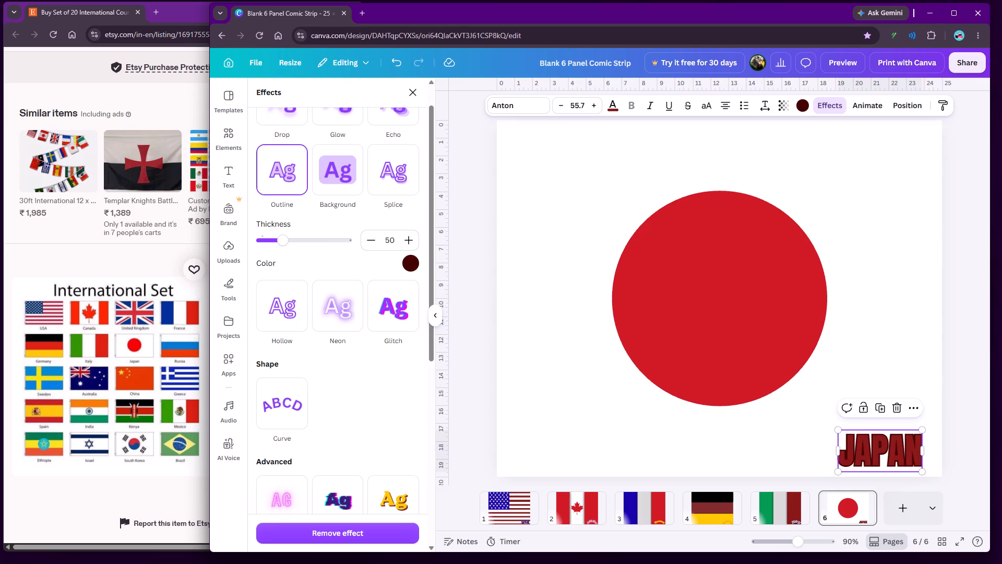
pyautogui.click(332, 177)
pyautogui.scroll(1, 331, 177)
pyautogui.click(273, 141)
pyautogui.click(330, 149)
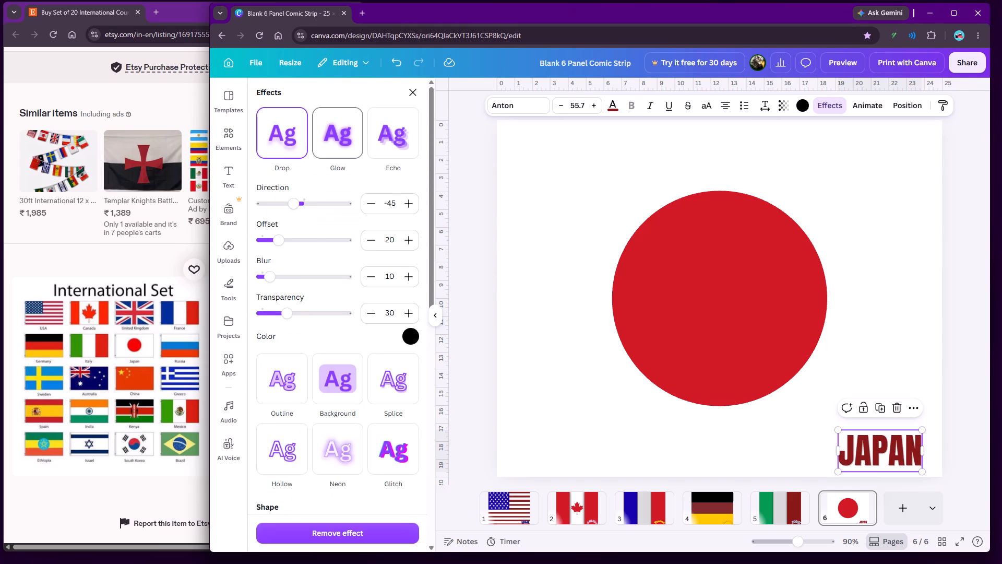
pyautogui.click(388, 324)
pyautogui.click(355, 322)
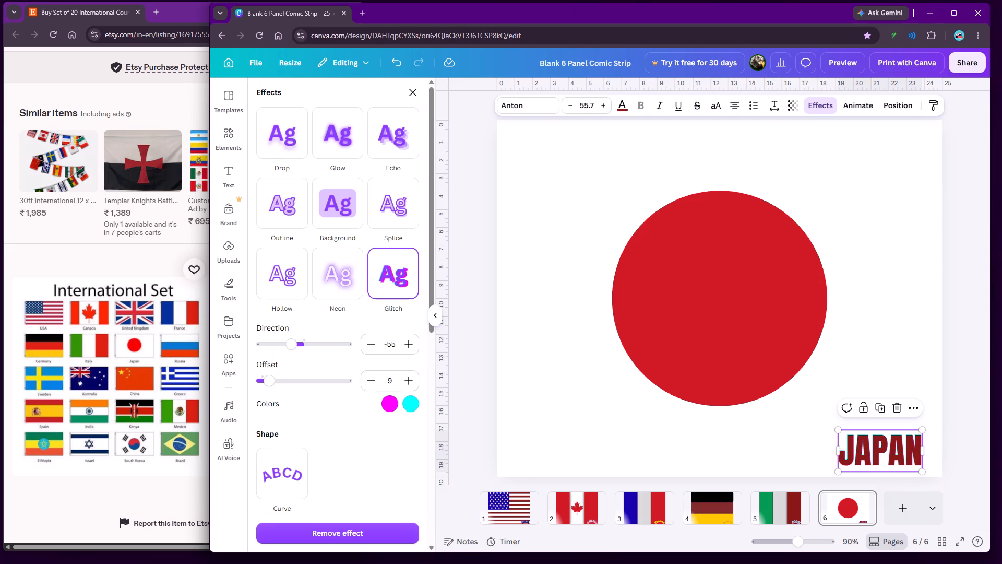
# Apply the Neon effect to the JAPAN text with intensity 50.
pyautogui.click(325, 281)
pyautogui.click(285, 271)
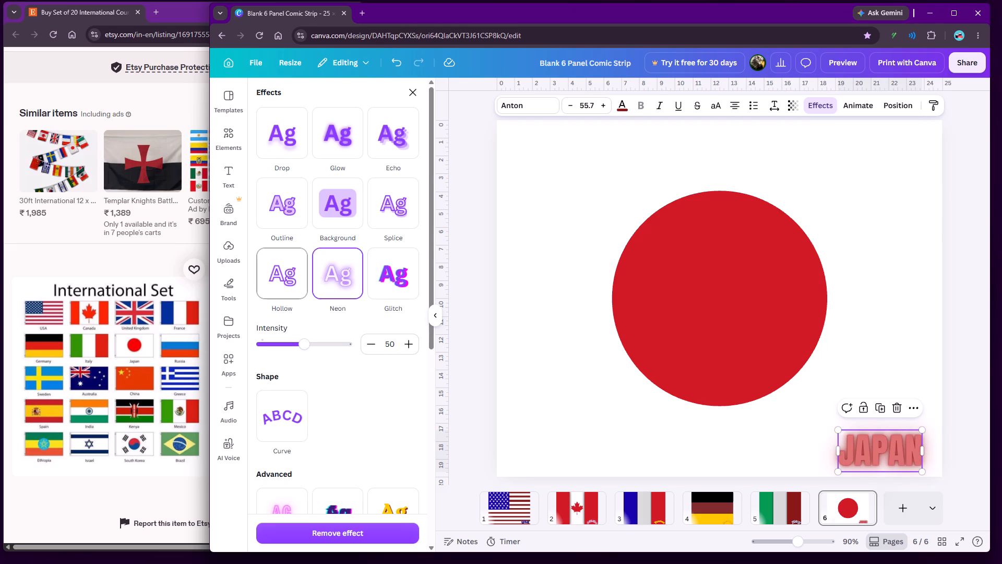
pyautogui.click(325, 272)
pyautogui.click(408, 93)
pyautogui.click(557, 305)
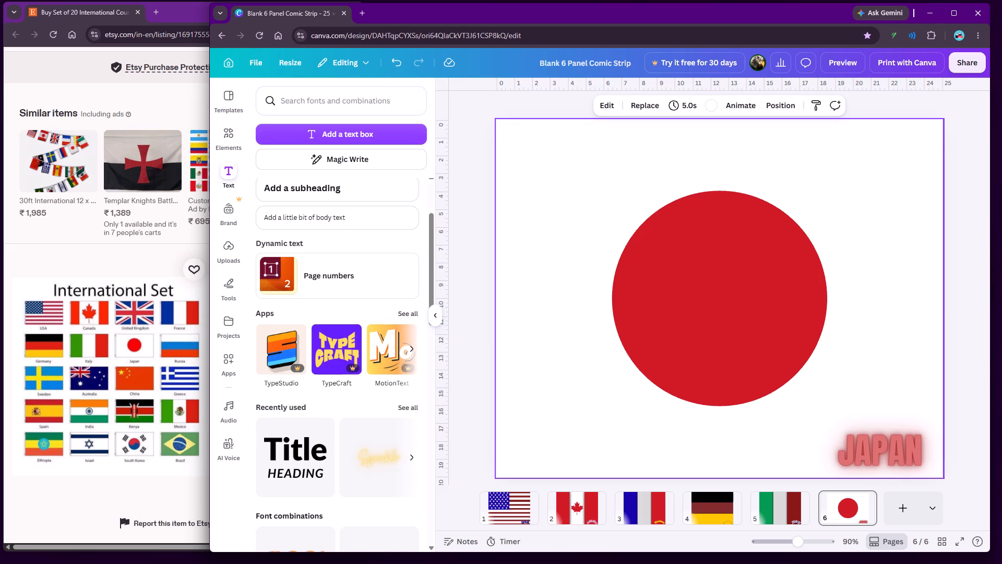
# Apply a Drop effect to the red circle with direction 0, offset 0, blur 14 and transparency 100.
pyautogui.click(923, 409)
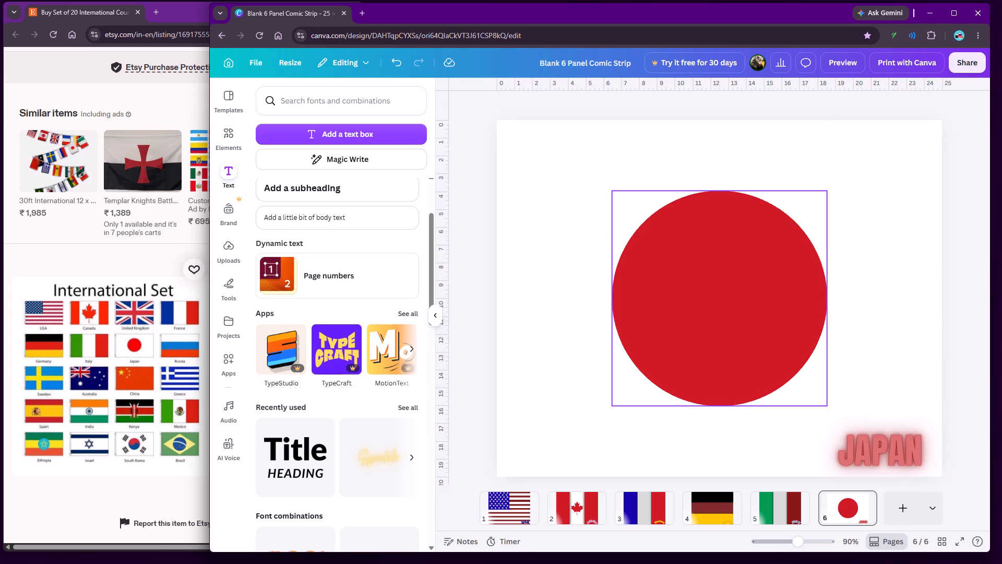
pyautogui.click(706, 293)
pyautogui.click(708, 109)
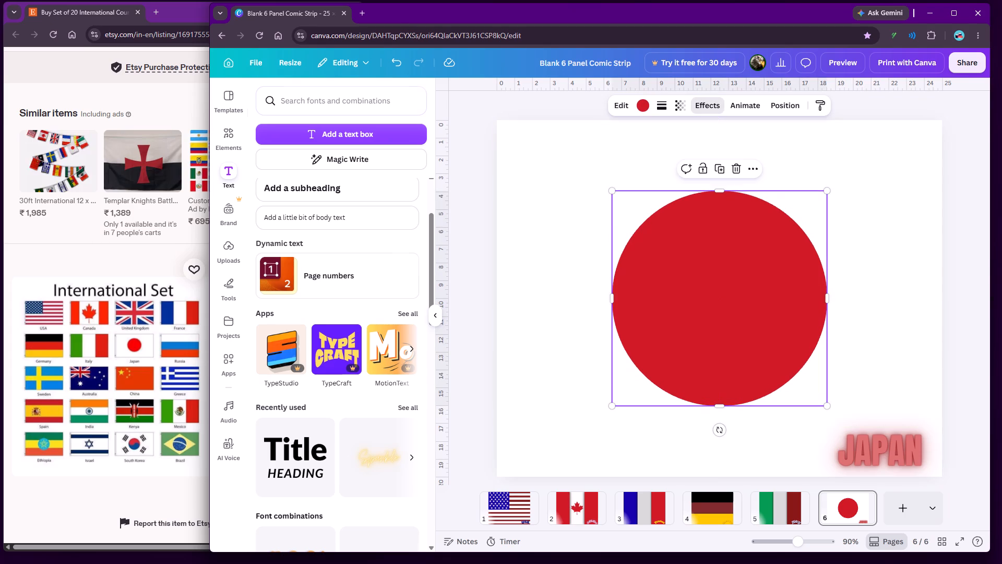
pyautogui.click(295, 157)
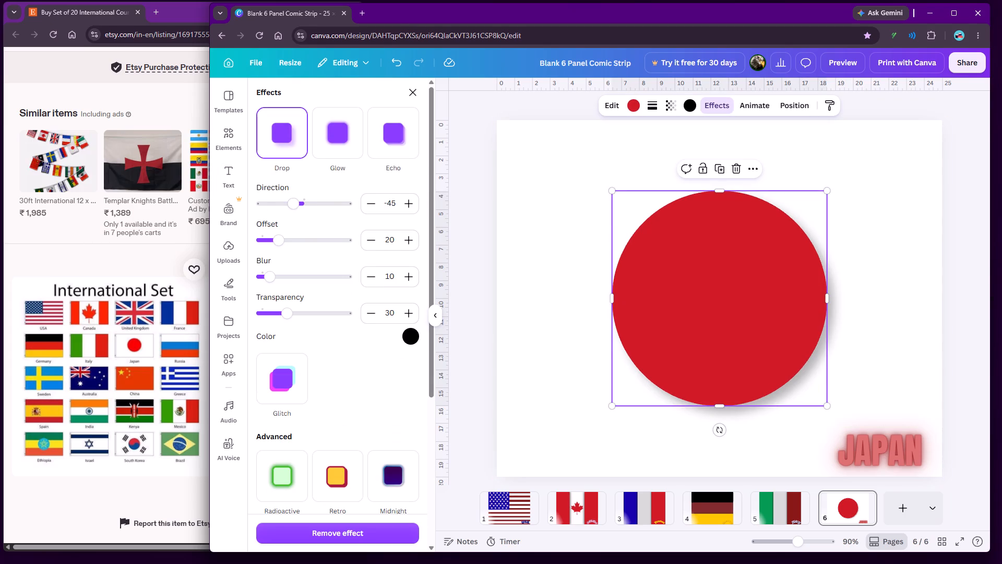
pyautogui.moveTo(296, 205); pyautogui.dragTo(305, 205)
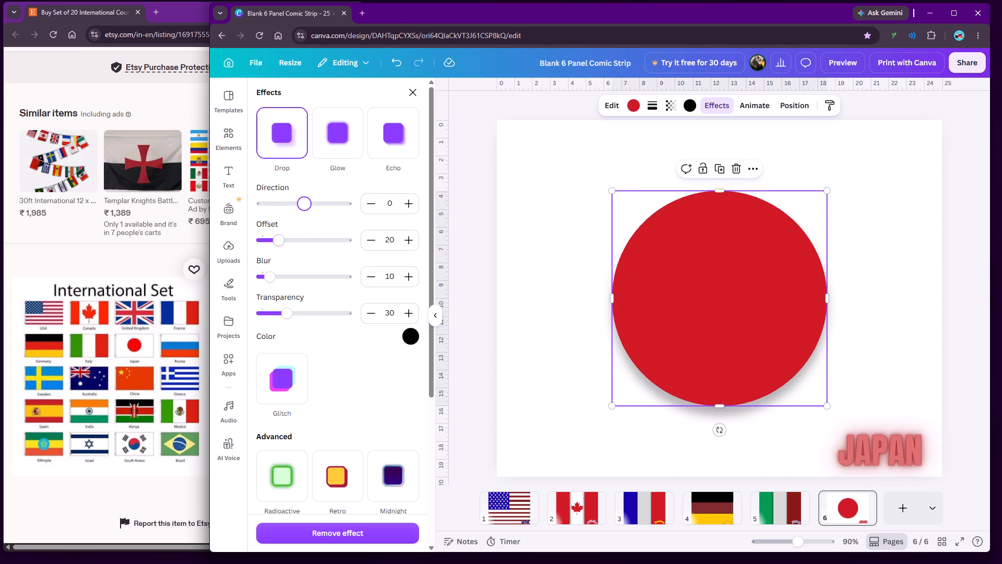
pyautogui.moveTo(280, 242); pyautogui.dragTo(245, 243)
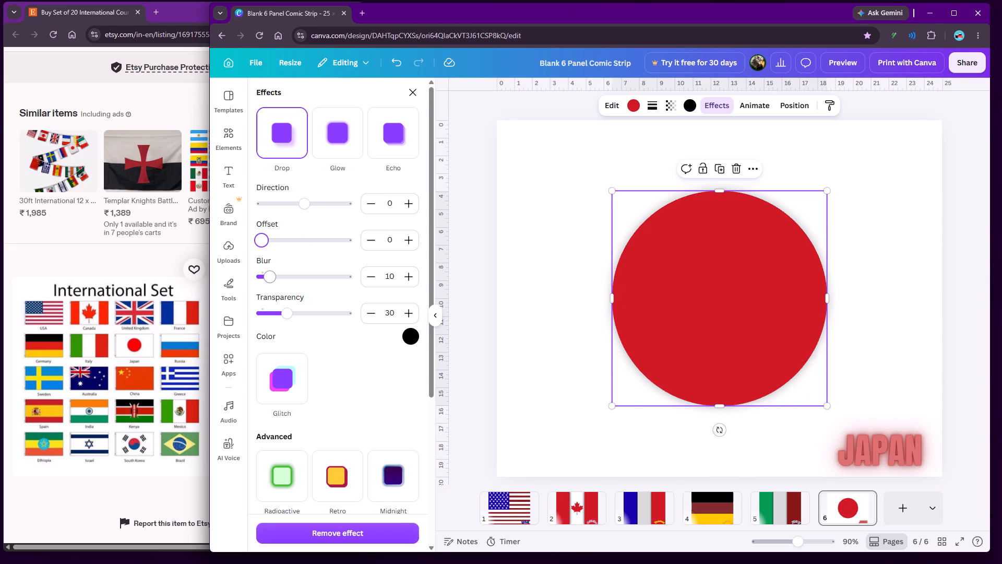
pyautogui.click(272, 281)
pyautogui.moveTo(289, 313); pyautogui.dragTo(316, 316)
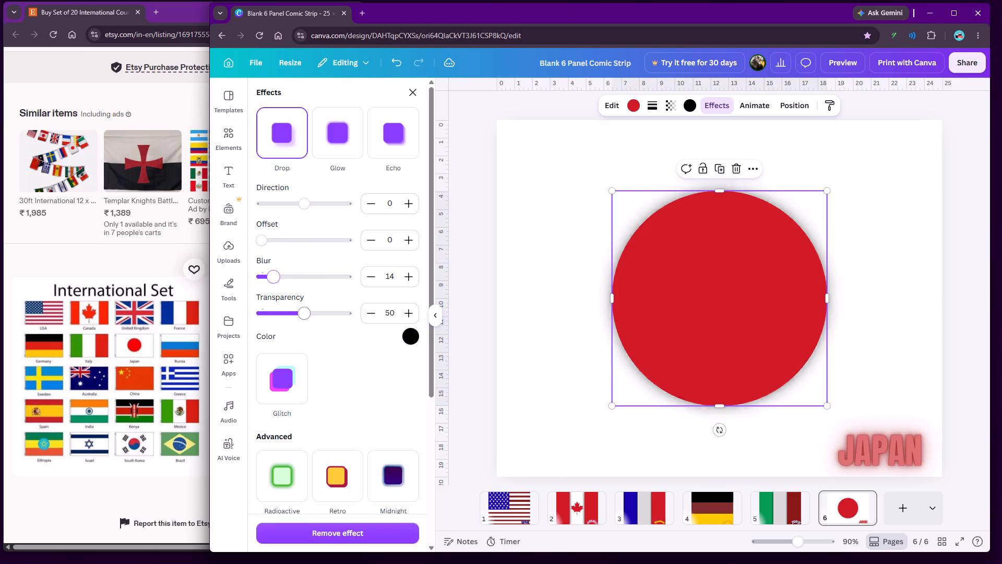
pyautogui.moveTo(316, 316); pyautogui.dragTo(404, 319)
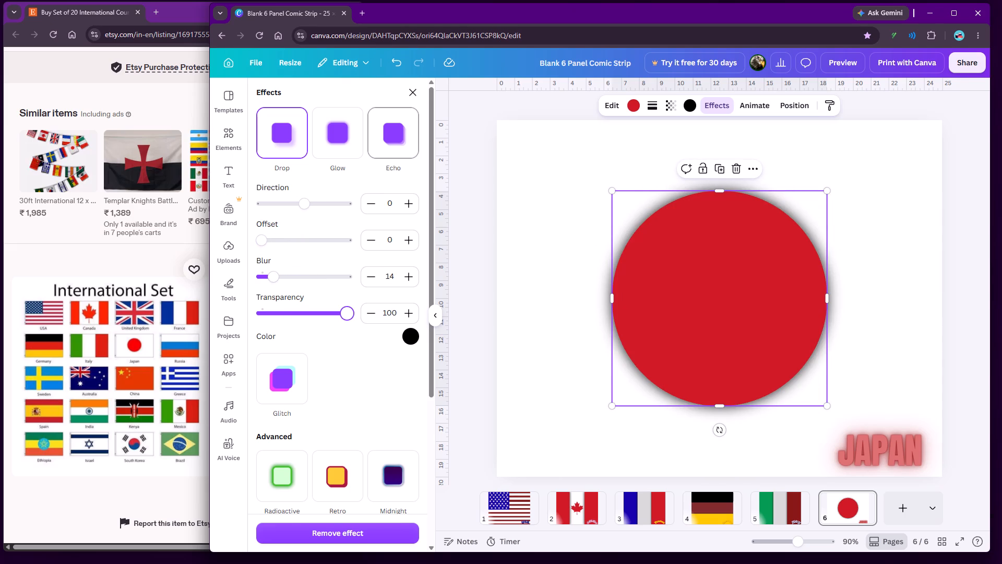
pyautogui.click(414, 95)
# Add the Curve shape effect to the JAPAN text with a curve value of 100.
pyautogui.click(902, 433)
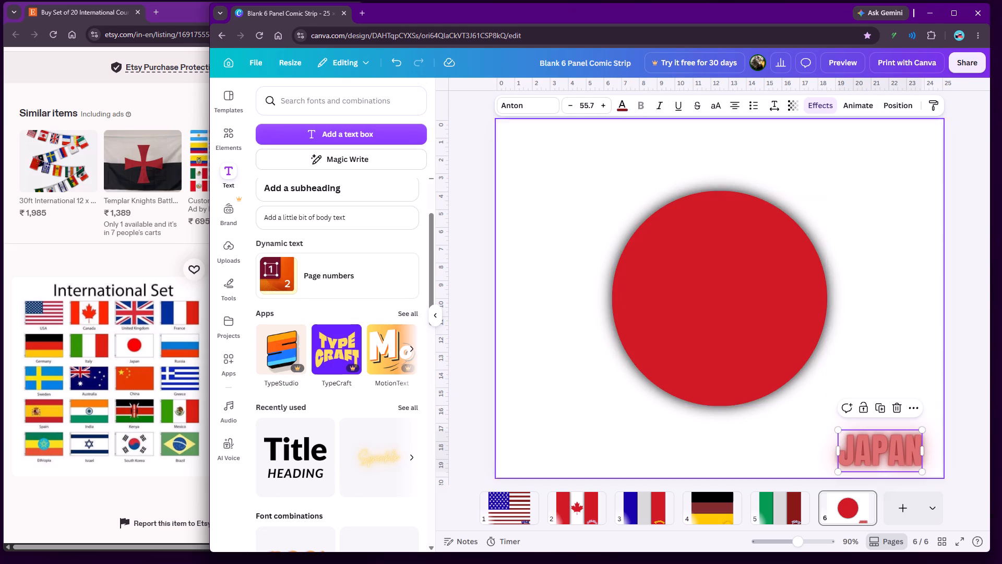
pyautogui.click(821, 104)
pyautogui.scroll(-4, 289, 252)
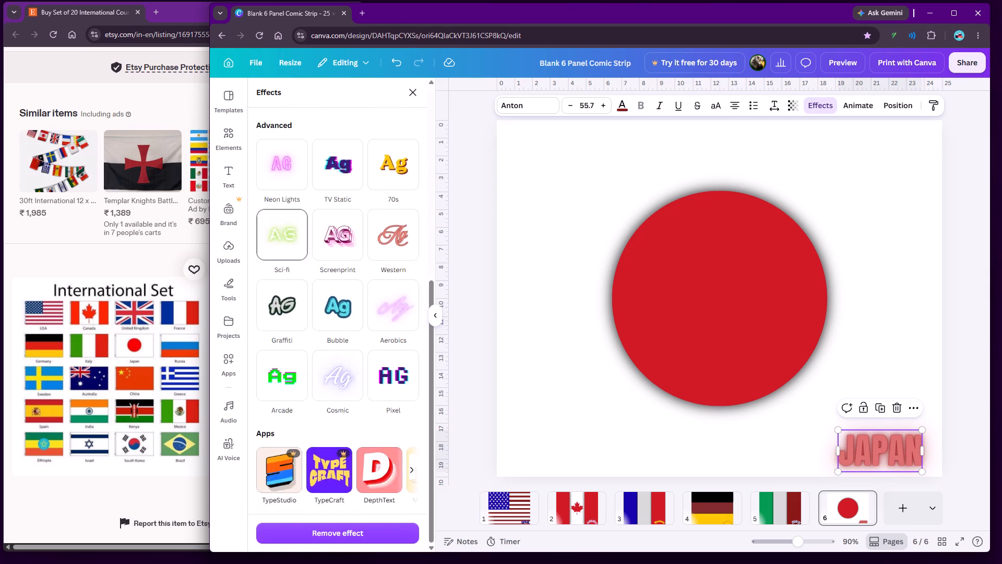
pyautogui.scroll(3, 284, 228)
pyautogui.click(288, 216)
pyautogui.moveTo(348, 295); pyautogui.dragTo(411, 295)
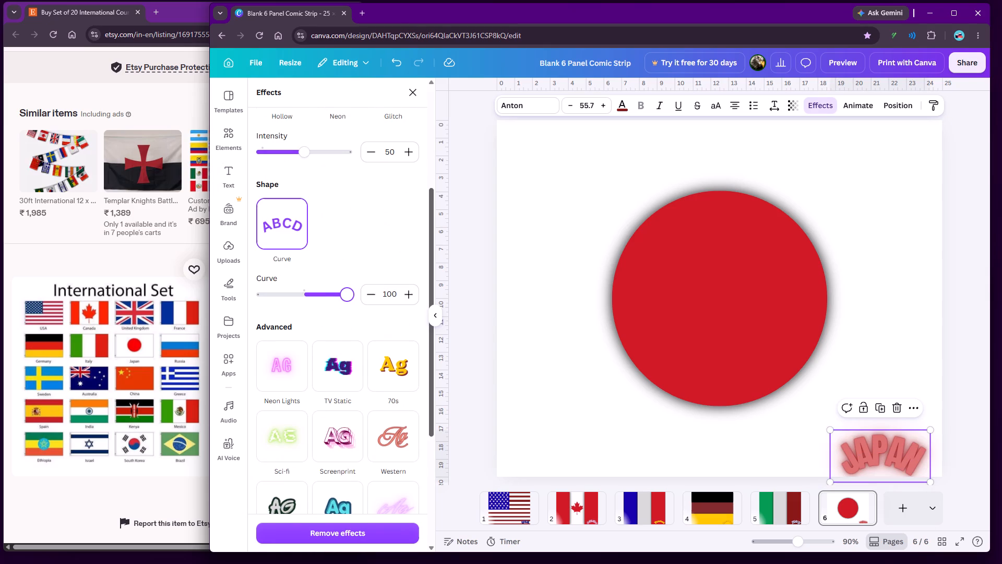
pyautogui.click(414, 93)
pyautogui.click(500, 213)
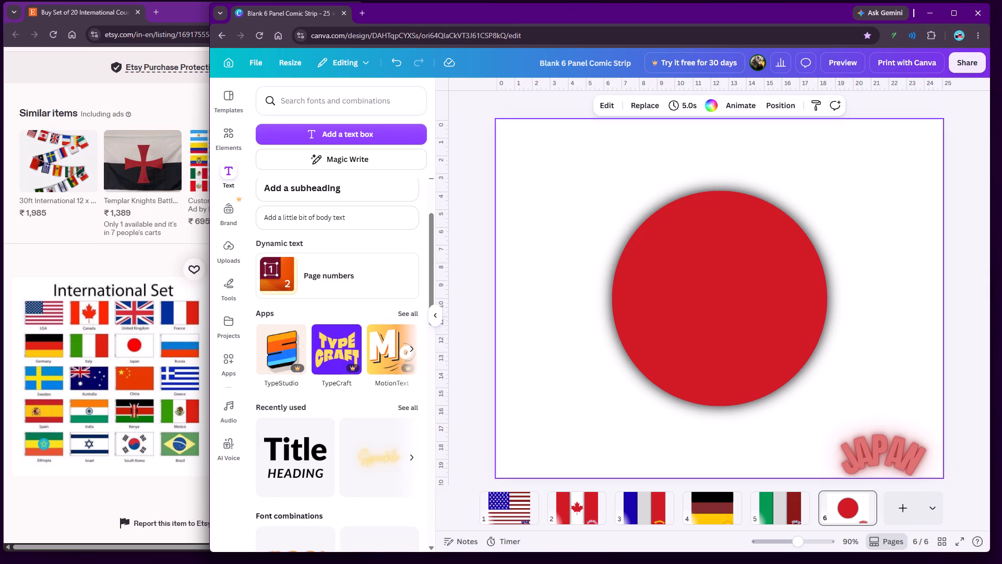
pyautogui.click(451, 178)
pyautogui.click(435, 313)
pyautogui.click(400, 240)
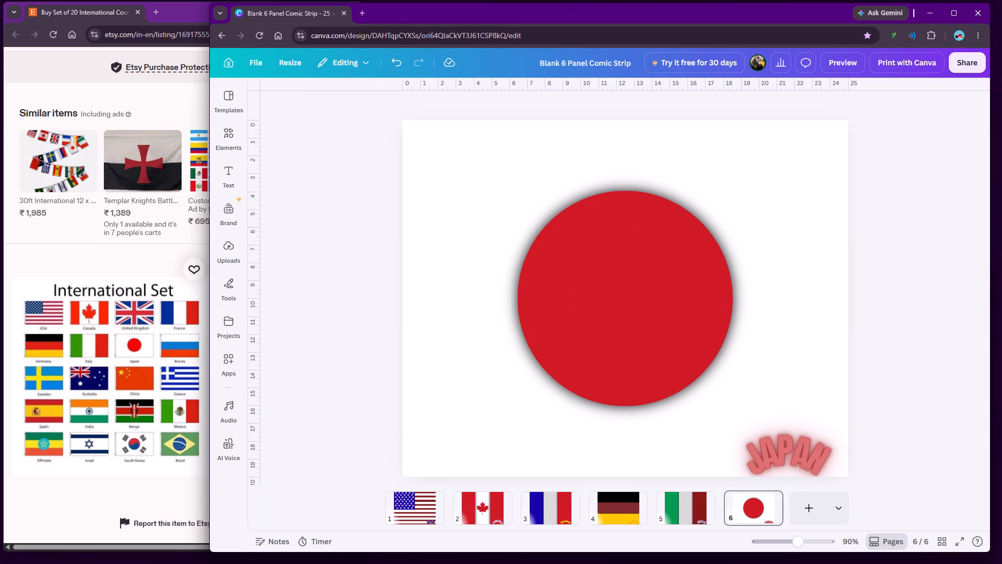
# Move the curved JAPAN text into the lower-right corner of the flag page, flush with the page edges.
pyautogui.click(563, 266)
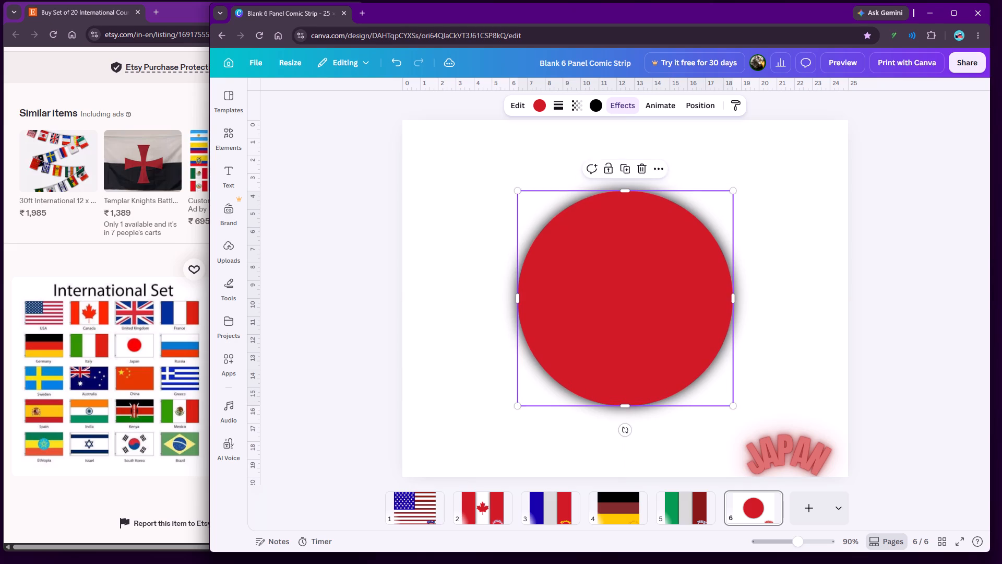
pyautogui.click(399, 251)
pyautogui.moveTo(359, 158); pyautogui.dragTo(521, 269)
pyautogui.moveTo(815, 458); pyautogui.dragTo(818, 451)
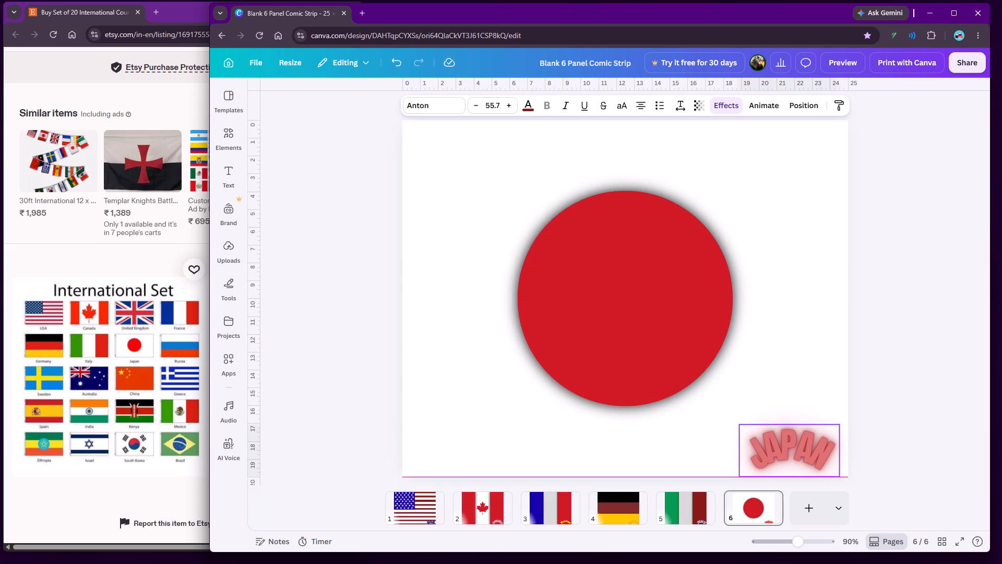
pyautogui.moveTo(818, 451); pyautogui.dragTo(825, 451)
pyautogui.click(910, 408)
# Apply the Breathe animation, scaling out, to the red circle and the JAPAN text together.
pyautogui.moveTo(350, 136); pyautogui.dragTo(570, 240)
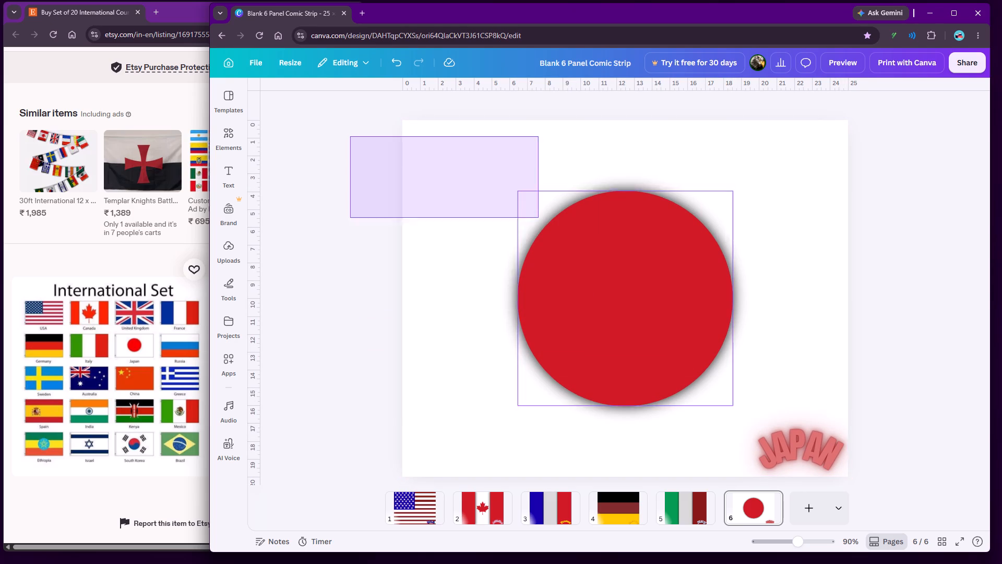
pyautogui.moveTo(570, 240); pyautogui.dragTo(853, 477)
pyautogui.click(795, 113)
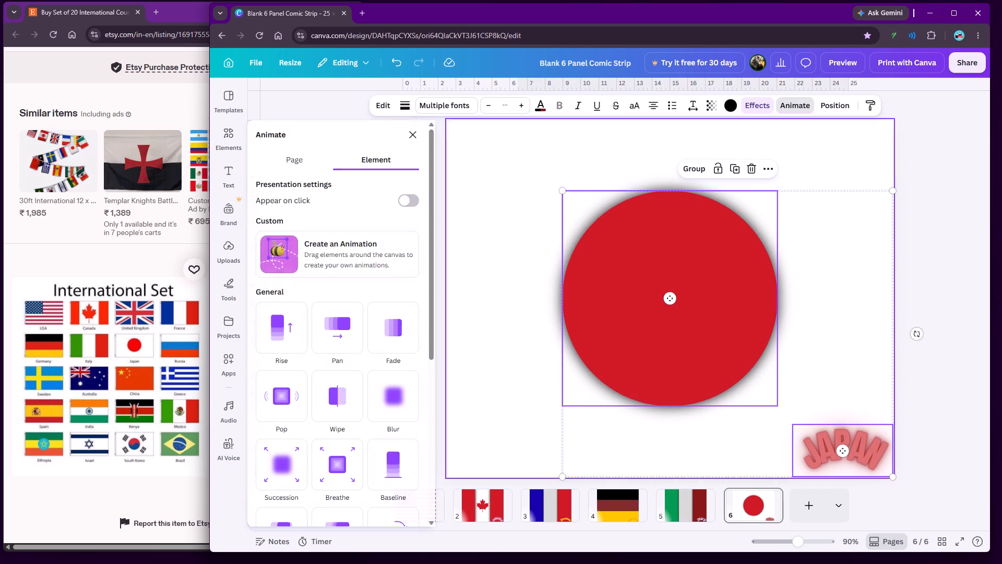
pyautogui.click(281, 327)
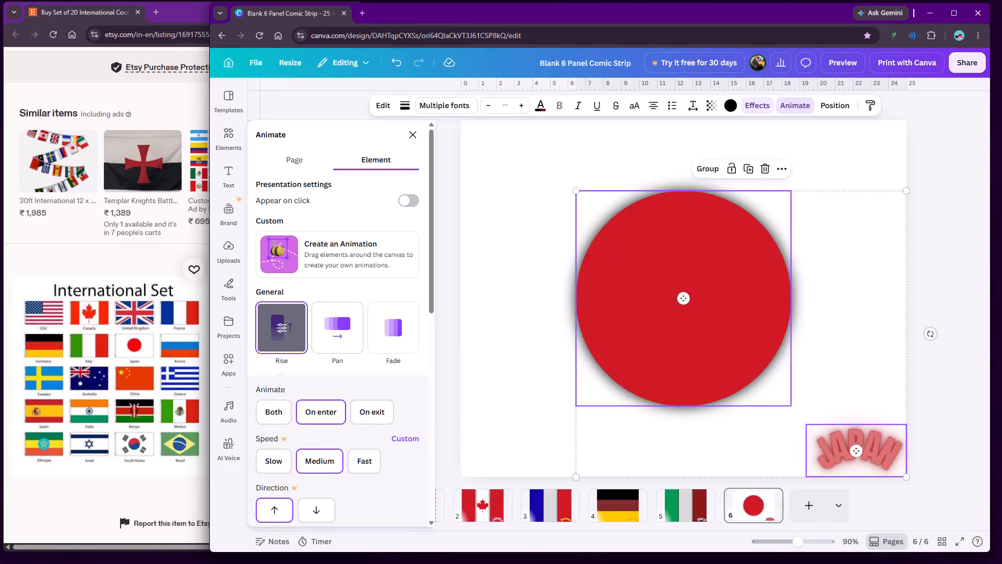
pyautogui.scroll(-5, 390, 335)
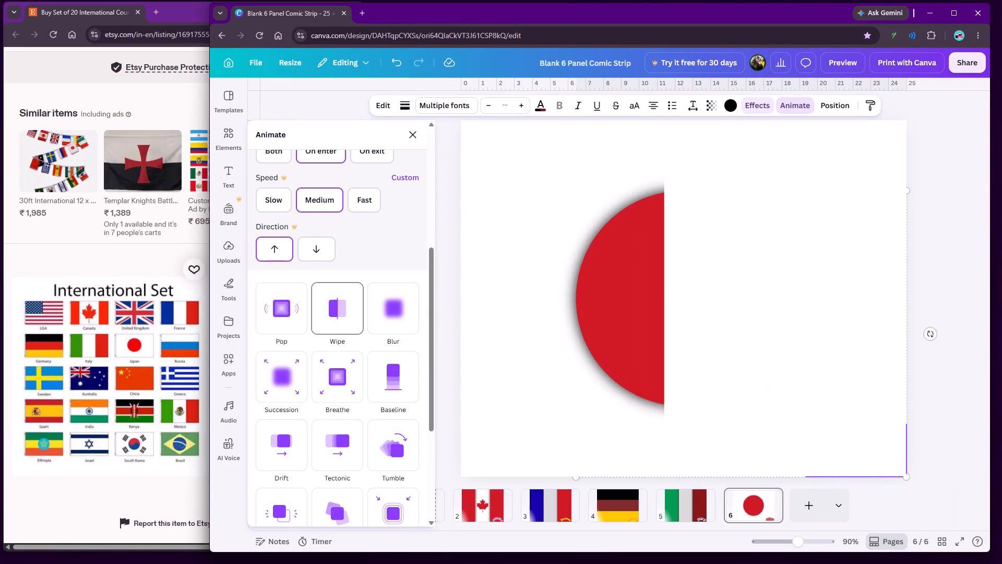
pyautogui.click(322, 367)
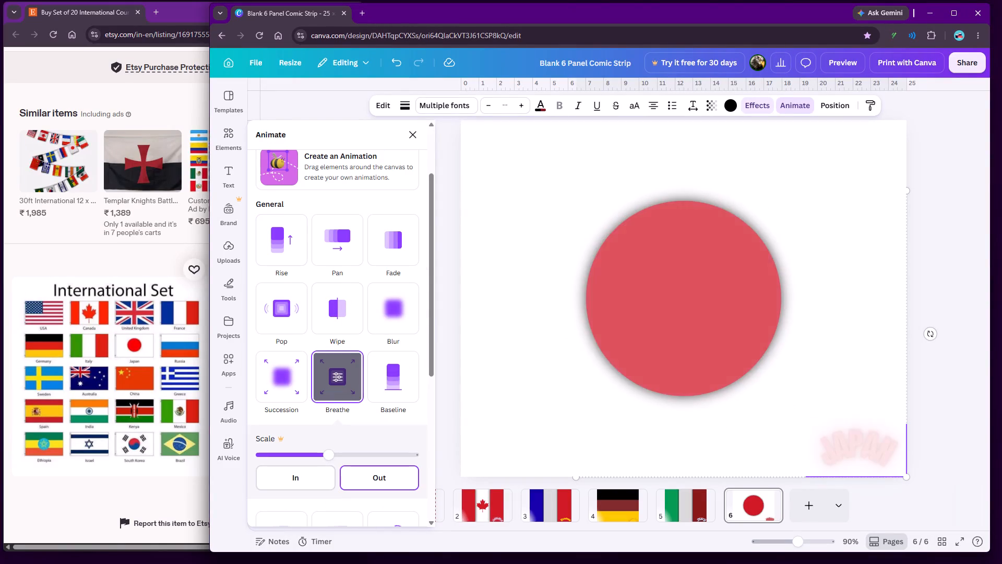
pyautogui.click(407, 134)
pyautogui.click(366, 181)
# Animate the JAPAN text on its own with the Merge animation on enter.
pyautogui.click(807, 460)
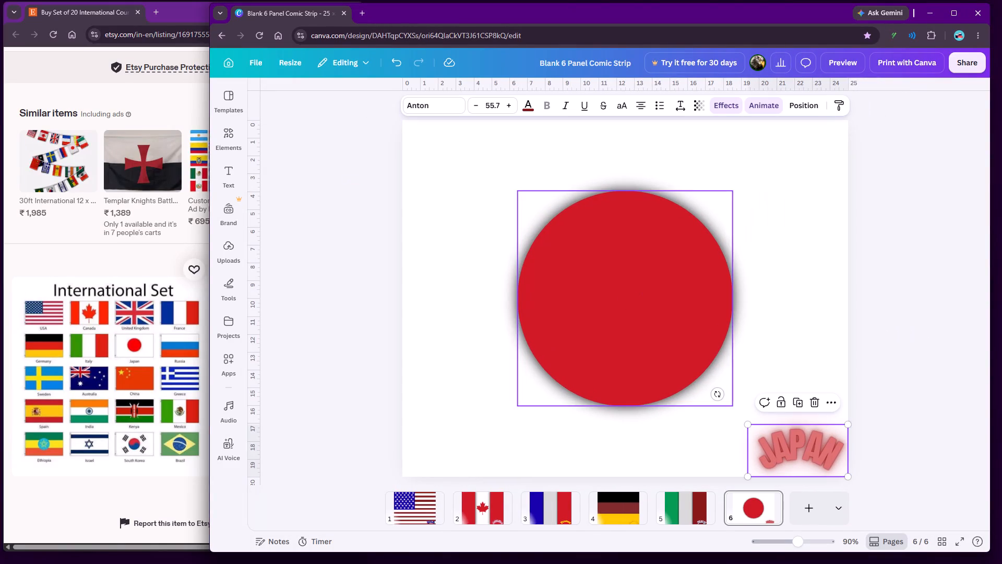
pyautogui.click(755, 104)
pyautogui.scroll(-1, 342, 310)
pyautogui.scroll(5, 341, 313)
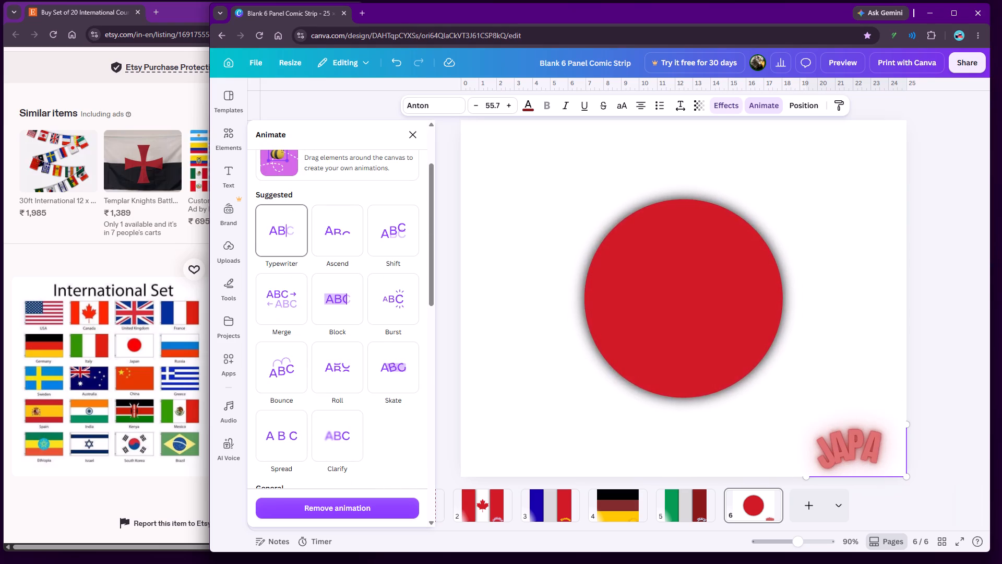
pyautogui.click(283, 295)
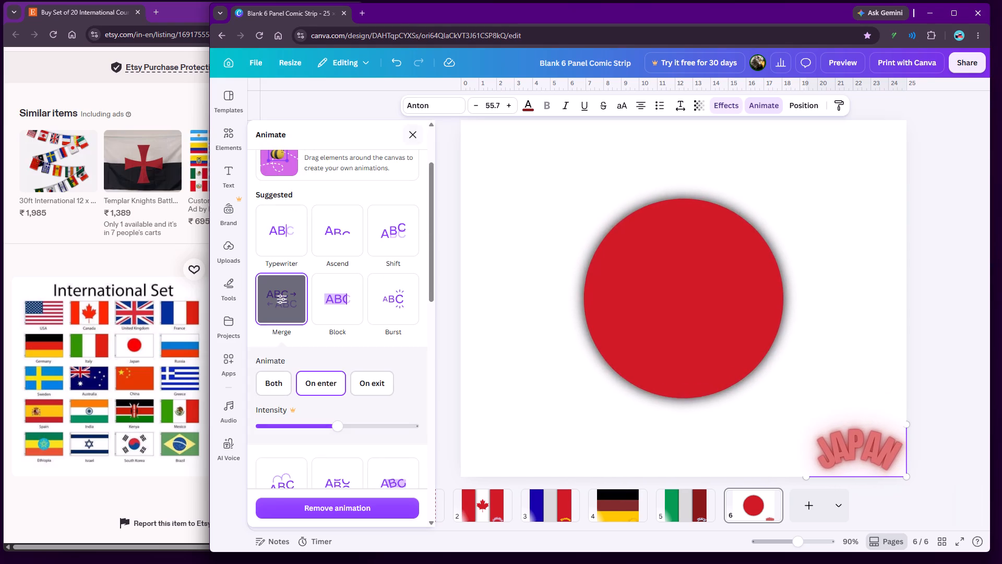
pyautogui.click(415, 124)
pyautogui.click(412, 133)
pyautogui.click(335, 209)
# Preview the animated flag pages from the USA through to Japan.
pyautogui.click(839, 65)
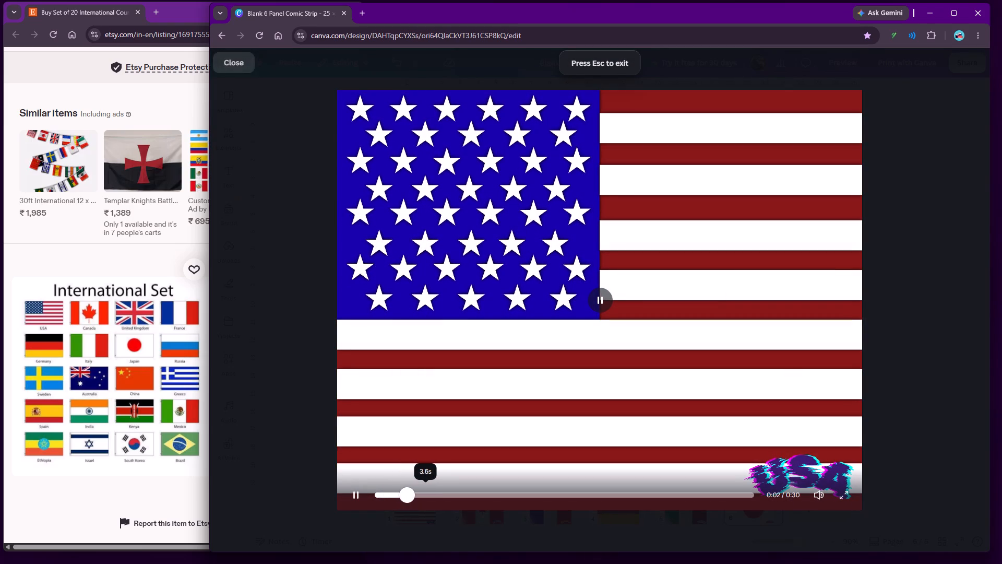
pyautogui.click(439, 497)
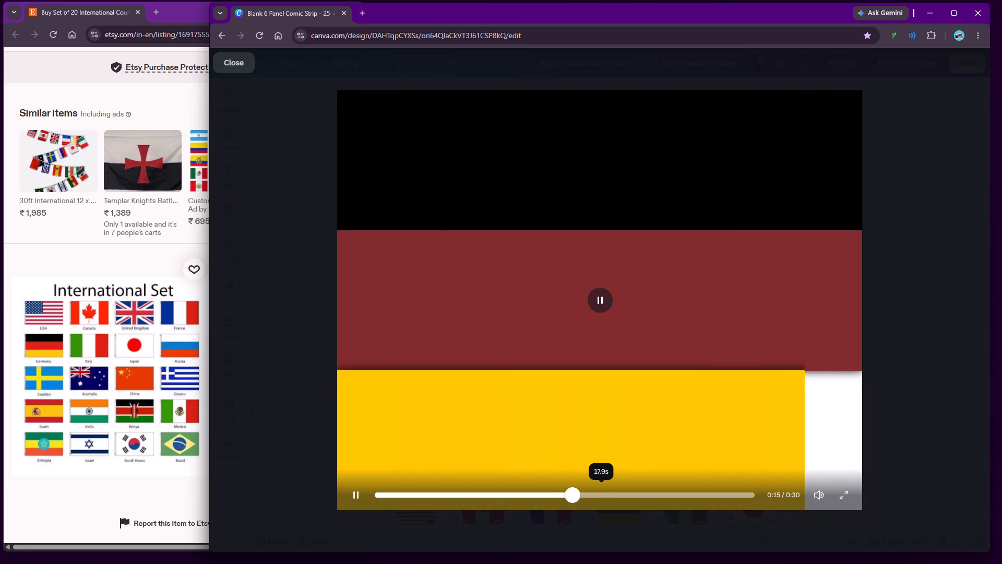
pyautogui.click(609, 495)
pyautogui.click(633, 496)
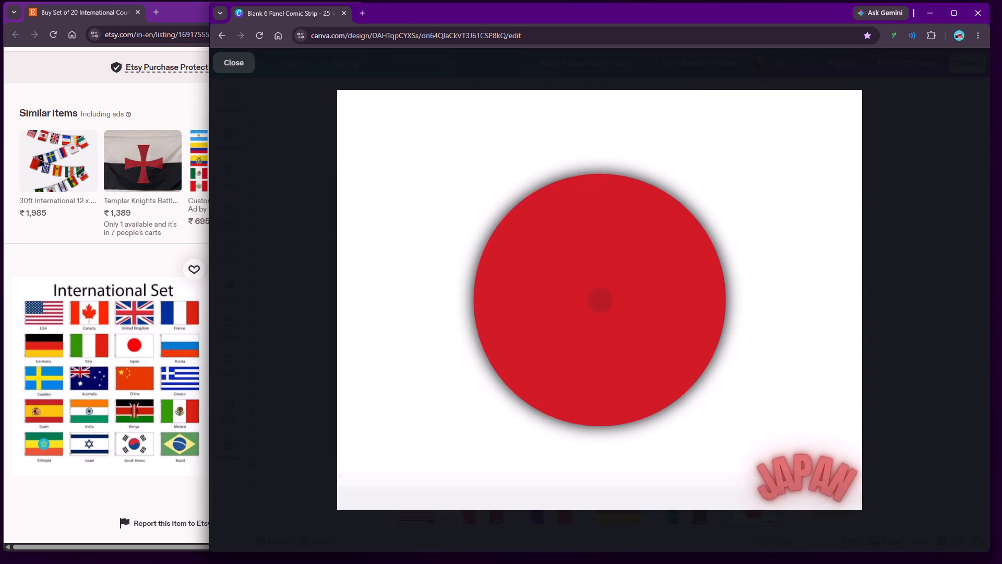
pyautogui.click(239, 66)
# Add a new blank page 7 after the Japan flag page.
pyautogui.click(812, 505)
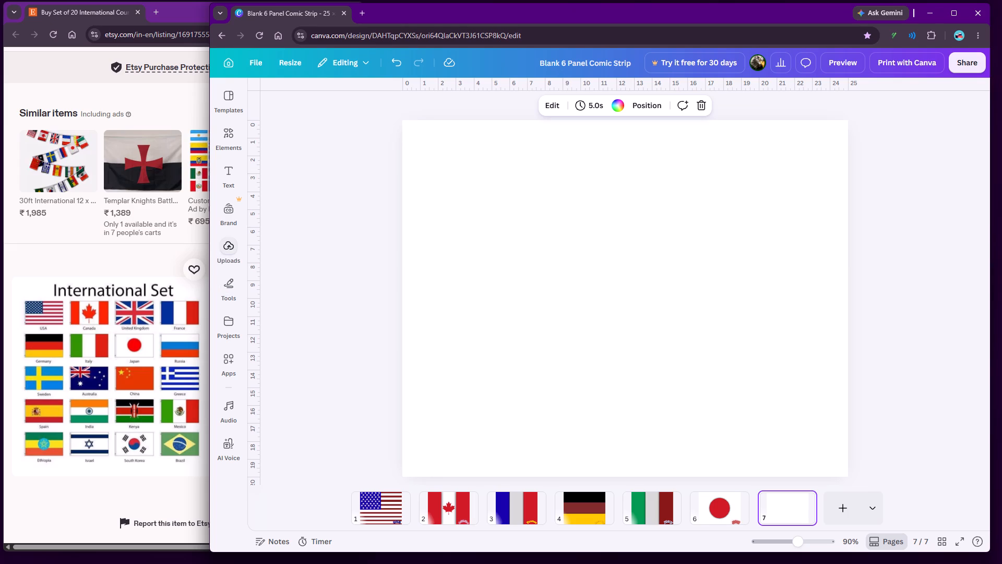
# Draw a green rectangle along the top of page 7, spanning the full width and about one third of the height.
pyautogui.click(235, 289)
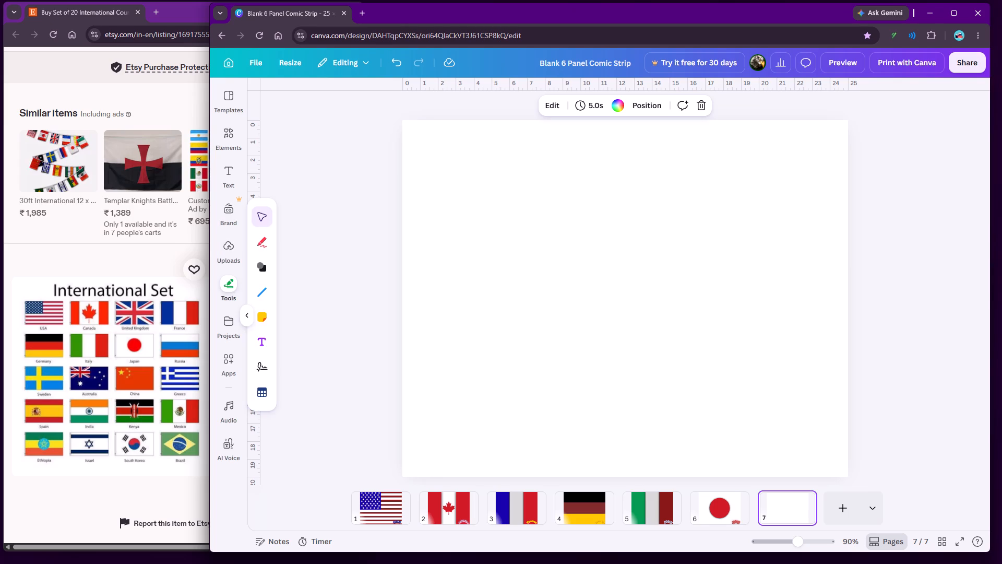
pyautogui.click(259, 264)
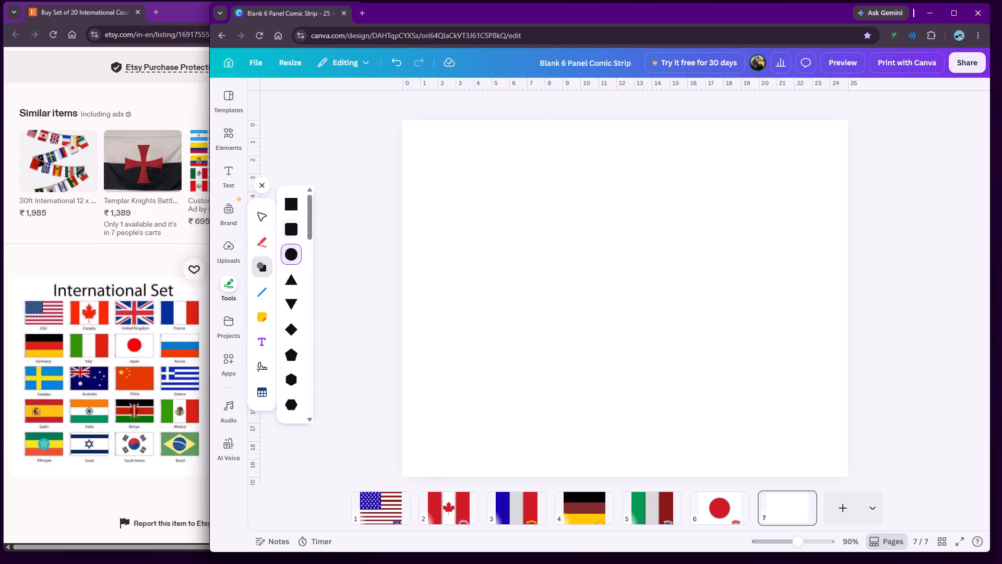
pyautogui.click(291, 199)
pyautogui.click(433, 145)
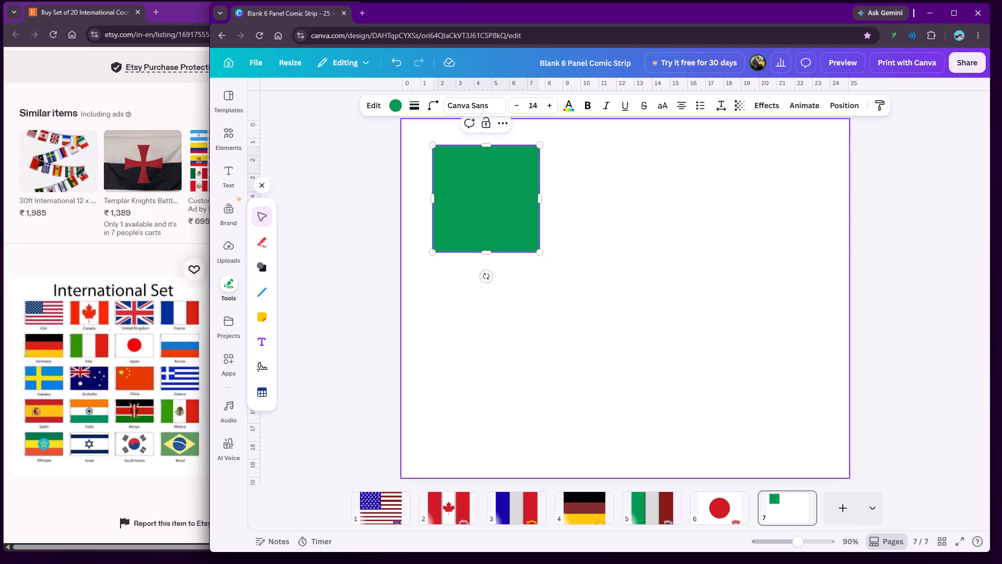
pyautogui.click(420, 194)
pyautogui.moveTo(456, 203); pyautogui.dragTo(428, 180)
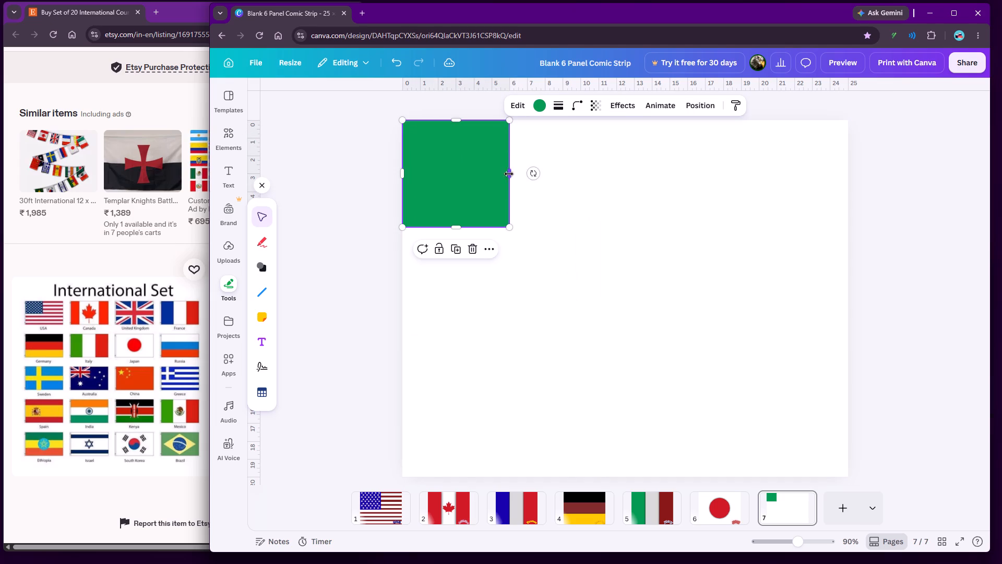
pyautogui.moveTo(509, 173); pyautogui.dragTo(845, 178)
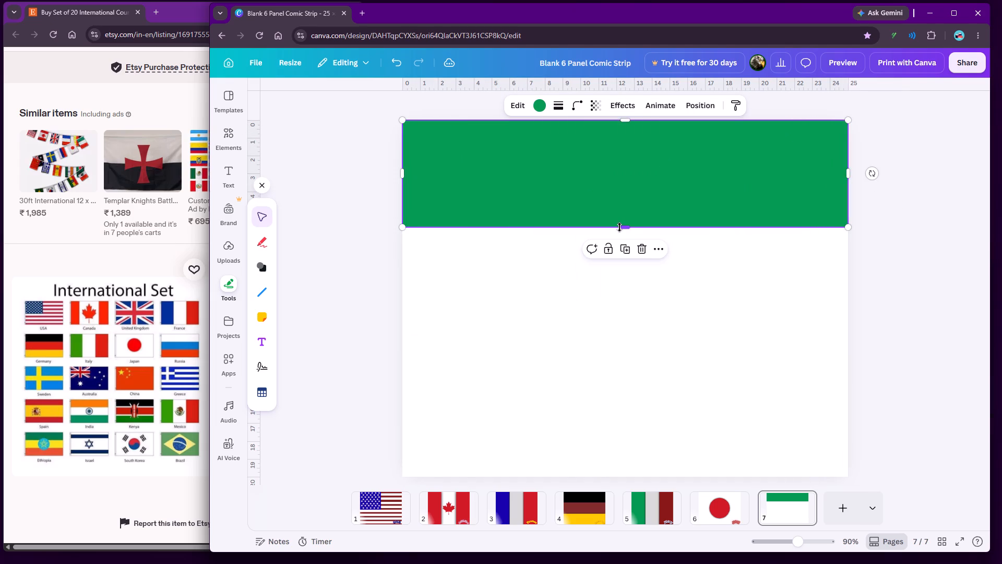
pyautogui.moveTo(619, 227); pyautogui.dragTo(621, 240)
# Duplicate the green band twice and stack the copies below it so three horizontal bands fill the page.
pyautogui.rightClick(604, 203)
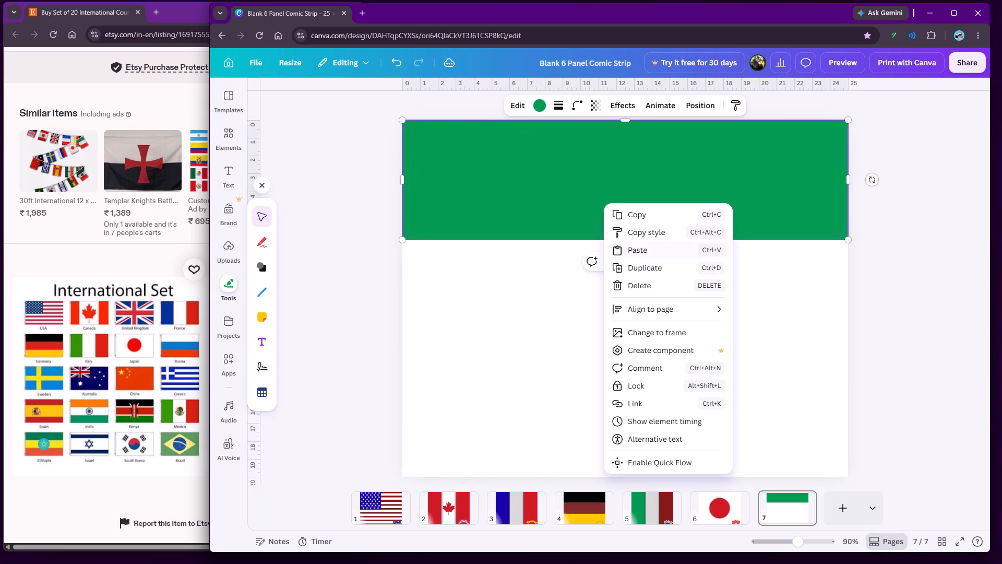
pyautogui.click(655, 264)
pyautogui.moveTo(605, 210); pyautogui.dragTo(597, 324)
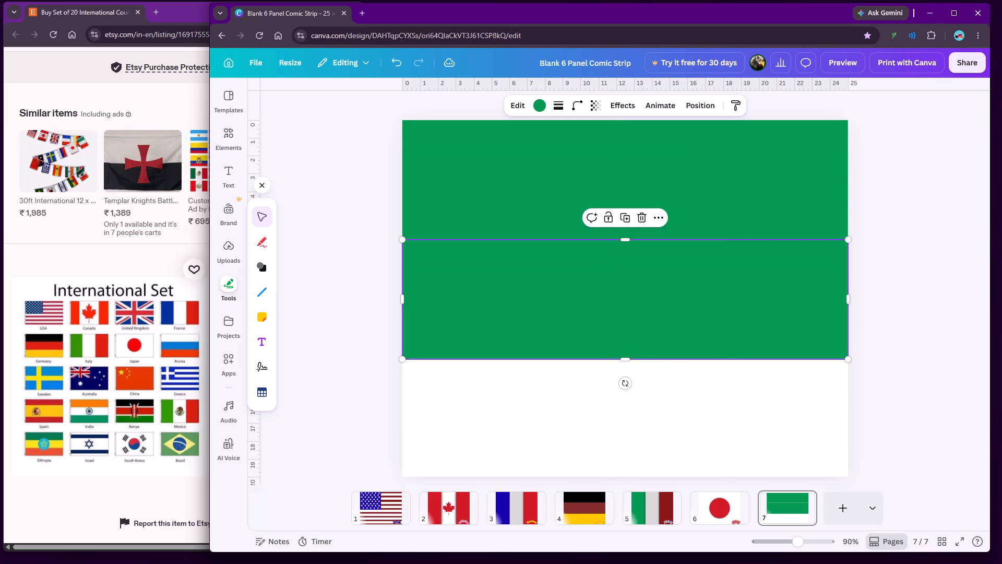
pyautogui.rightClick(592, 314)
pyautogui.click(623, 324)
pyautogui.click(368, 199)
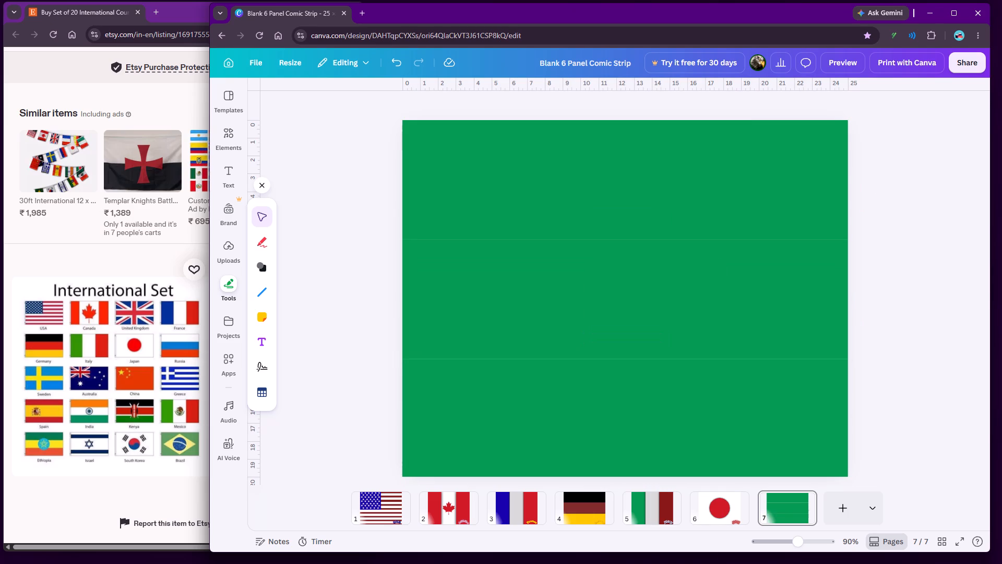
# Recolour the three bands on page 7 light grey at the top, medium blue in the middle and bright red at the bottom.
pyautogui.click(534, 182)
pyautogui.click(536, 107)
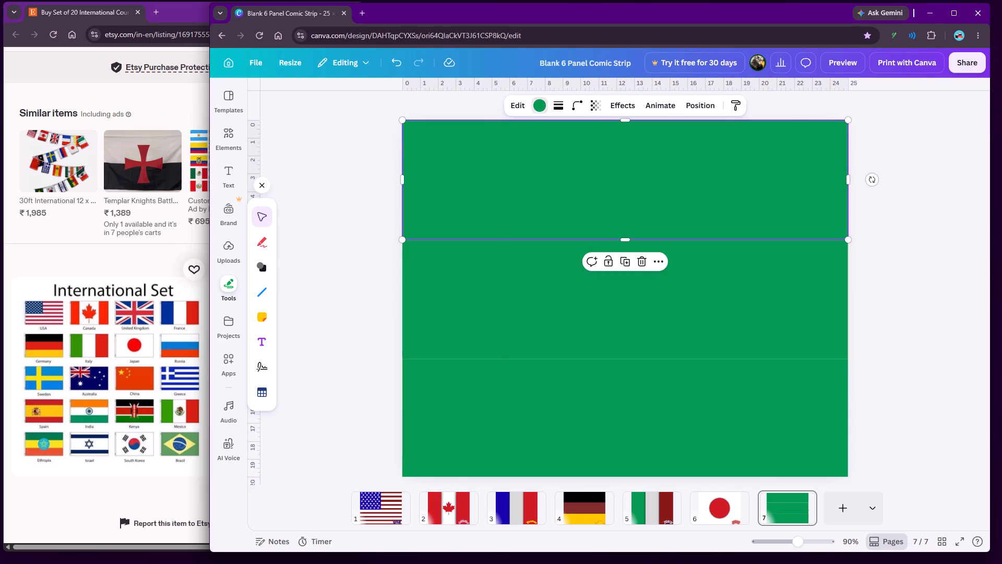
pyautogui.click(345, 197)
pyautogui.click(550, 291)
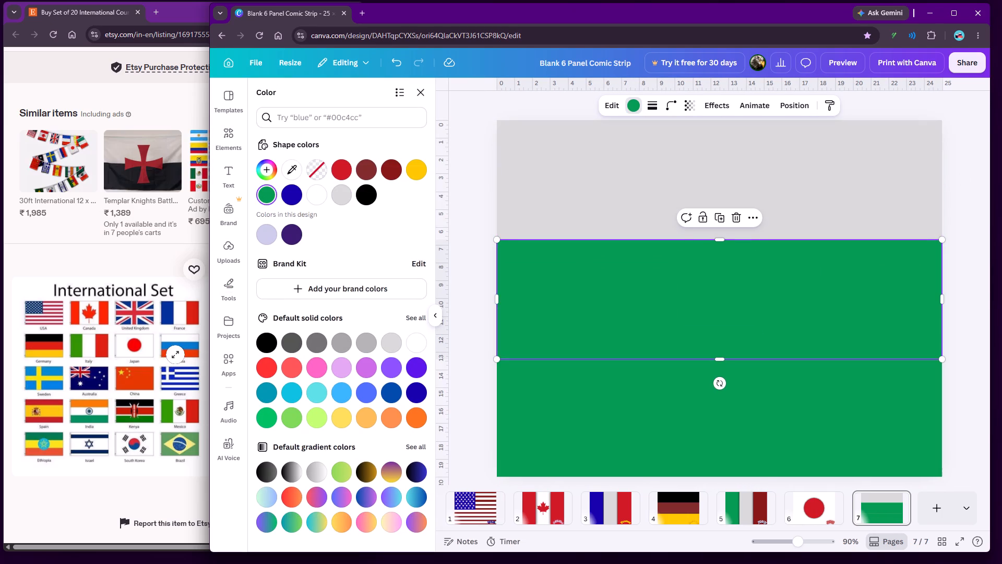
pyautogui.click(389, 391)
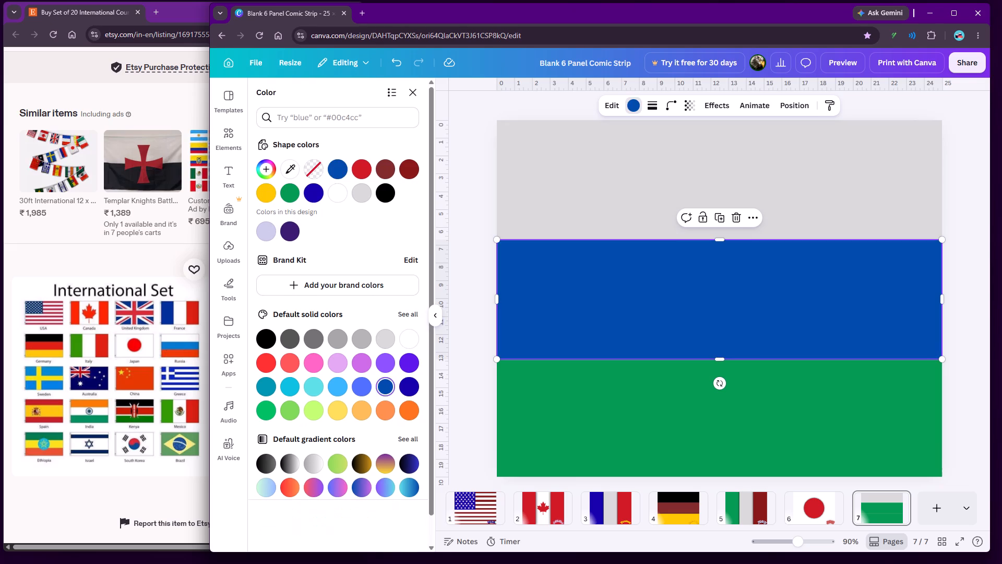
pyautogui.click(366, 388)
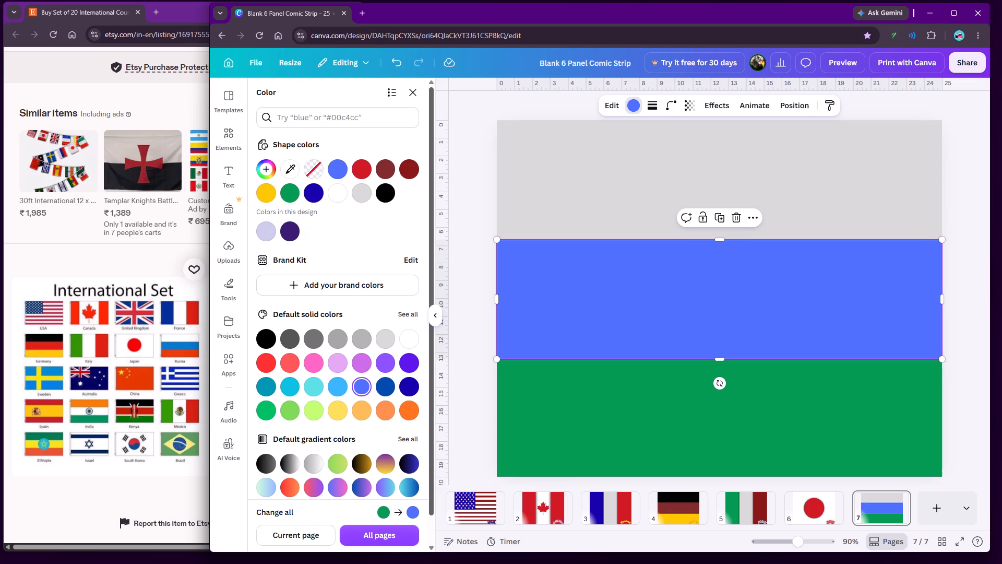
pyautogui.click(622, 432)
pyautogui.click(377, 168)
pyautogui.click(415, 170)
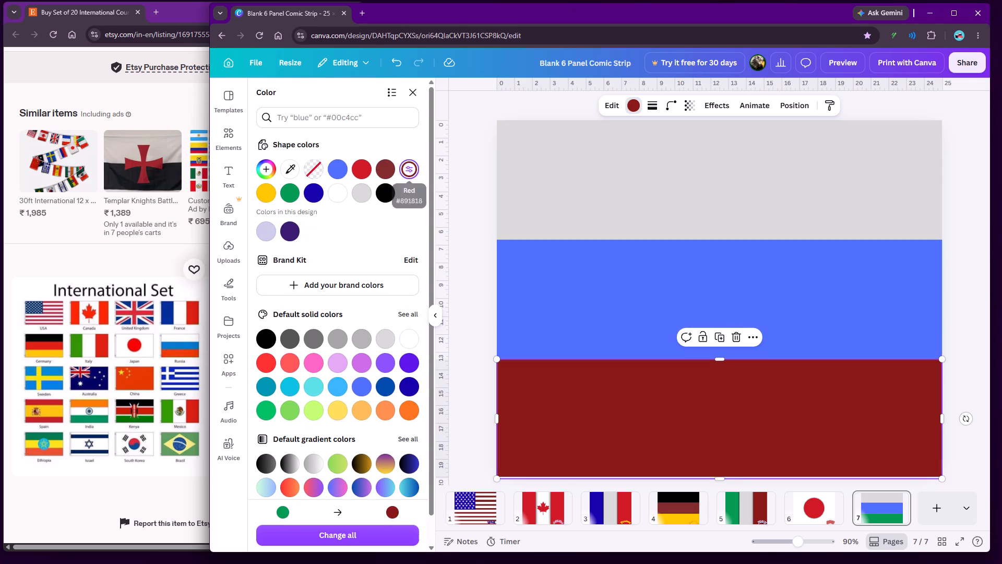
pyautogui.click(369, 171)
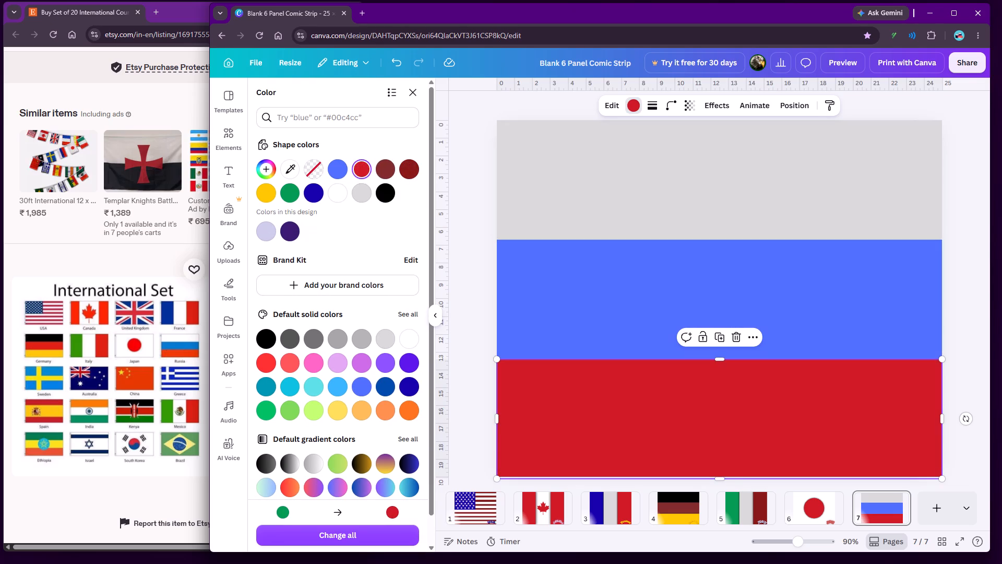
pyautogui.click(415, 95)
pyautogui.click(345, 224)
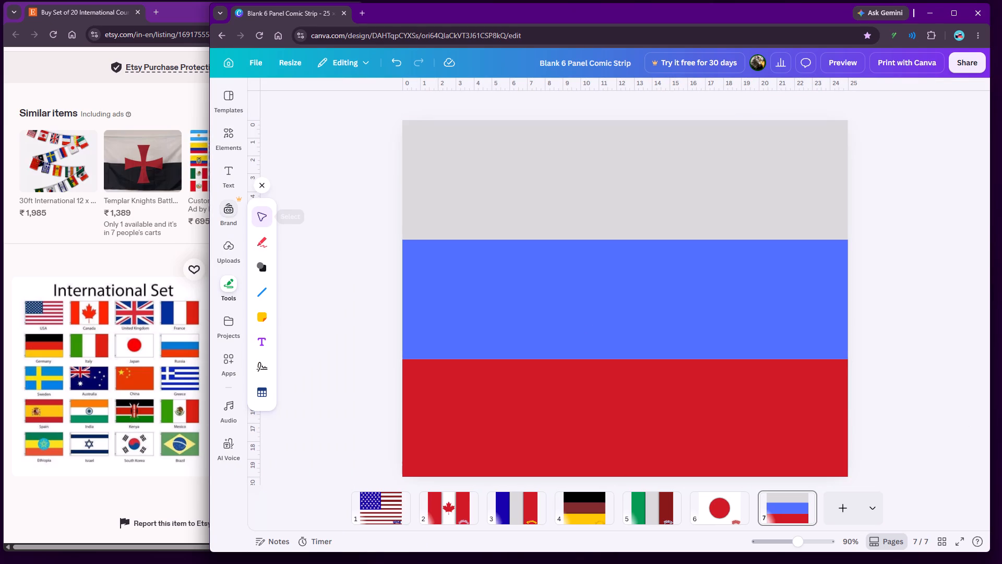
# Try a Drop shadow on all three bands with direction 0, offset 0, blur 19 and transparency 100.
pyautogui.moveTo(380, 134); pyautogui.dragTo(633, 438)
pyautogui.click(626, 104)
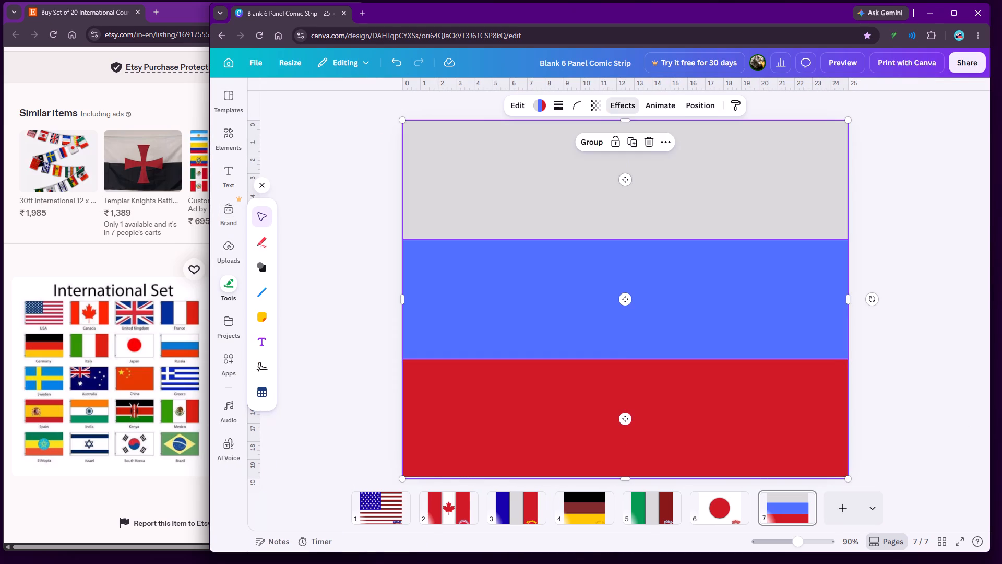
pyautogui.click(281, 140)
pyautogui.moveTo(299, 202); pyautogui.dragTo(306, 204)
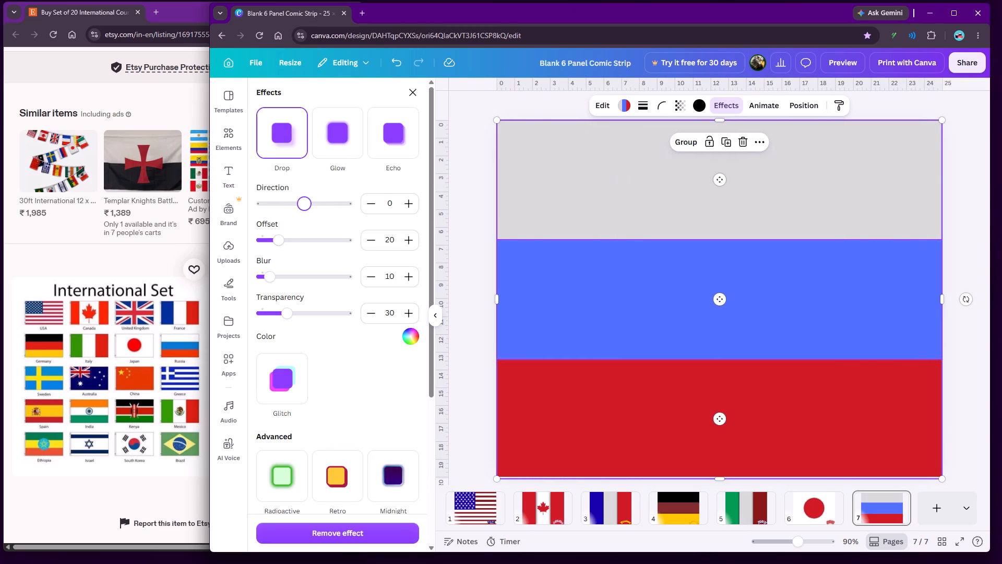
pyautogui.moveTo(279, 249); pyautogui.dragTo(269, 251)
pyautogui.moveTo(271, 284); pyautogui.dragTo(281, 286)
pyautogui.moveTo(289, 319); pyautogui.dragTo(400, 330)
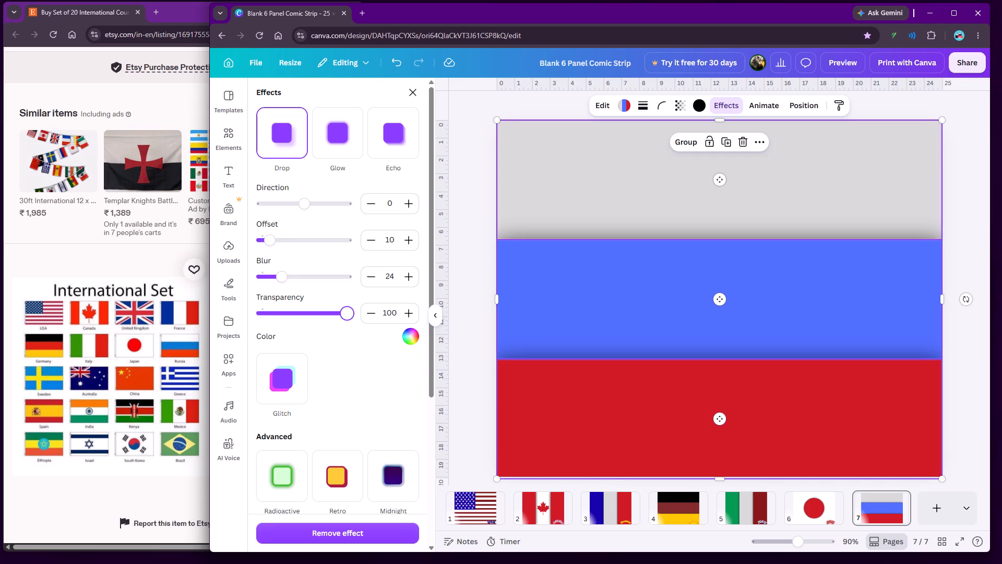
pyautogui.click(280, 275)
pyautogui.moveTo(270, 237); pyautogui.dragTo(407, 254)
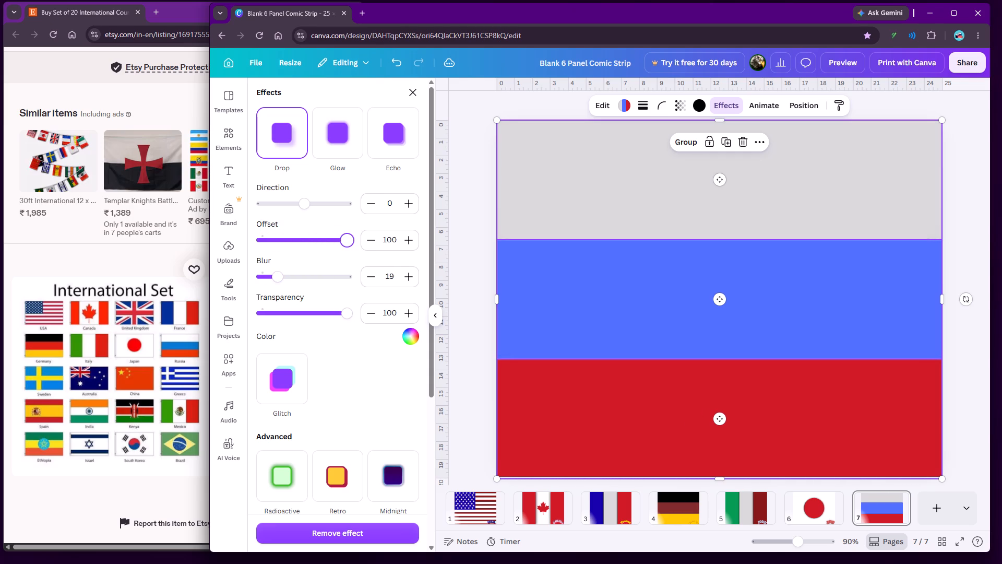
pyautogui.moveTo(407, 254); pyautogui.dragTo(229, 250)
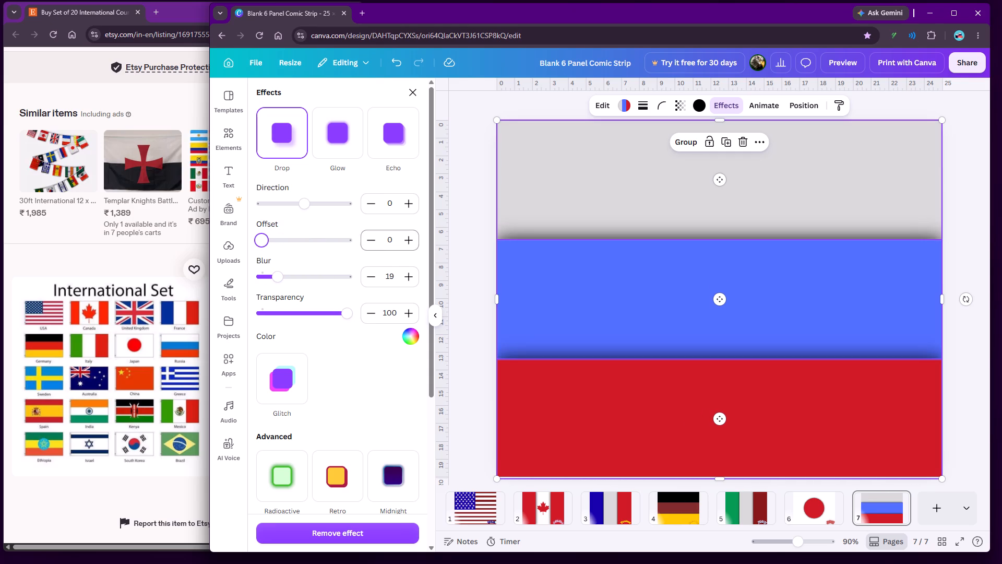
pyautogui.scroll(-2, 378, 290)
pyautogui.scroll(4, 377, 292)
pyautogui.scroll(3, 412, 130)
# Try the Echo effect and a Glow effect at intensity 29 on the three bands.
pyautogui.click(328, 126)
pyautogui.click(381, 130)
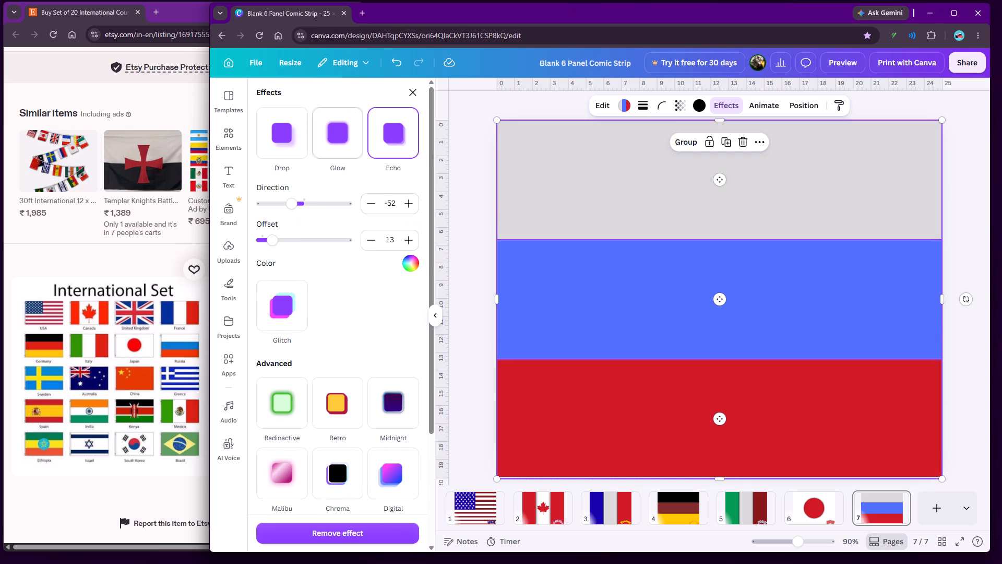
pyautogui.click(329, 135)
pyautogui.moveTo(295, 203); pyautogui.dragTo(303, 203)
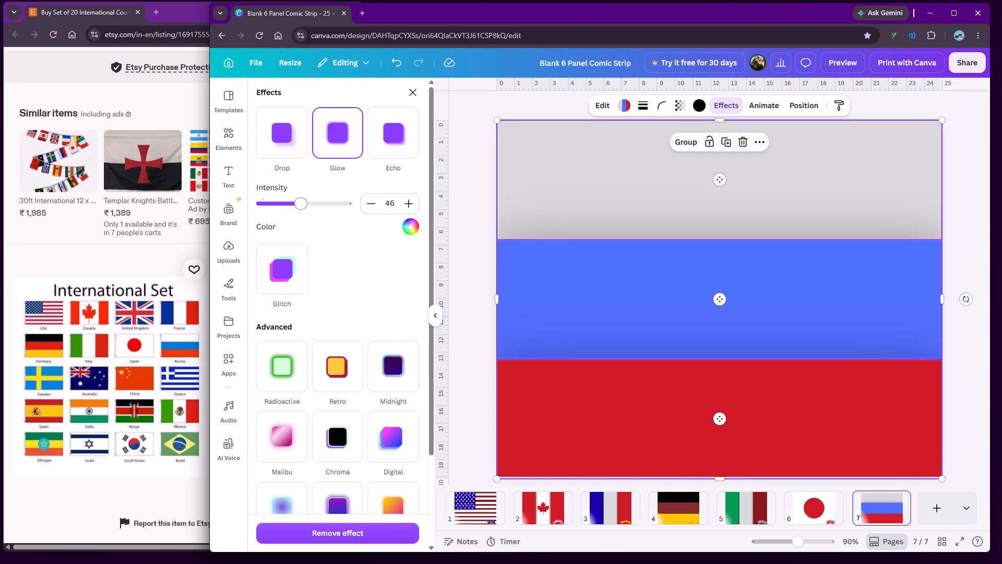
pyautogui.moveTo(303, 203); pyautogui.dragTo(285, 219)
# Apply a Drop shadow to all three bands with direction 0, offset 7, blur 14 and transparency 100.
pyautogui.click(289, 140)
pyautogui.moveTo(294, 205); pyautogui.dragTo(305, 205)
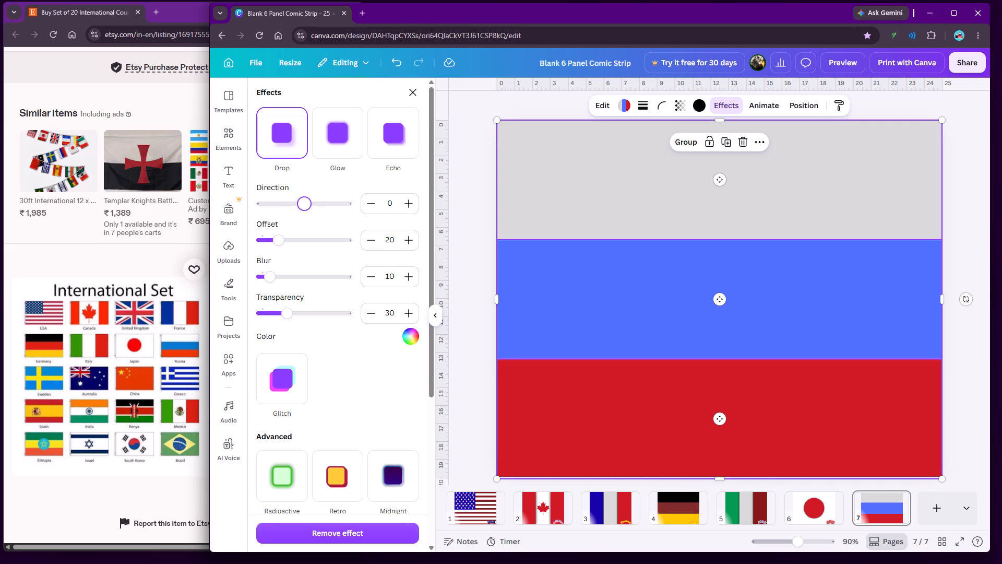
pyautogui.moveTo(277, 235); pyautogui.dragTo(266, 238)
pyautogui.moveTo(265, 238); pyautogui.dragTo(253, 239)
pyautogui.moveTo(271, 284); pyautogui.dragTo(256, 285)
pyautogui.moveTo(292, 323); pyautogui.dragTo(362, 324)
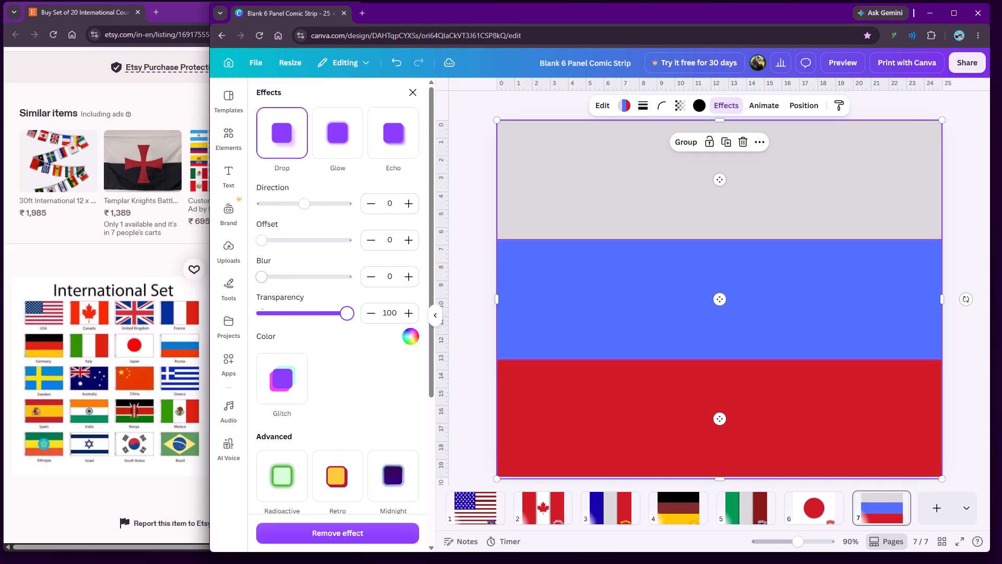
pyautogui.moveTo(264, 272); pyautogui.dragTo(272, 274)
pyautogui.moveTo(264, 237); pyautogui.dragTo(276, 237)
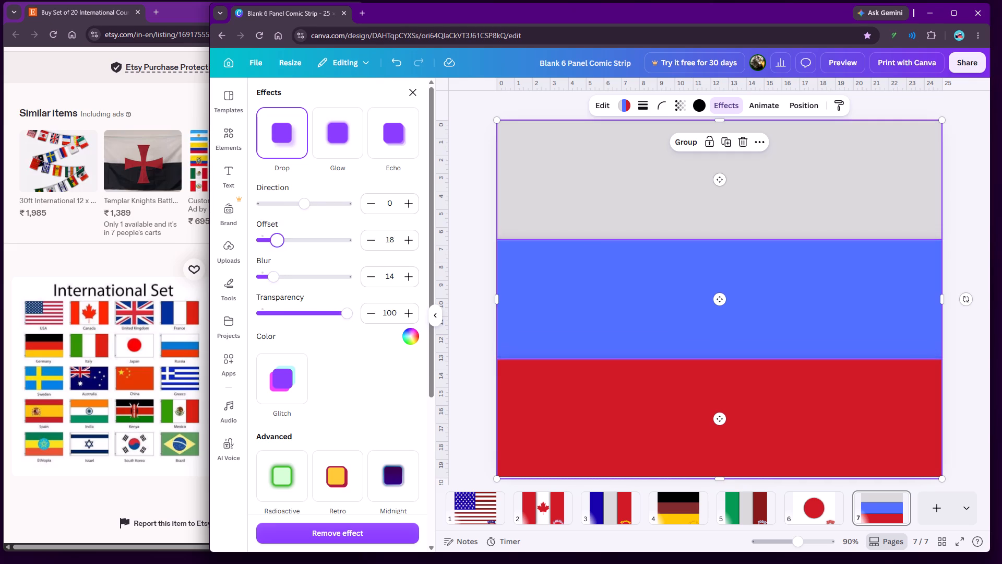
pyautogui.moveTo(276, 237); pyautogui.dragTo(266, 243)
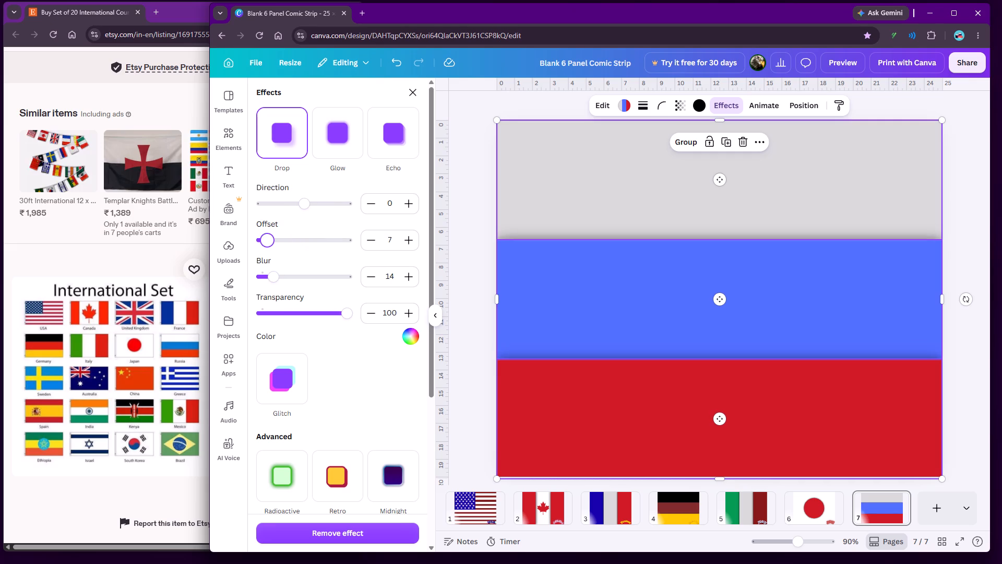
pyautogui.click(415, 91)
pyautogui.click(335, 149)
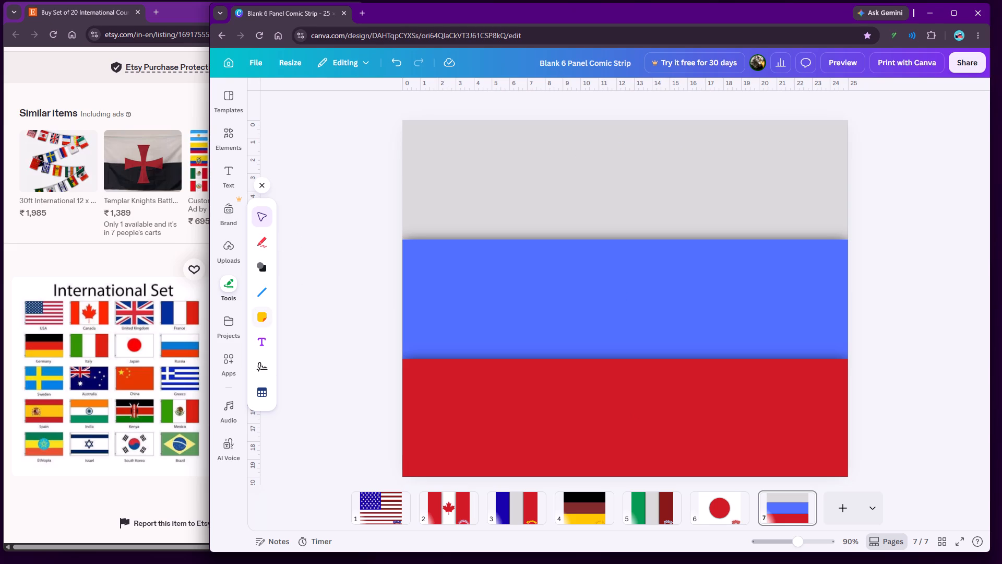
# Add a RUSSIA text label in the lower-right corner of the red band and enlarge it to size 56.8.
pyautogui.click(234, 162)
pyautogui.click(336, 134)
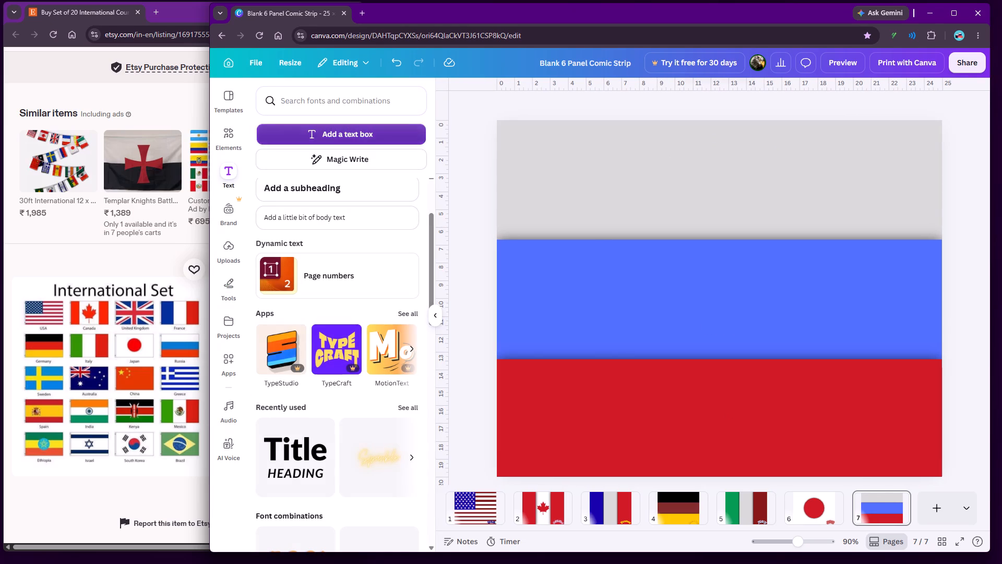
pyautogui.moveTo(685, 291); pyautogui.dragTo(572, 237)
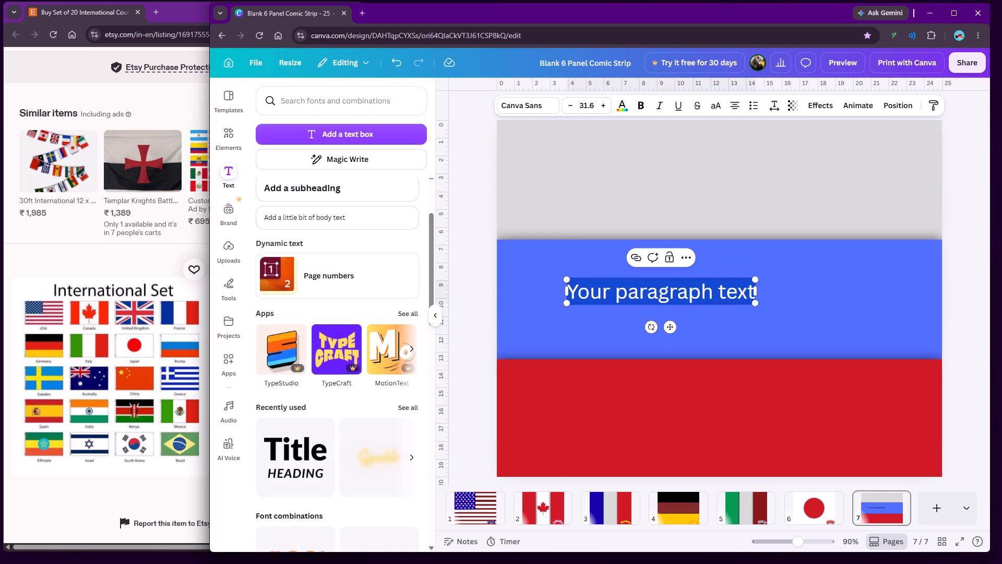
pyautogui.write('RUSSIA')
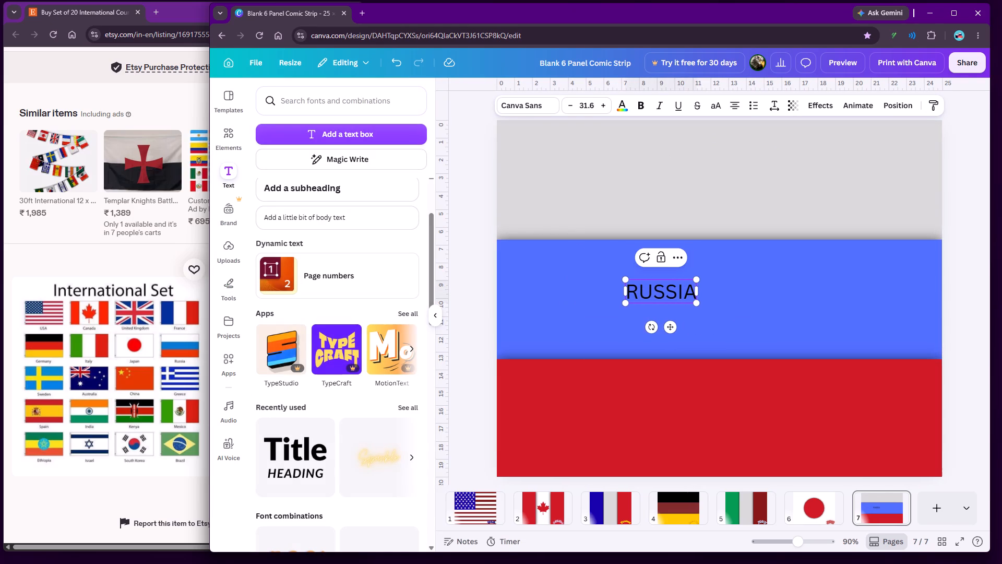
pyautogui.click(473, 319)
pyautogui.click(438, 315)
pyautogui.moveTo(561, 291); pyautogui.dragTo(566, 299)
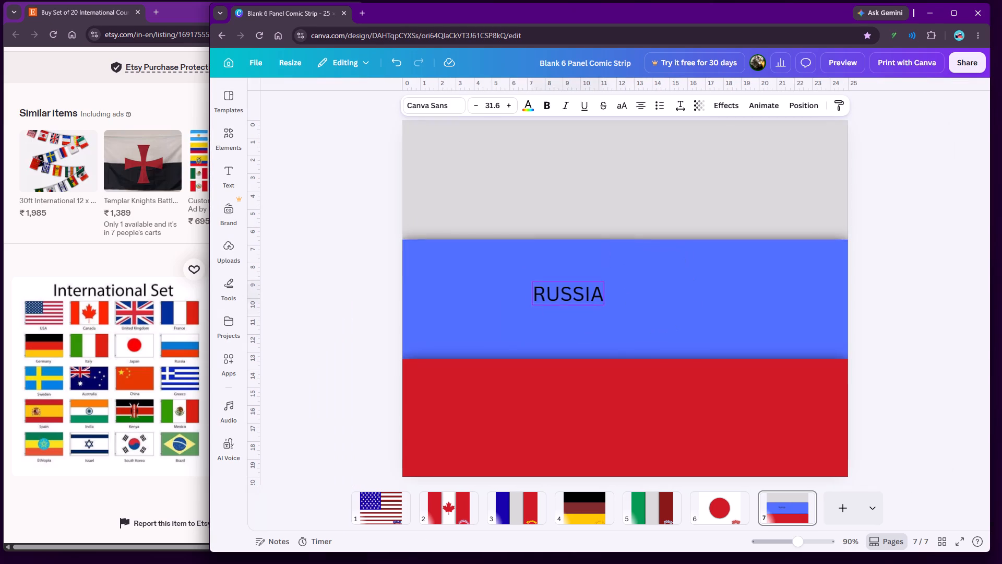
pyautogui.moveTo(566, 299); pyautogui.dragTo(794, 457)
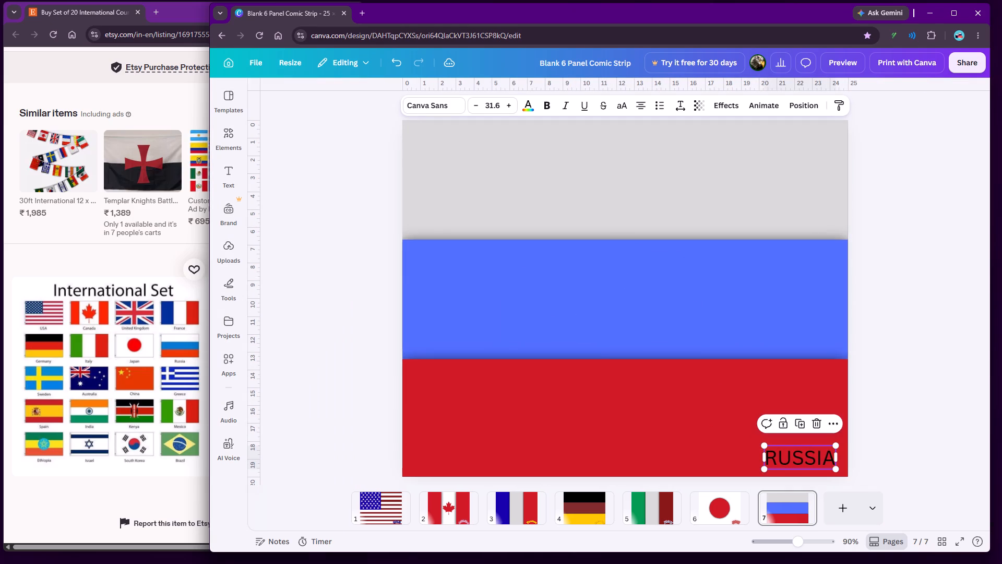
pyautogui.moveTo(765, 447); pyautogui.dragTo(712, 415)
# Change the RUSSIA label's font to Gagalin.
pyautogui.doubleClick(762, 447)
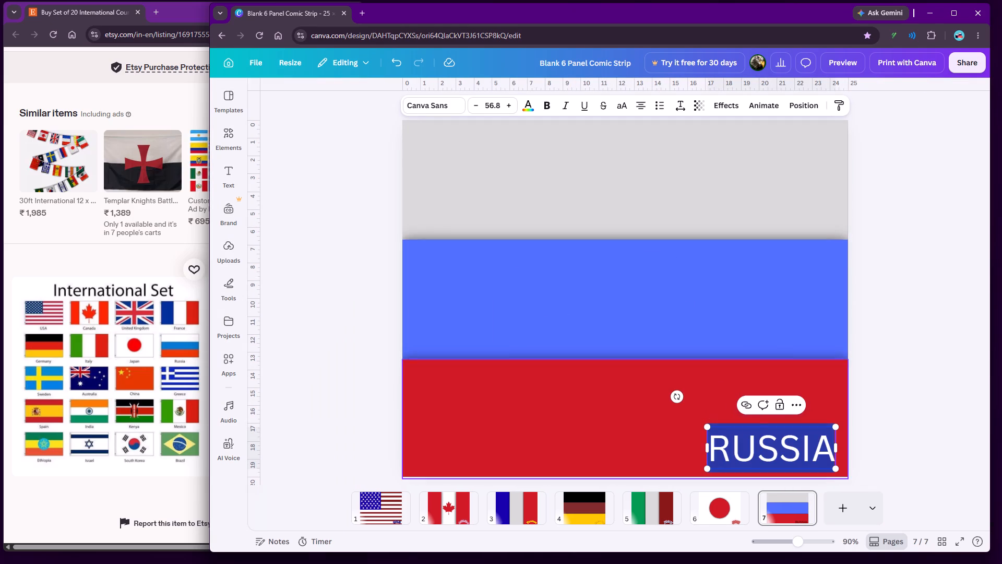
pyautogui.click(447, 105)
pyautogui.scroll(-4, 363, 304)
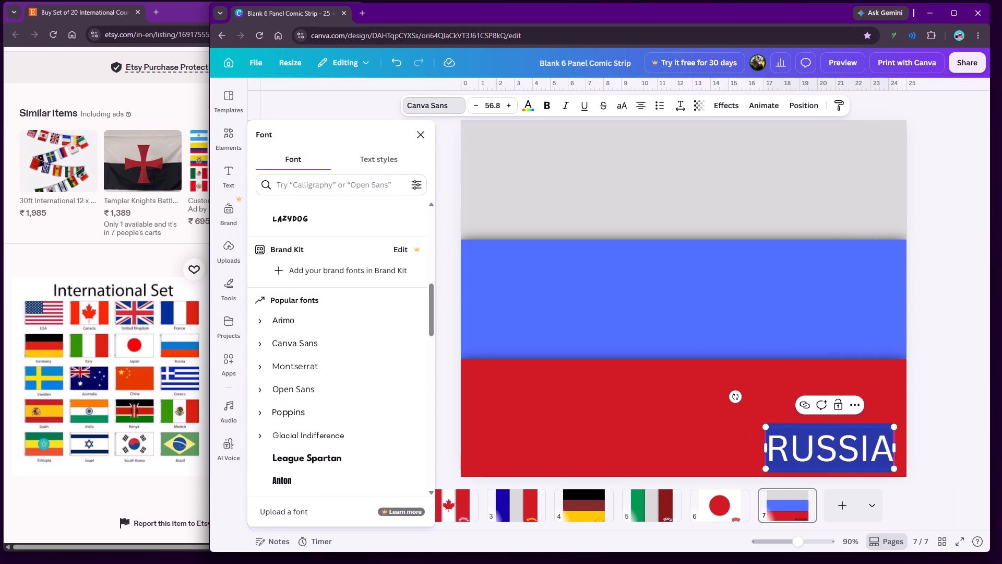
pyautogui.scroll(-3, 360, 299)
pyautogui.click(330, 305)
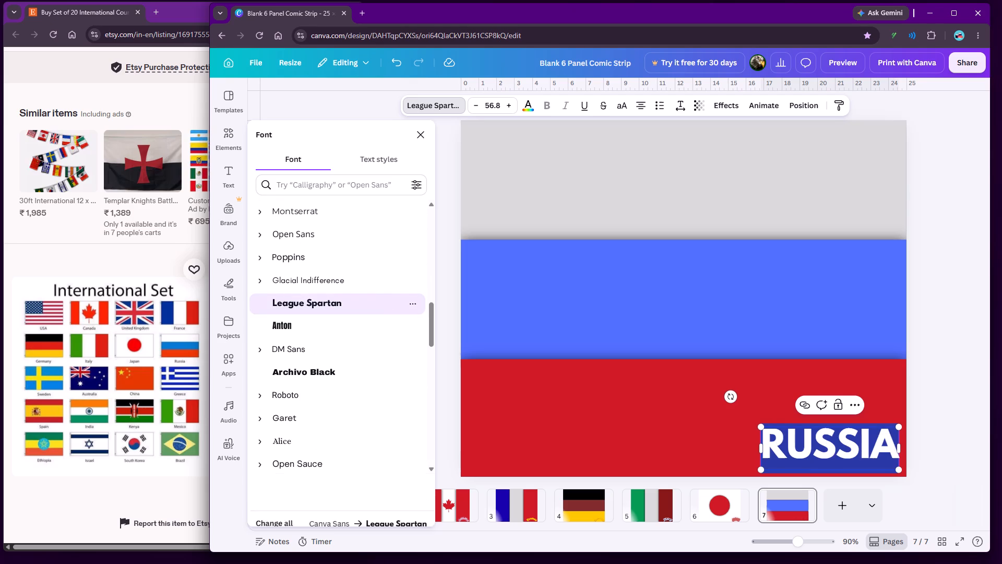
pyautogui.scroll(-3, 321, 401)
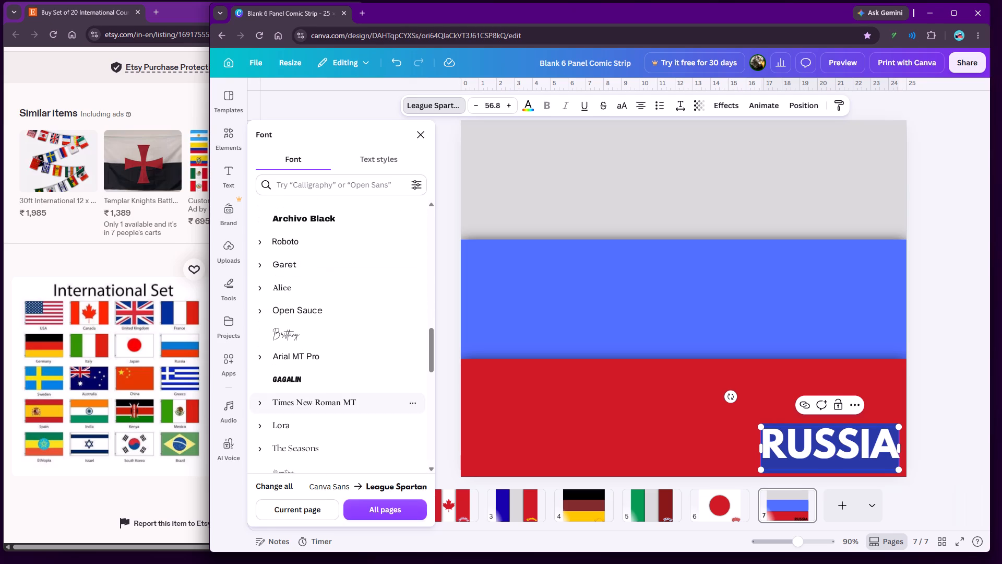
pyautogui.click(313, 381)
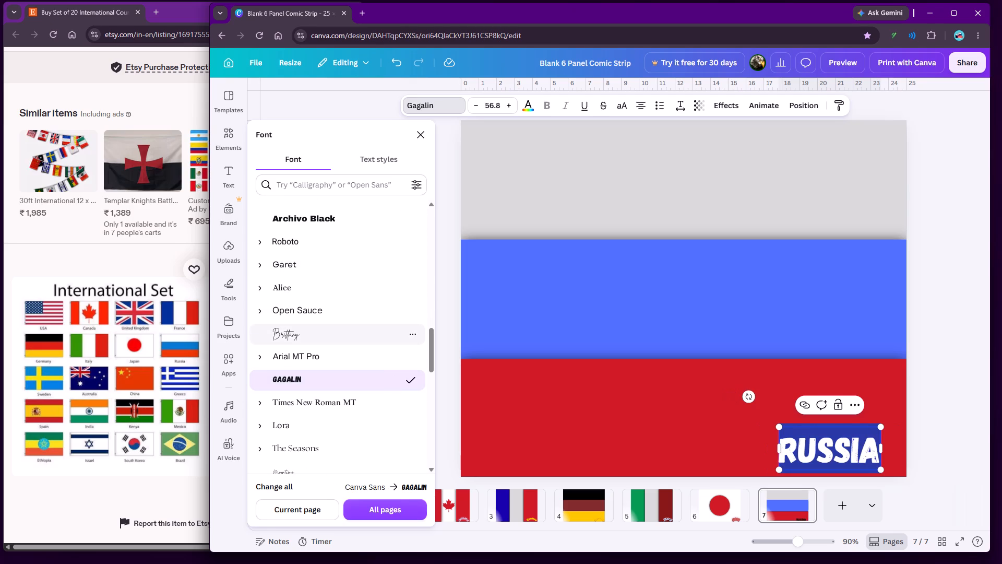
pyautogui.click(425, 135)
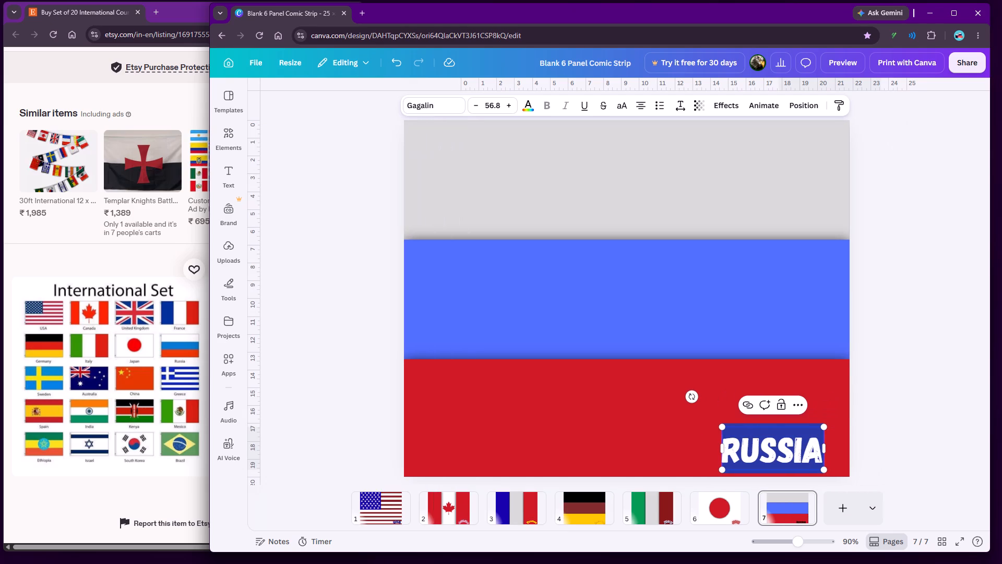
pyautogui.click(331, 255)
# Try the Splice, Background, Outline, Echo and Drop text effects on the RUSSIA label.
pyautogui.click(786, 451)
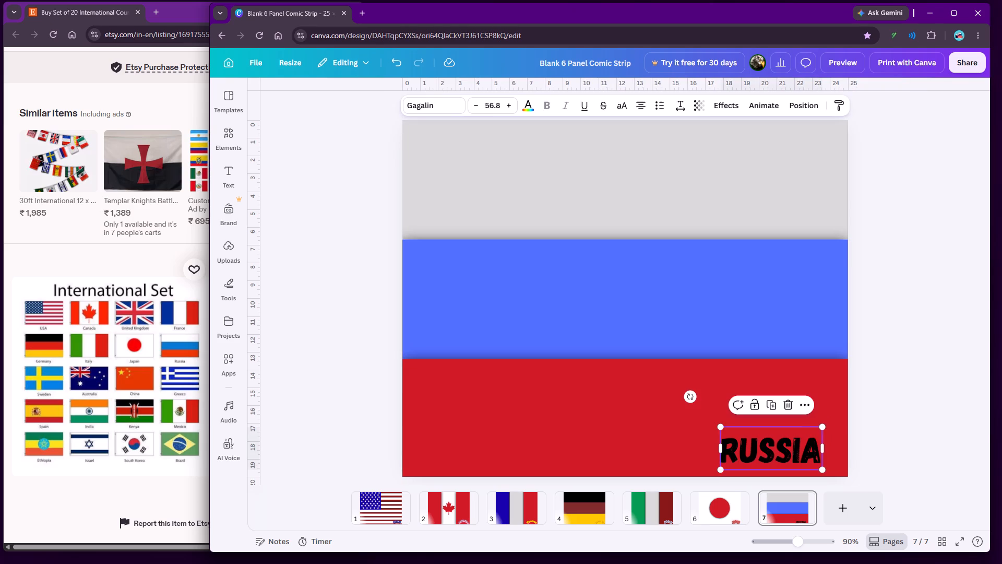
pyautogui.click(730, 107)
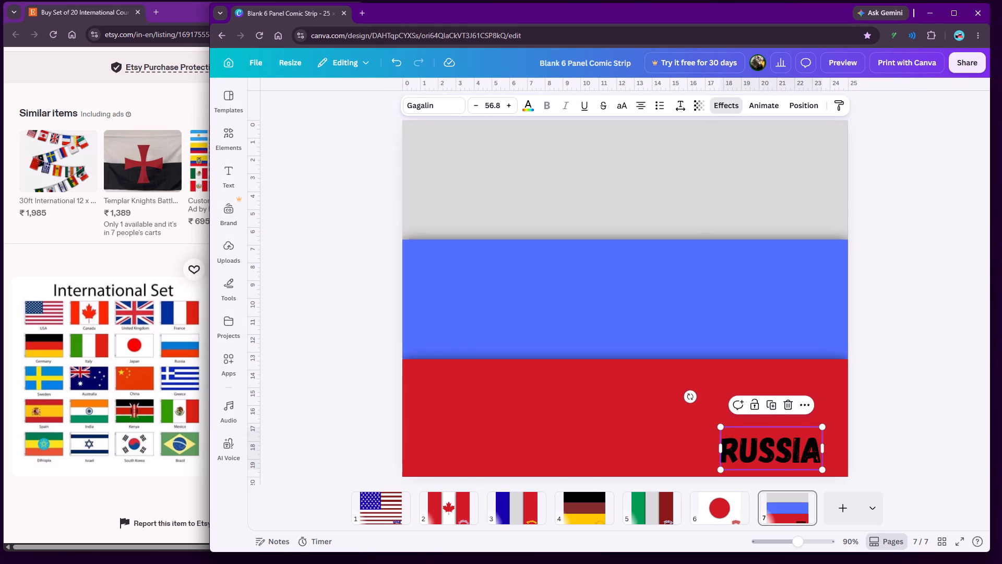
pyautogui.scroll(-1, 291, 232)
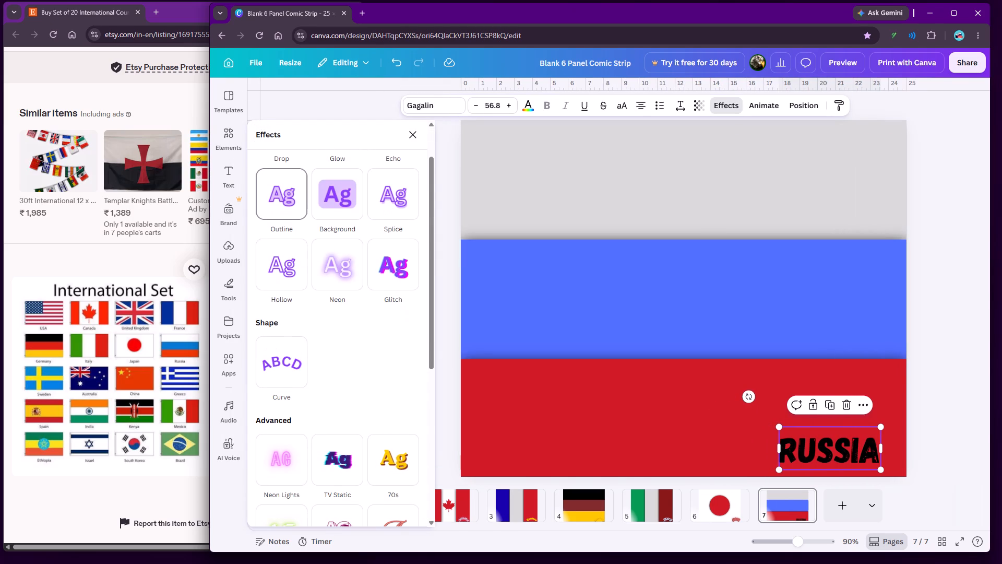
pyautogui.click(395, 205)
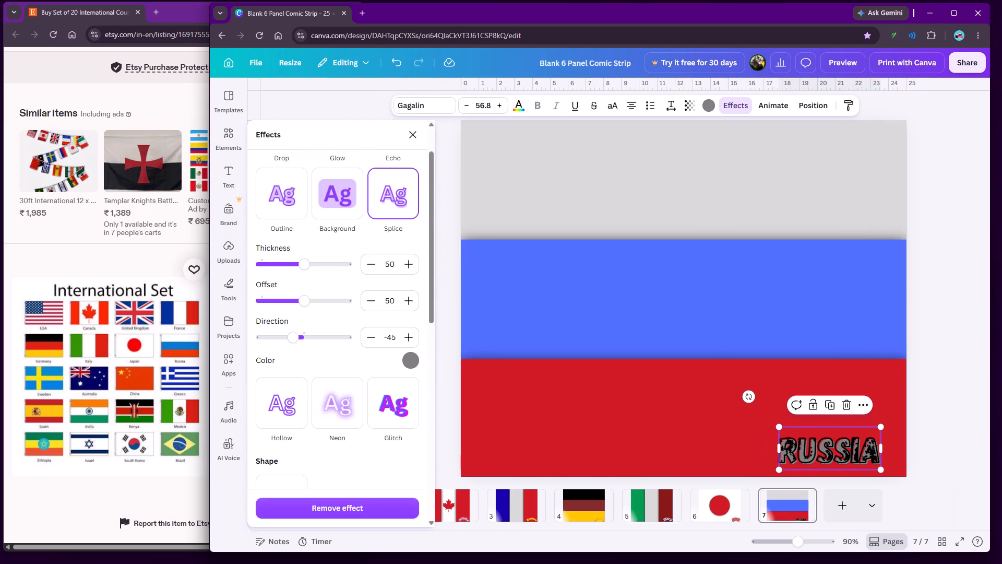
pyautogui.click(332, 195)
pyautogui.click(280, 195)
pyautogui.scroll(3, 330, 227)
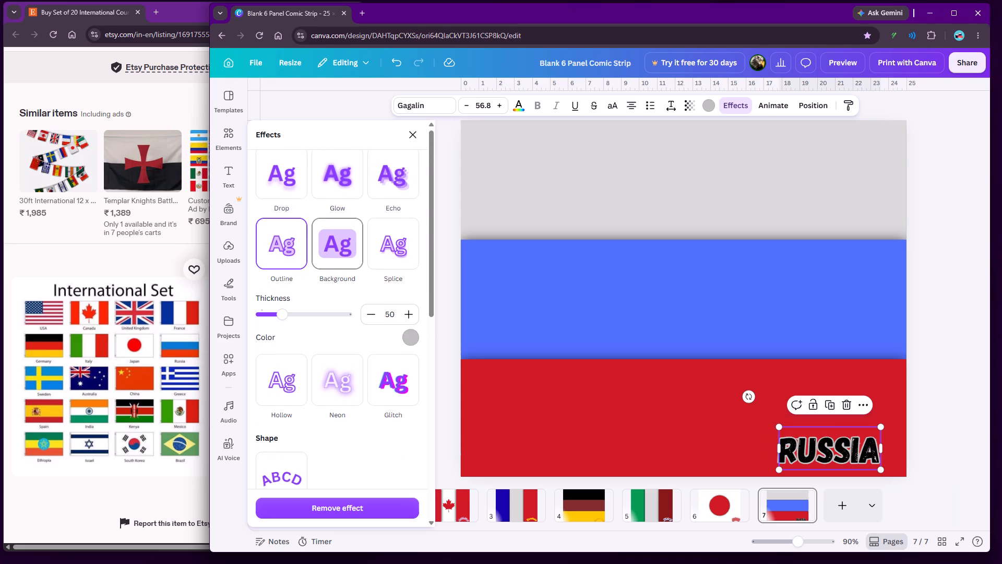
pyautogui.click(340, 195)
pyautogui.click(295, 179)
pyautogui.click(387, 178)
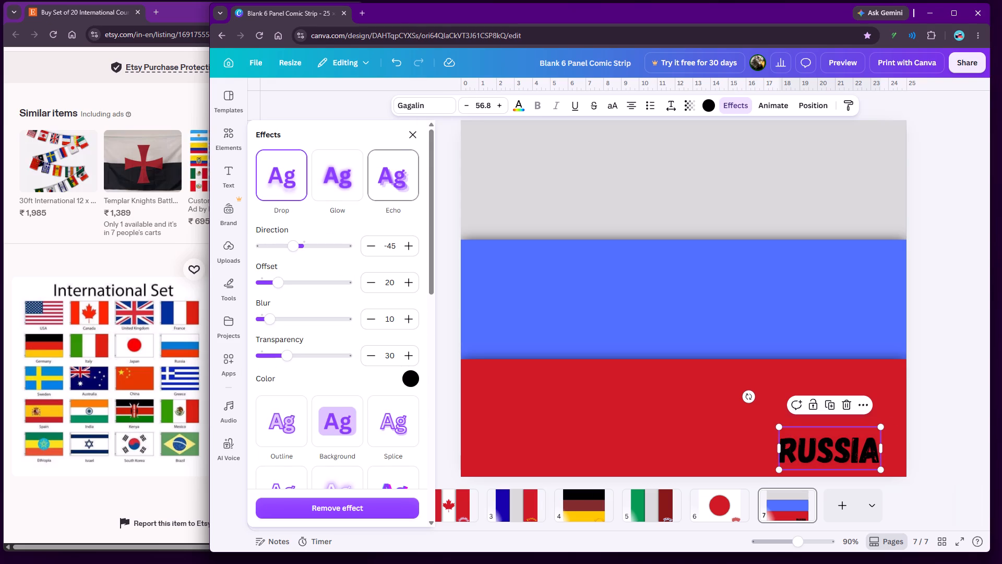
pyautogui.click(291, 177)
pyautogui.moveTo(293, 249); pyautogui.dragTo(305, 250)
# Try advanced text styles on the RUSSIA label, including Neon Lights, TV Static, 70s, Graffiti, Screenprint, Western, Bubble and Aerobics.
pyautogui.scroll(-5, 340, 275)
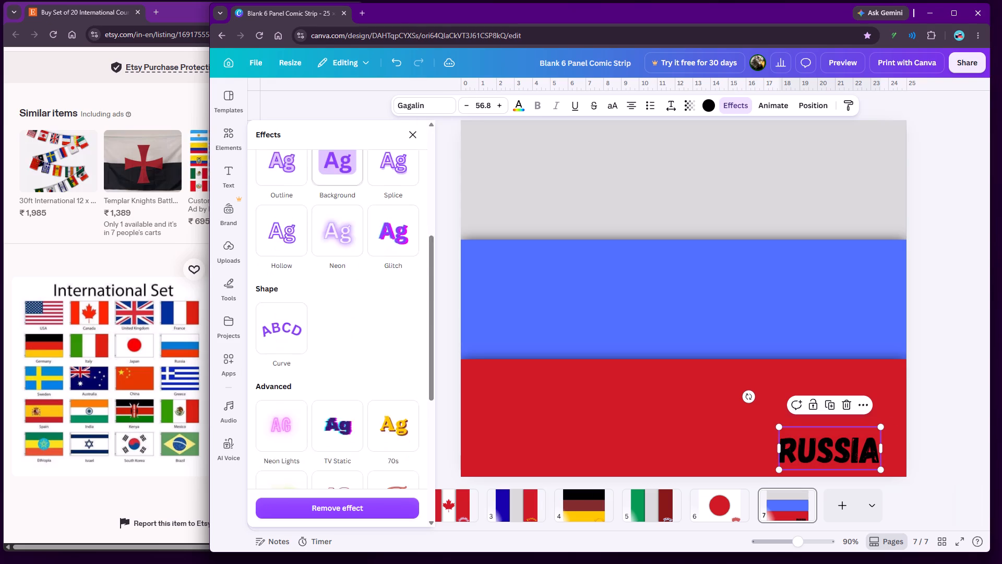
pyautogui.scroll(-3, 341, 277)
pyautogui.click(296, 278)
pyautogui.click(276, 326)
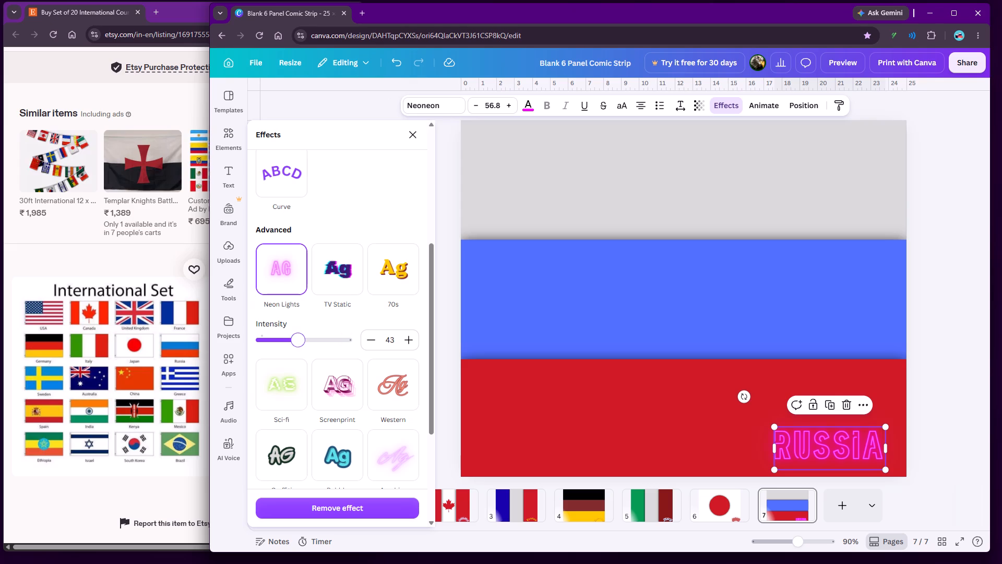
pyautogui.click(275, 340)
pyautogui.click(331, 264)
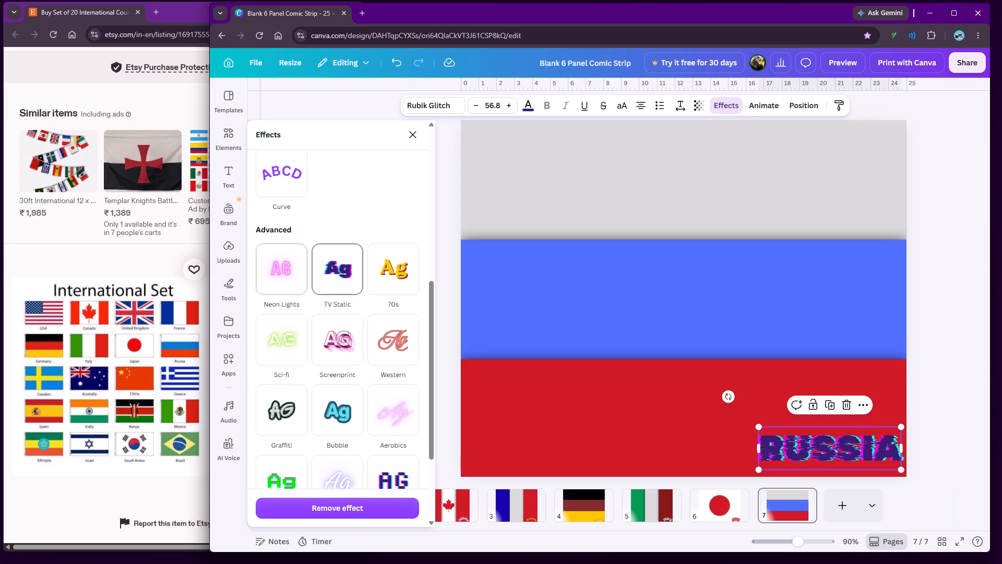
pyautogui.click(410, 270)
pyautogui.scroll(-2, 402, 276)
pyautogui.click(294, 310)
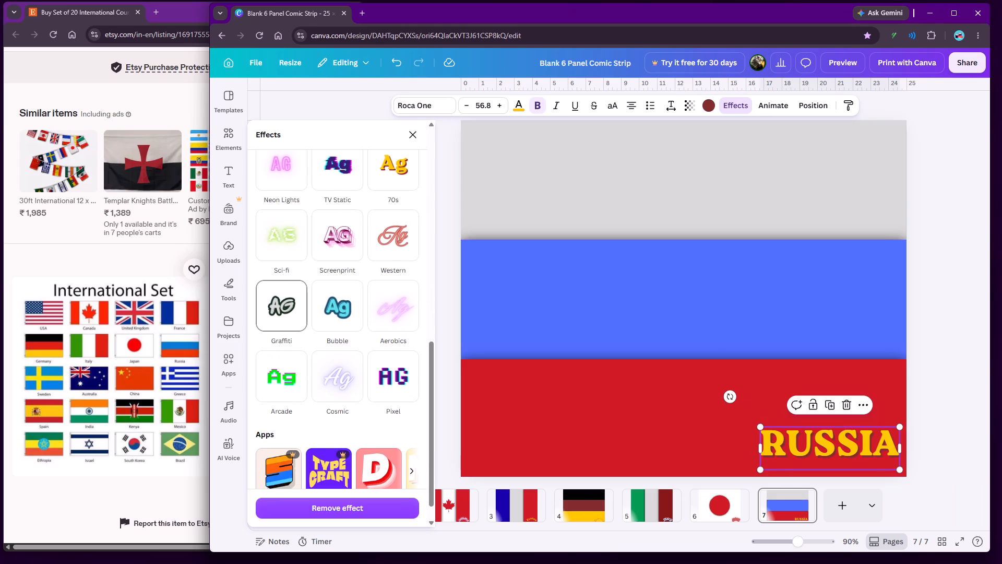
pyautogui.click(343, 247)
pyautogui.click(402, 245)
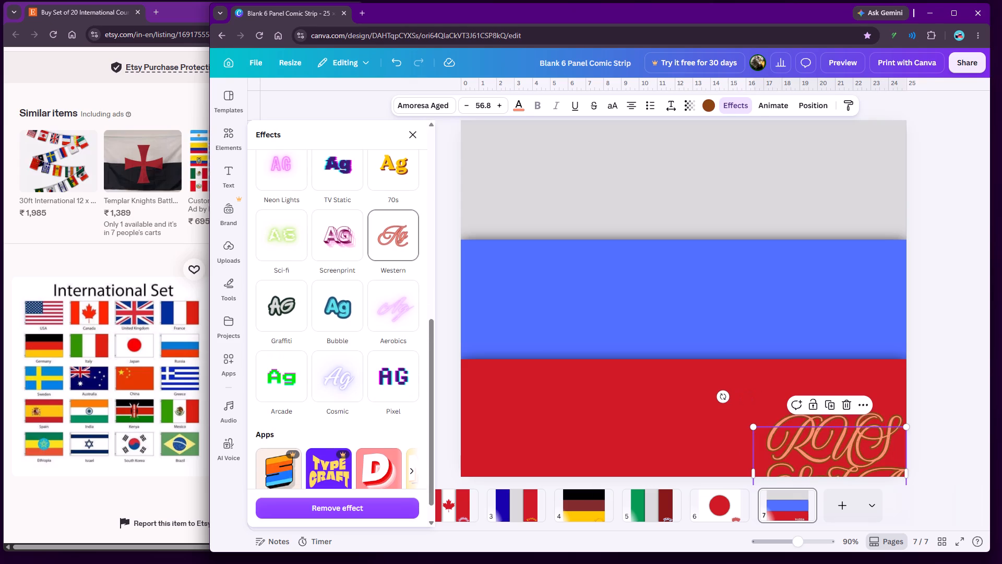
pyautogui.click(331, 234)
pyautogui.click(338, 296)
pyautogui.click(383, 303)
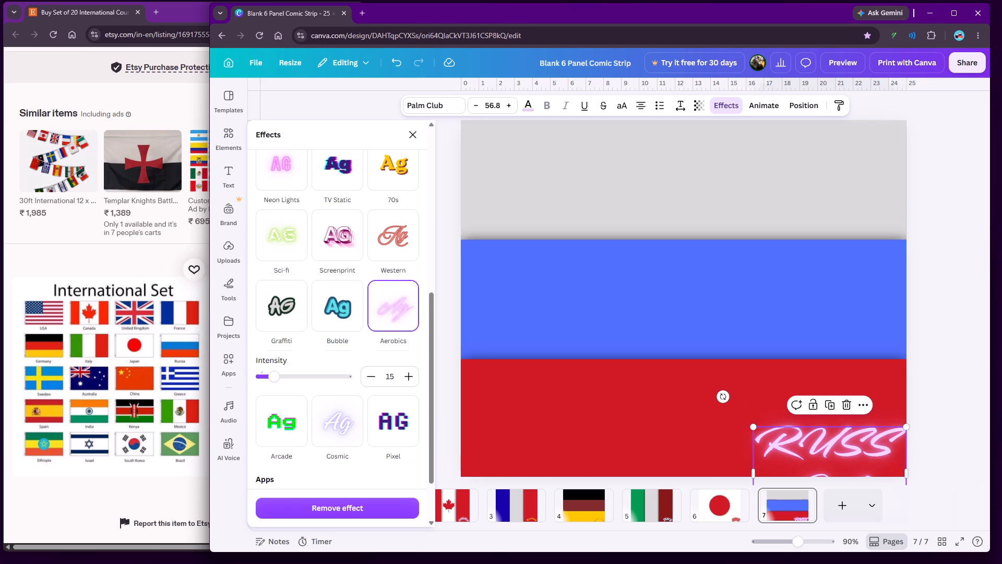
# Apply the Cosmic text style to the RUSSIA label.
pyautogui.scroll(-1, 366, 300)
pyautogui.click(319, 369)
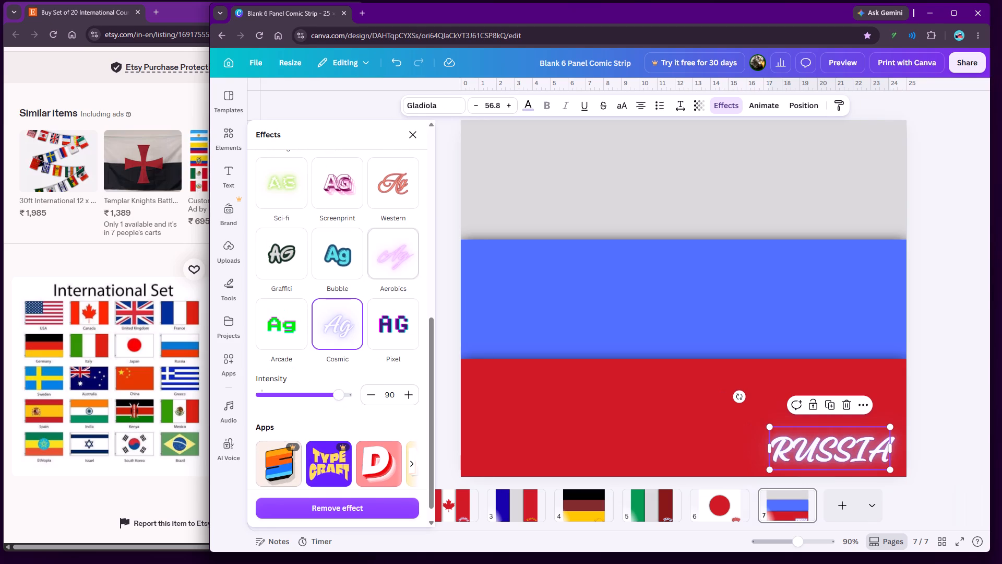
# Curve the RUSSIA label into an arch with a Curve value of 100.
pyautogui.scroll(6, 355, 325)
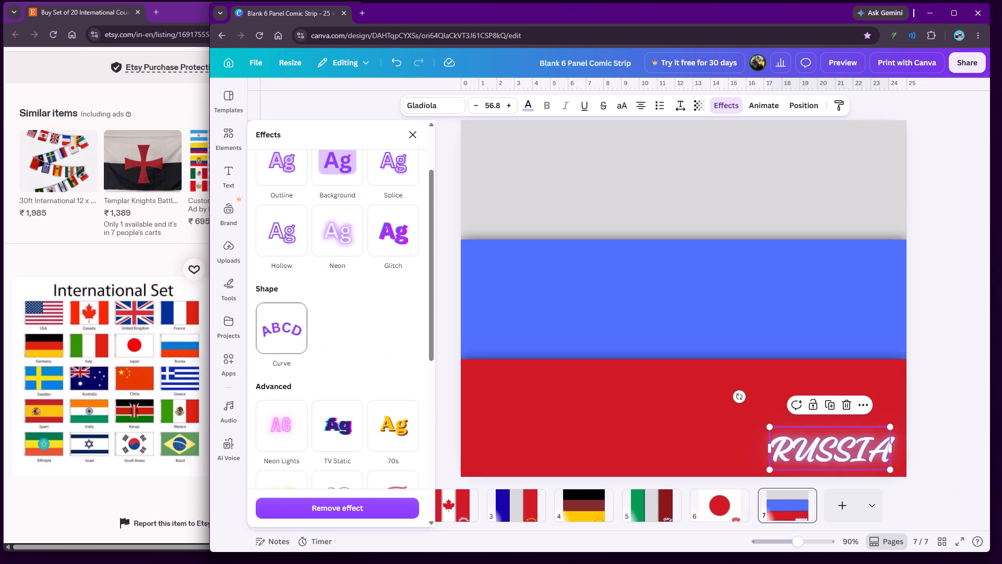
pyautogui.click(292, 323)
pyautogui.moveTo(337, 402); pyautogui.dragTo(369, 401)
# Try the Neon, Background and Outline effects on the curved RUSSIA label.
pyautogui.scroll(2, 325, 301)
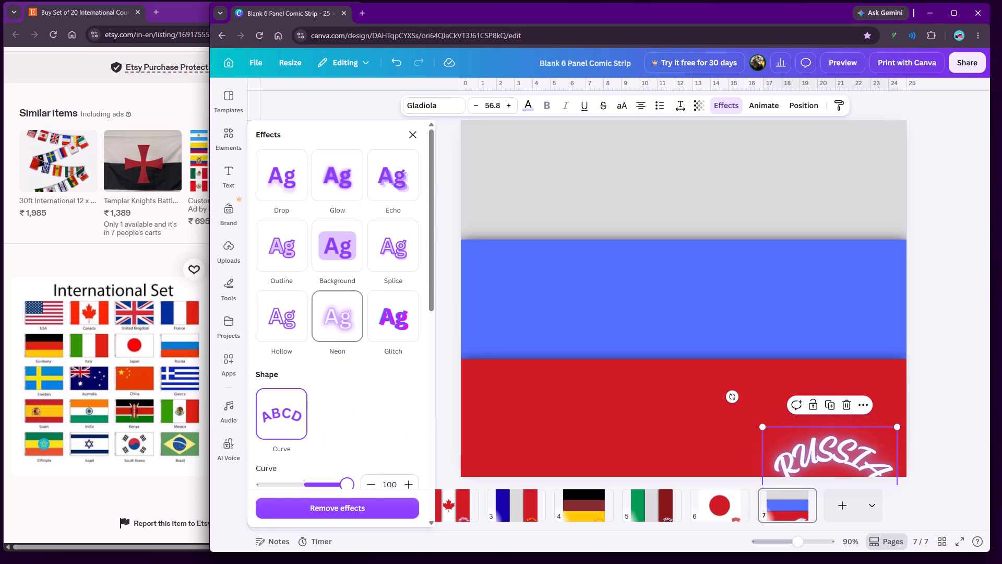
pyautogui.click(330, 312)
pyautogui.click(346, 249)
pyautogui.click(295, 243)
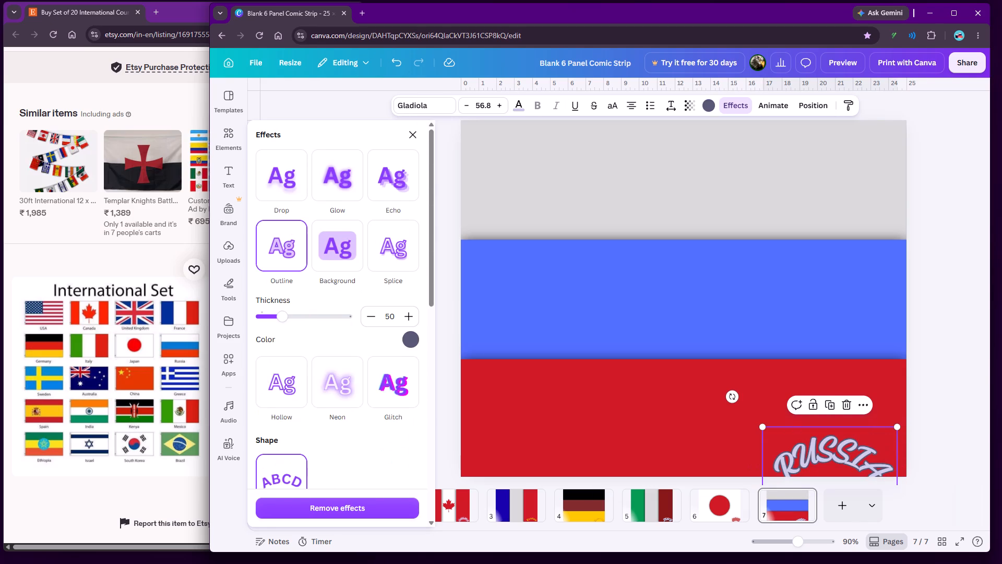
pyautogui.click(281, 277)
# Apply a Drop effect to the curved RUSSIA label with direction -1, offset 69, blur 54 and transparency 100.
pyautogui.click(293, 175)
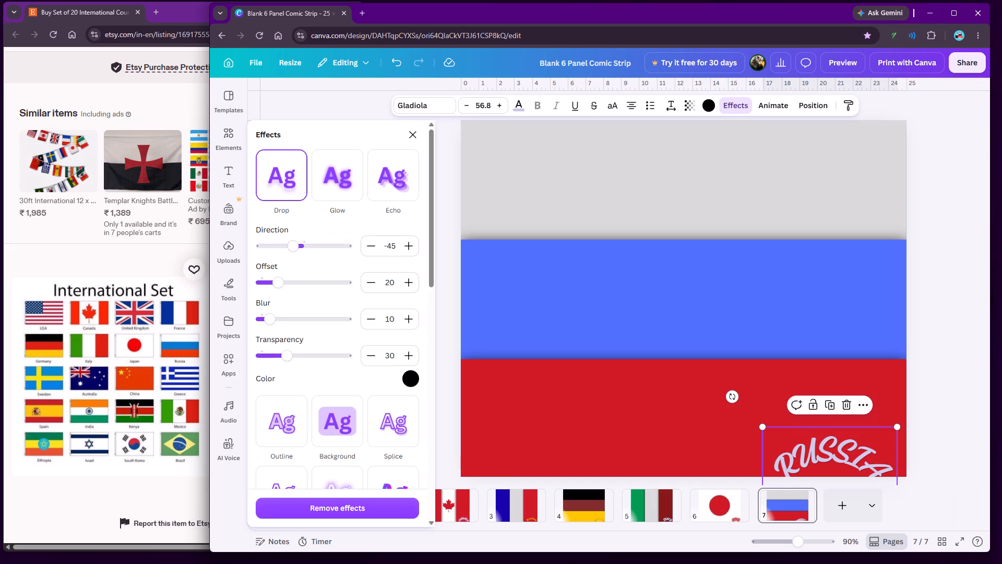
pyautogui.moveTo(296, 244); pyautogui.dragTo(304, 244)
pyautogui.moveTo(289, 360); pyautogui.dragTo(395, 360)
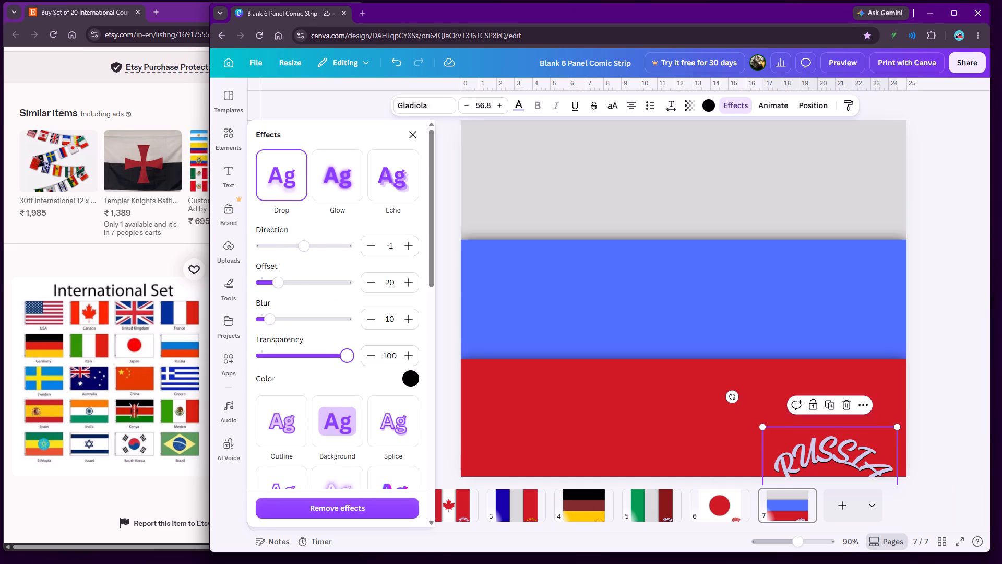
pyautogui.moveTo(279, 282); pyautogui.dragTo(321, 284)
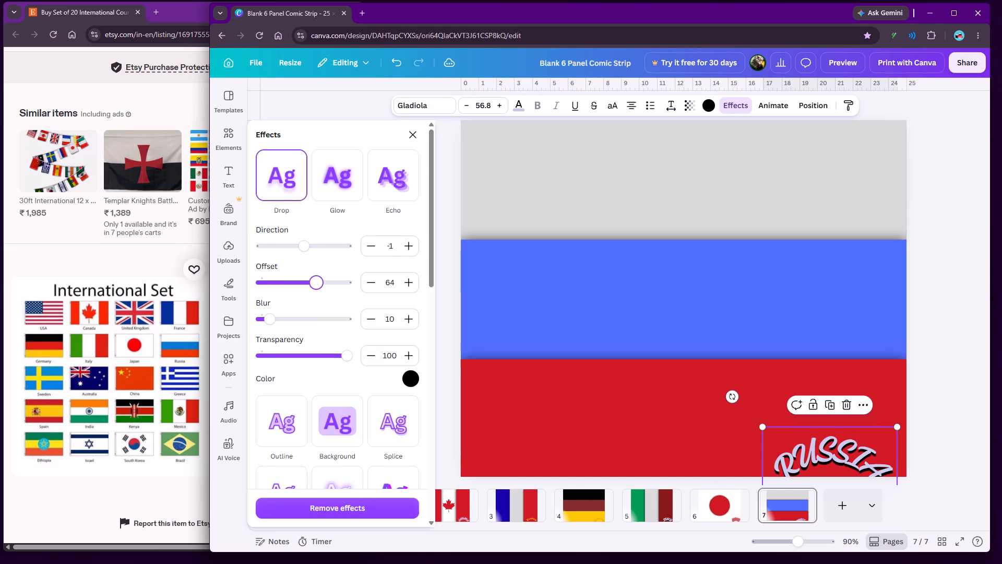
pyautogui.moveTo(271, 320); pyautogui.dragTo(308, 327)
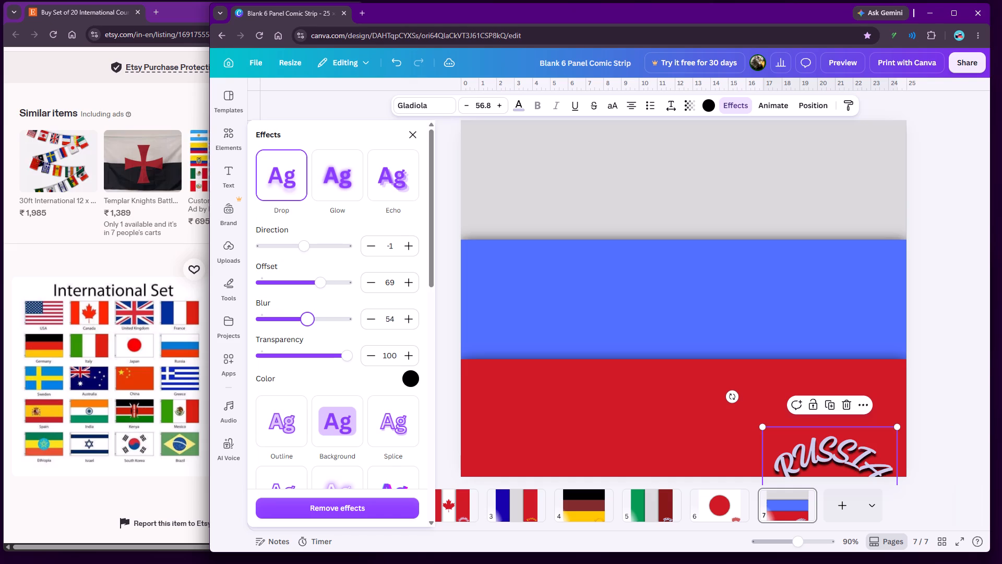
pyautogui.moveTo(341, 358); pyautogui.dragTo(359, 358)
pyautogui.click(944, 416)
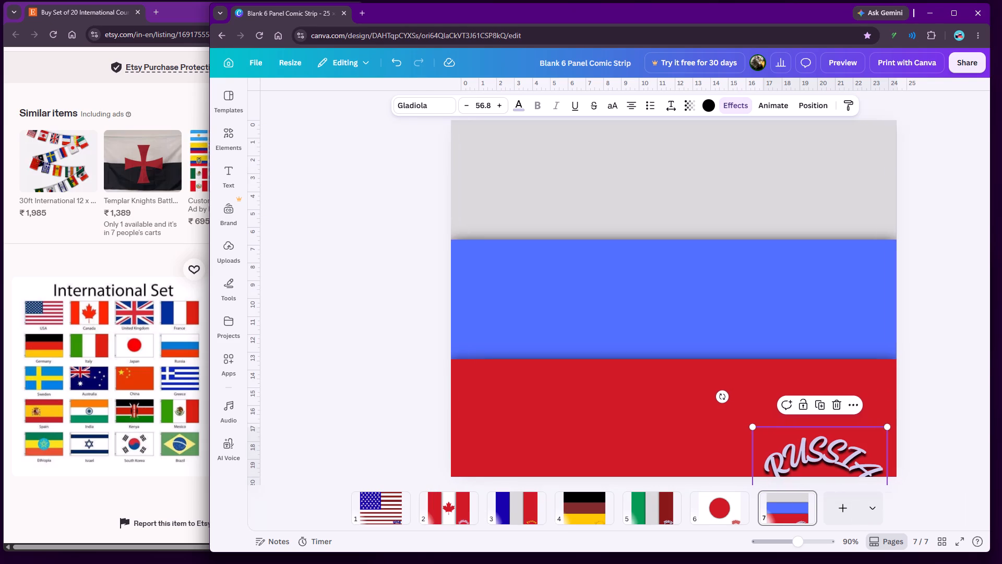
# Move the curved RUSSIA label up so it fits fully inside the red band's lower-right corner.
pyautogui.click(889, 424)
pyautogui.moveTo(774, 461); pyautogui.dragTo(783, 448)
pyautogui.click(918, 424)
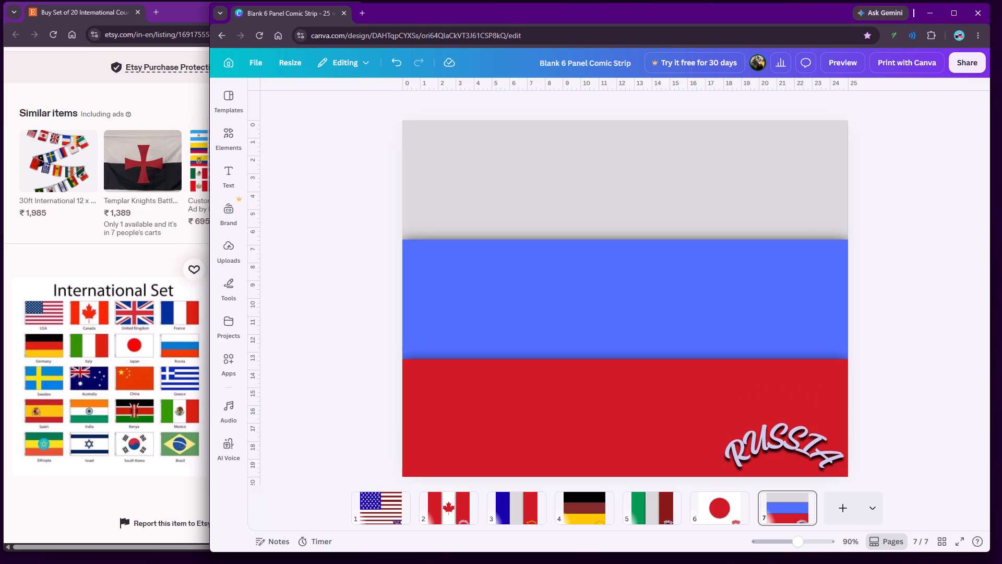
# Animate the three bands and the RUSSIA label together with Pan, set to play on both enter and exit.
pyautogui.moveTo(350, 132); pyautogui.dragTo(837, 470)
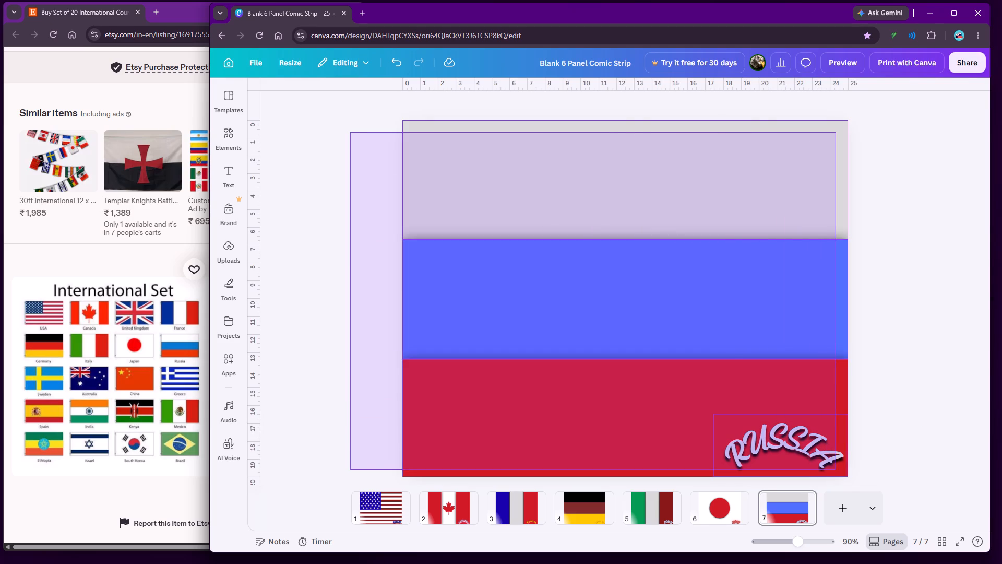
pyautogui.moveTo(837, 470); pyautogui.dragTo(837, 470)
pyautogui.click(809, 105)
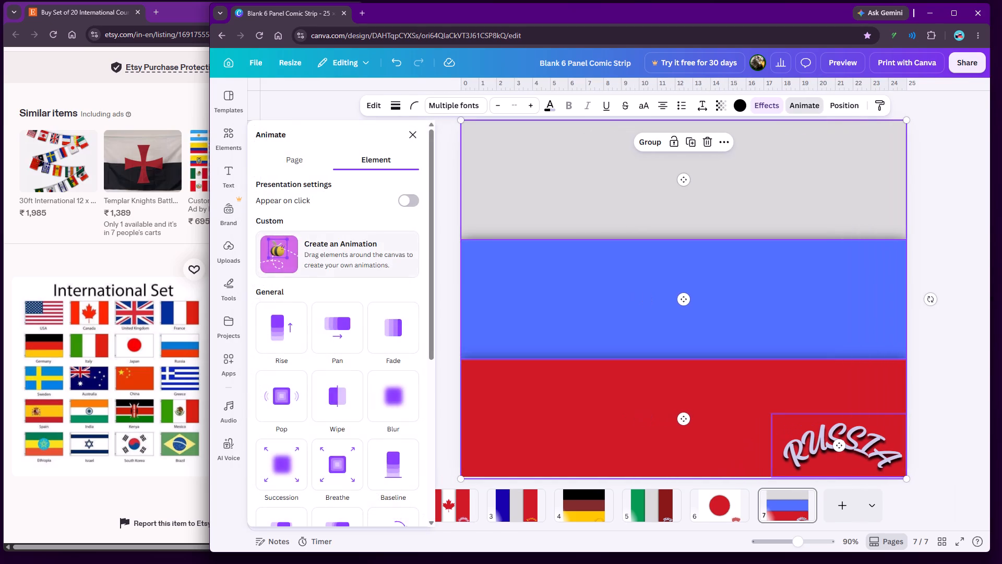
pyautogui.scroll(-3, 334, 306)
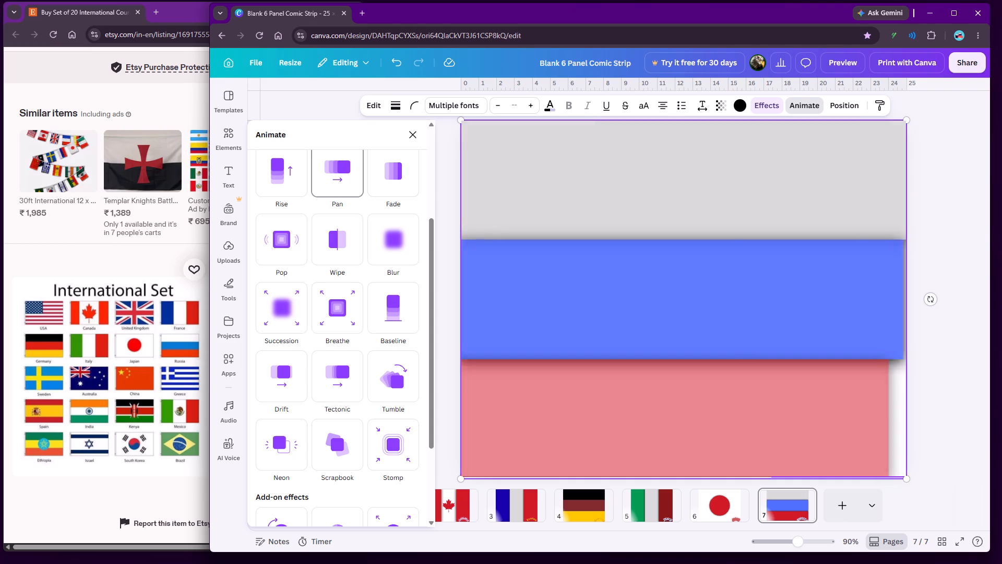
pyautogui.click(328, 172)
pyautogui.click(266, 257)
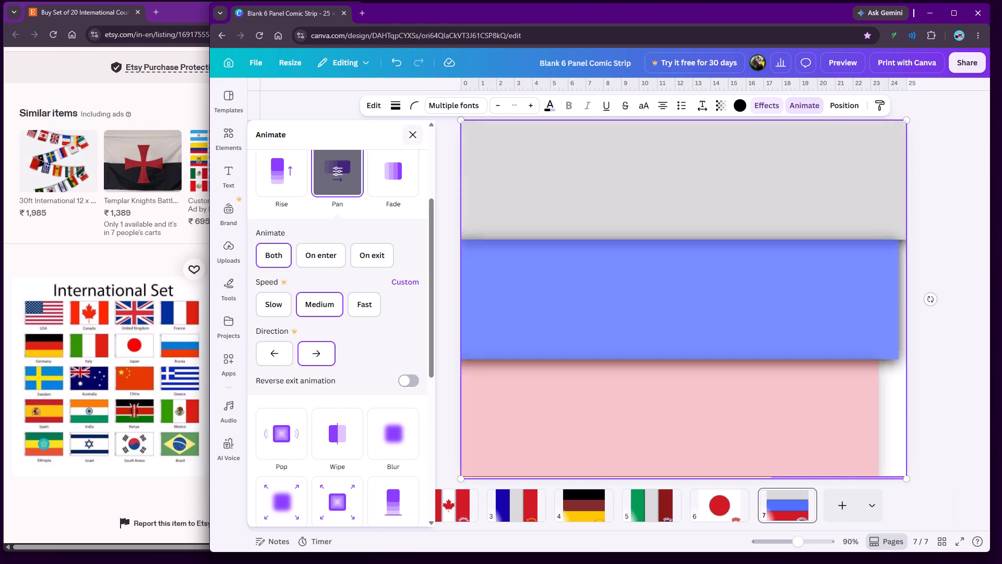
pyautogui.click(421, 133)
pyautogui.click(330, 191)
# Change the RUSSIA label's animation to Roll, set to play on both enter and exit.
pyautogui.click(761, 434)
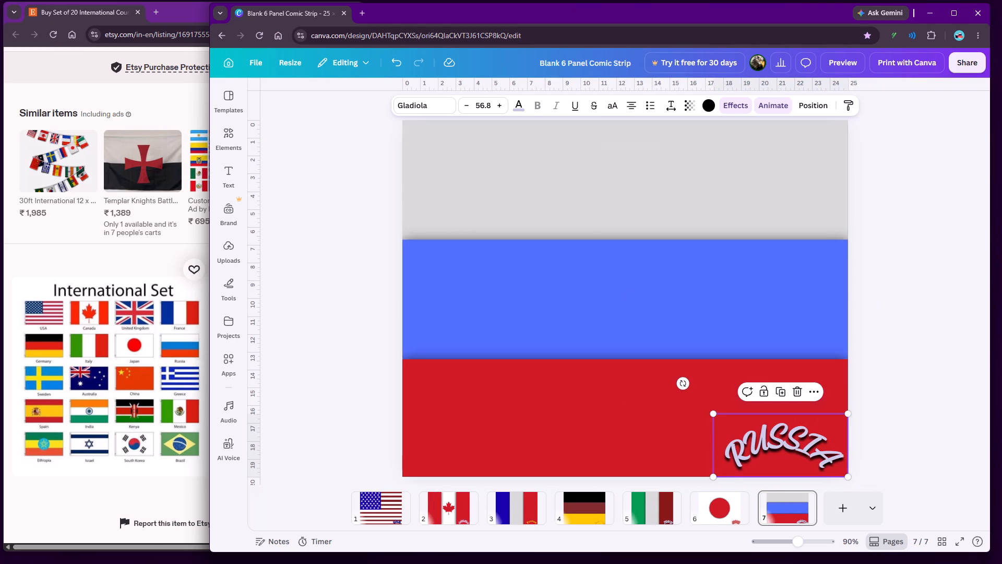
pyautogui.click(763, 104)
pyautogui.scroll(-2, 311, 320)
pyautogui.scroll(4, 310, 316)
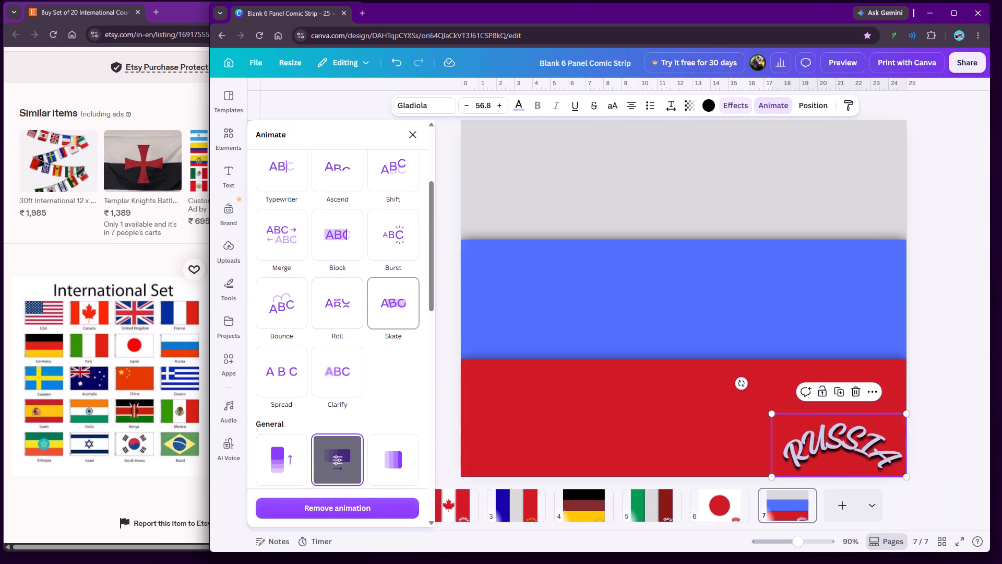
pyautogui.click(335, 303)
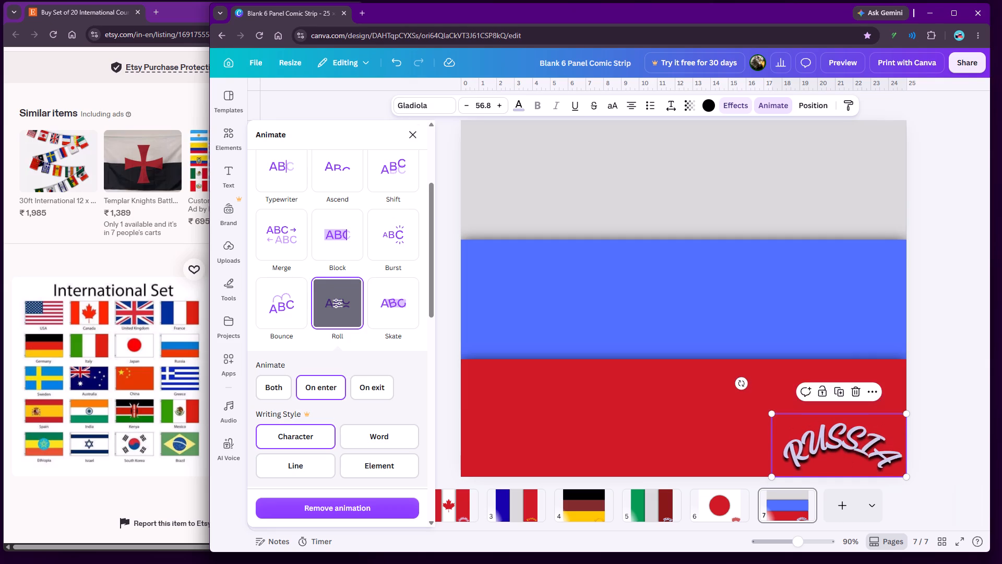
pyautogui.click(277, 385)
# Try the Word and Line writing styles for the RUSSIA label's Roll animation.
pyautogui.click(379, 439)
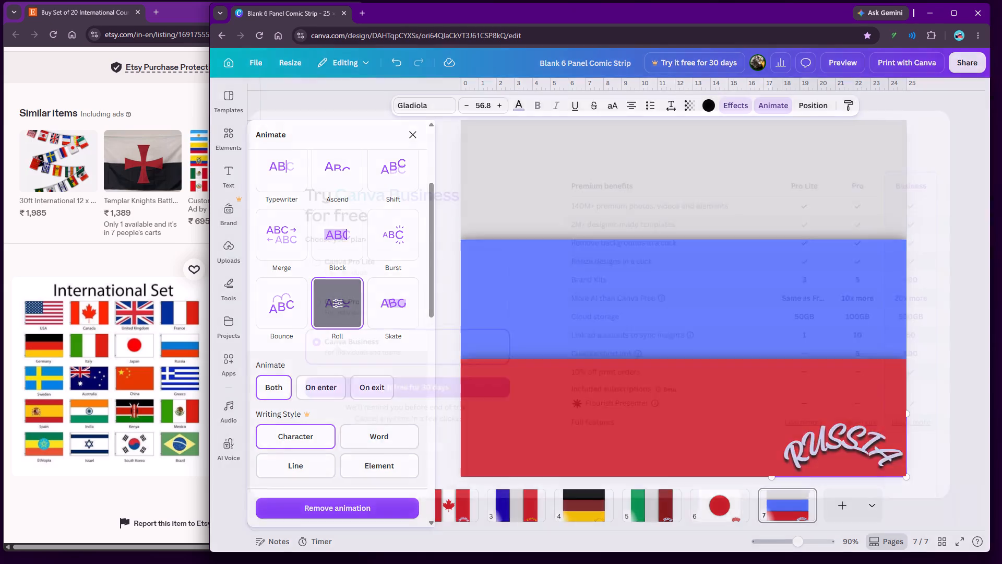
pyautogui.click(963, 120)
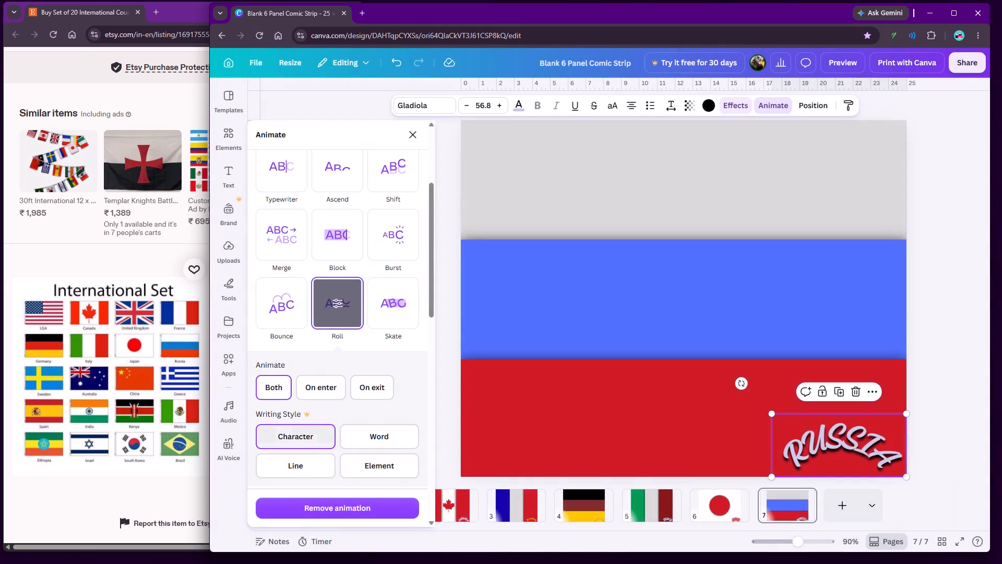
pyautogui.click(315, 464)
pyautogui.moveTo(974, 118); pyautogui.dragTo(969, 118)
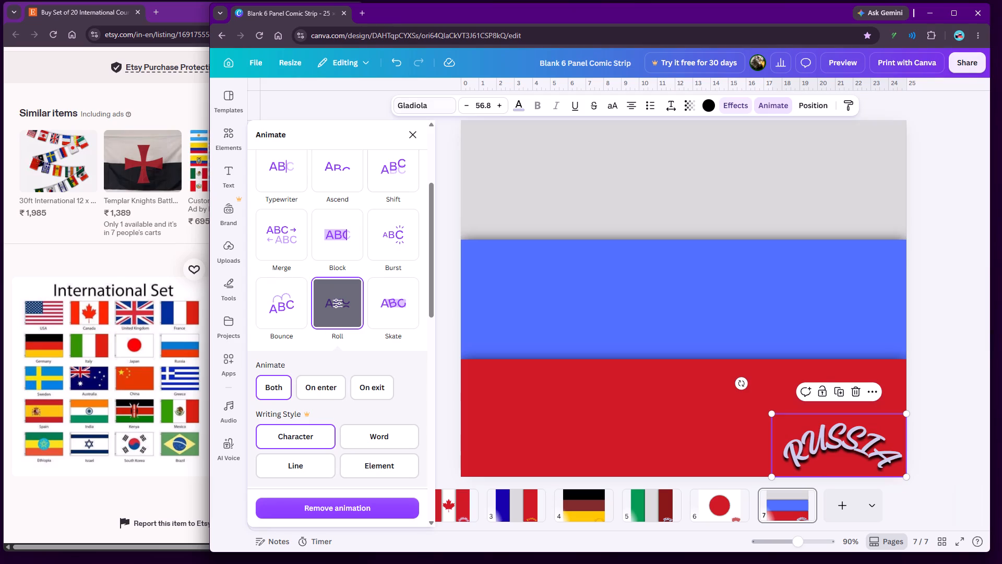
# Add a blank page 8 after the Russia flag page.
pyautogui.click(412, 130)
pyautogui.click(347, 177)
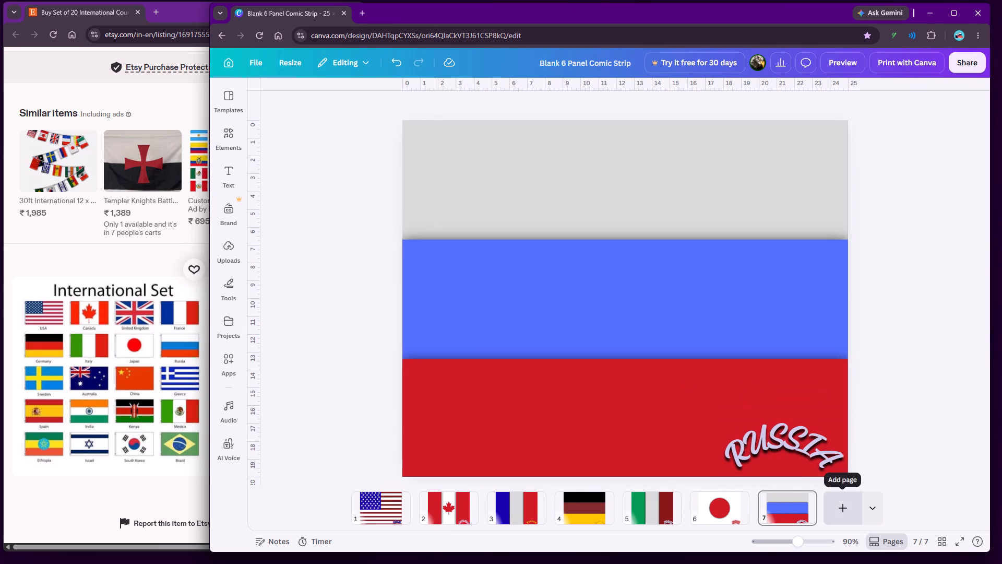
pyautogui.click(842, 503)
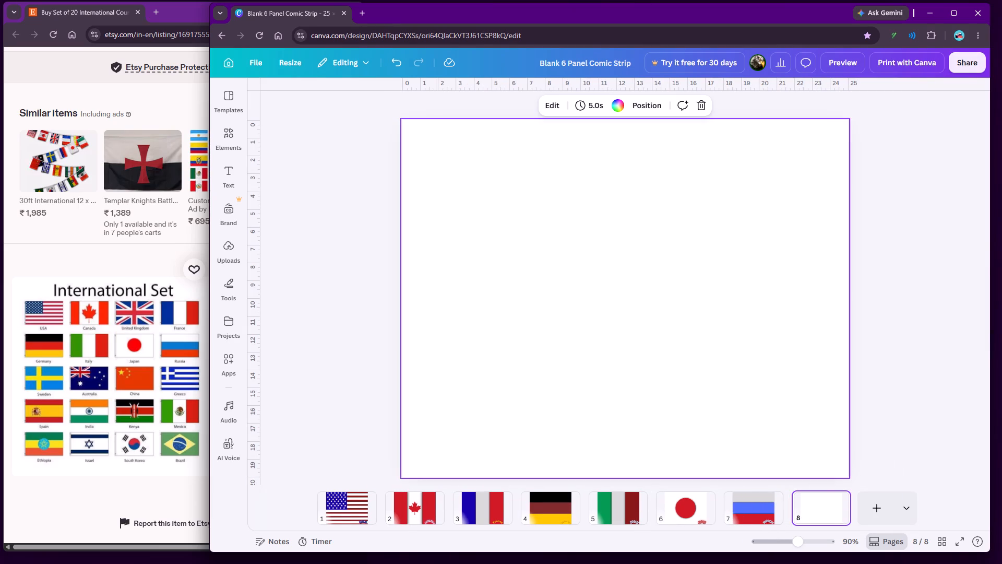
# Add a square shape to page 8, align it to the upper-left corner, and enlarge it to fill the 25 by 20 page.
pyautogui.click(232, 285)
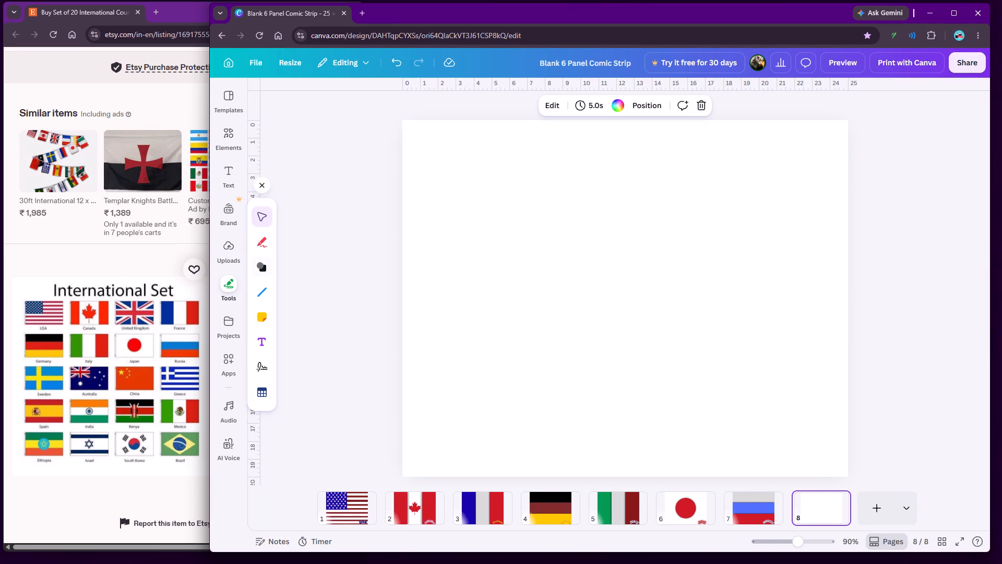
pyautogui.click(263, 259)
pyautogui.click(587, 229)
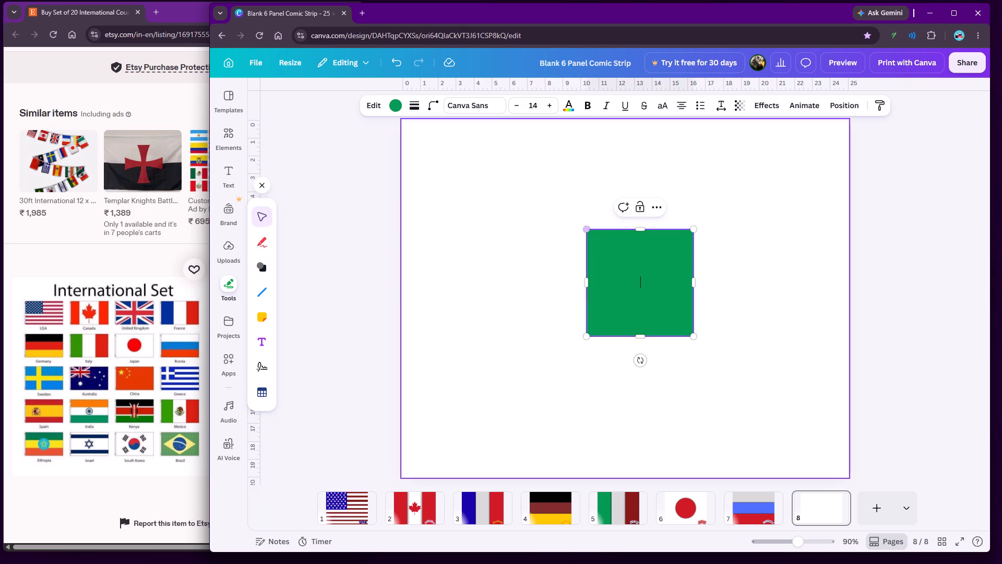
pyautogui.click(548, 237)
pyautogui.moveTo(637, 271); pyautogui.dragTo(459, 176)
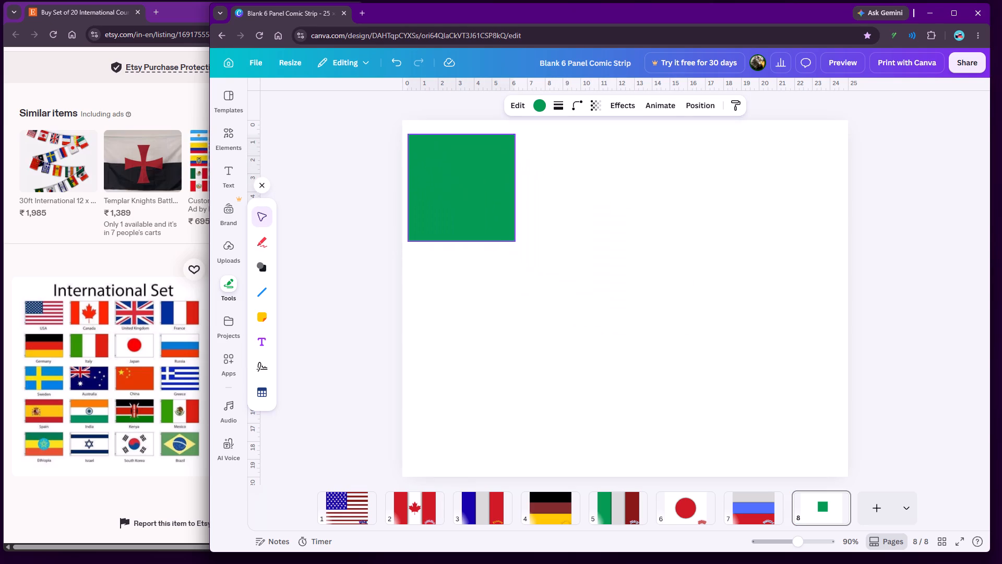
pyautogui.moveTo(459, 176); pyautogui.dragTo(455, 164)
pyautogui.moveTo(509, 227); pyautogui.dragTo(512, 229)
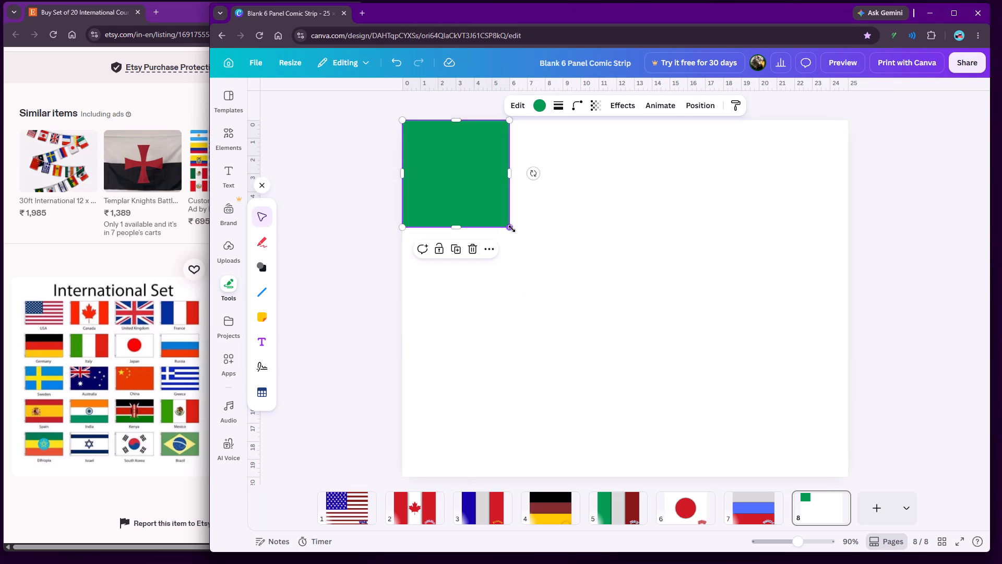
pyautogui.moveTo(512, 229); pyautogui.dragTo(846, 476)
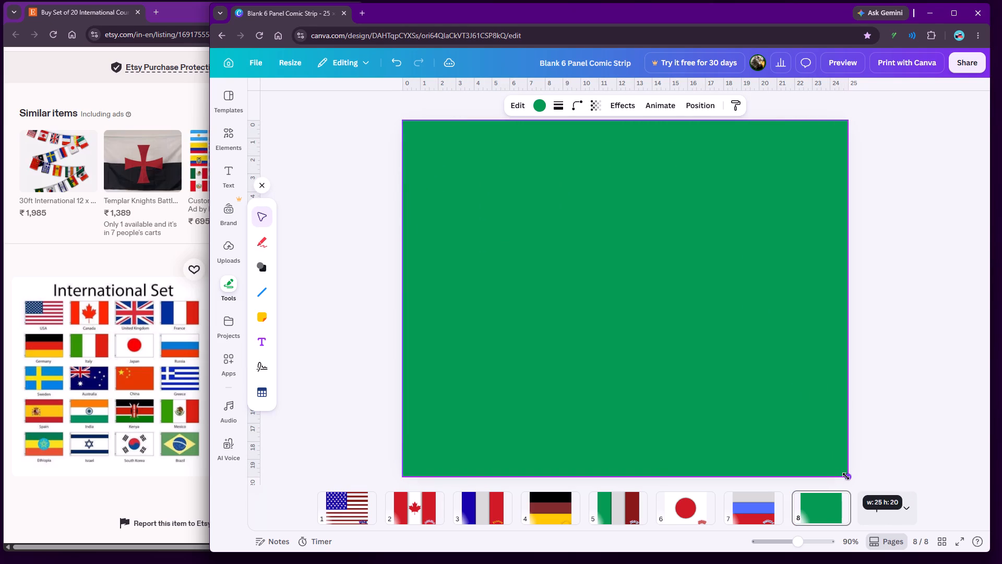
pyautogui.moveTo(846, 476); pyautogui.dragTo(846, 476)
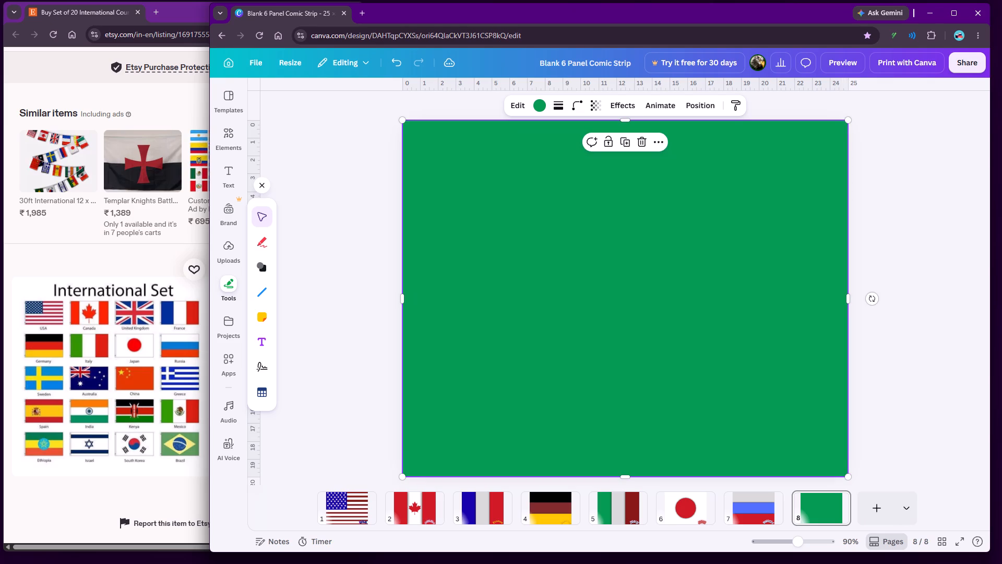
# Recolour the full-page rectangle with the lighter blue already used for Russia's middle band.
pyautogui.click(544, 102)
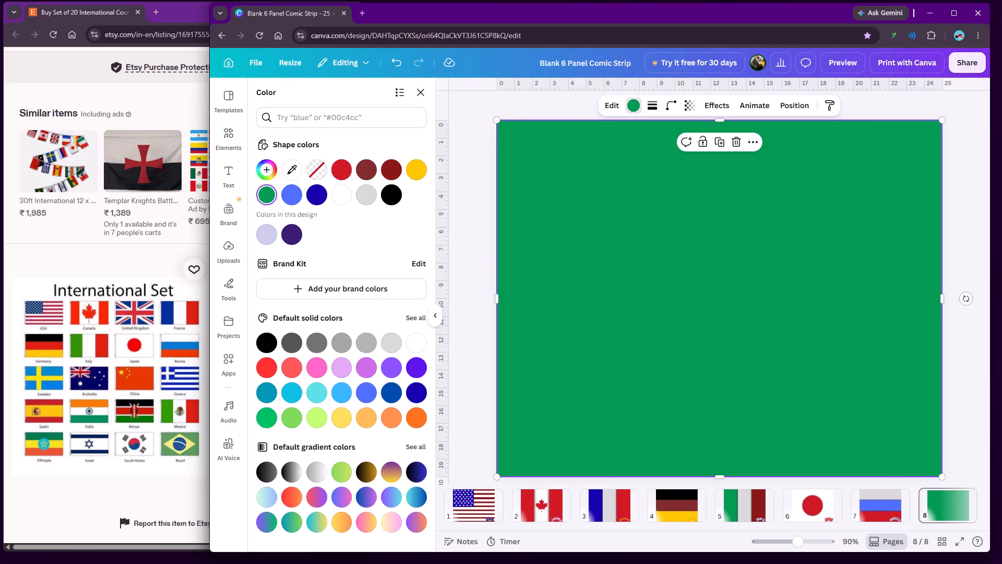
pyautogui.click(297, 195)
pyautogui.click(414, 92)
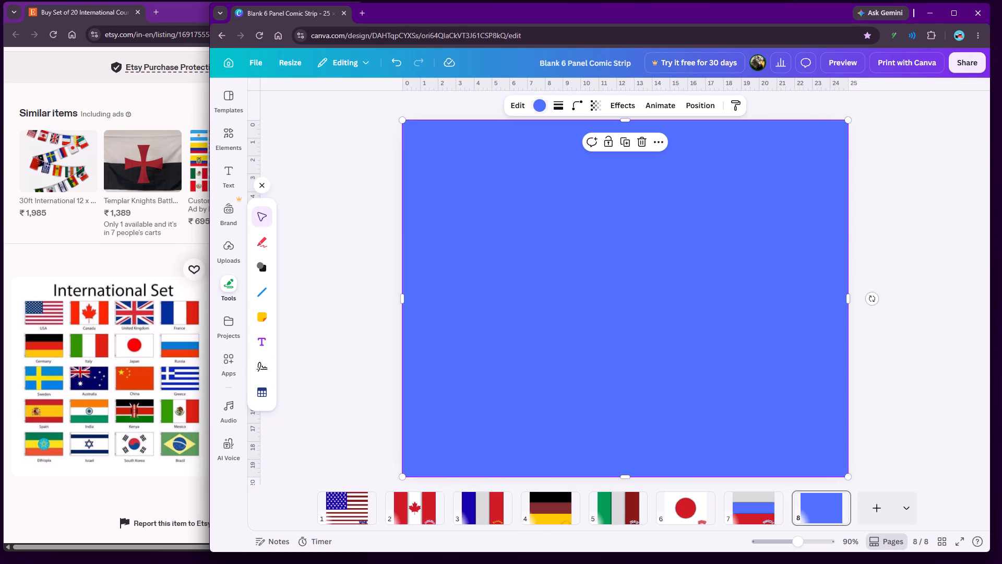
pyautogui.click(348, 154)
# Add a rounded square on the blue background and reshape it into a narrow, full-height vertical bar left of centre.
pyautogui.click(316, 266)
pyautogui.click(259, 264)
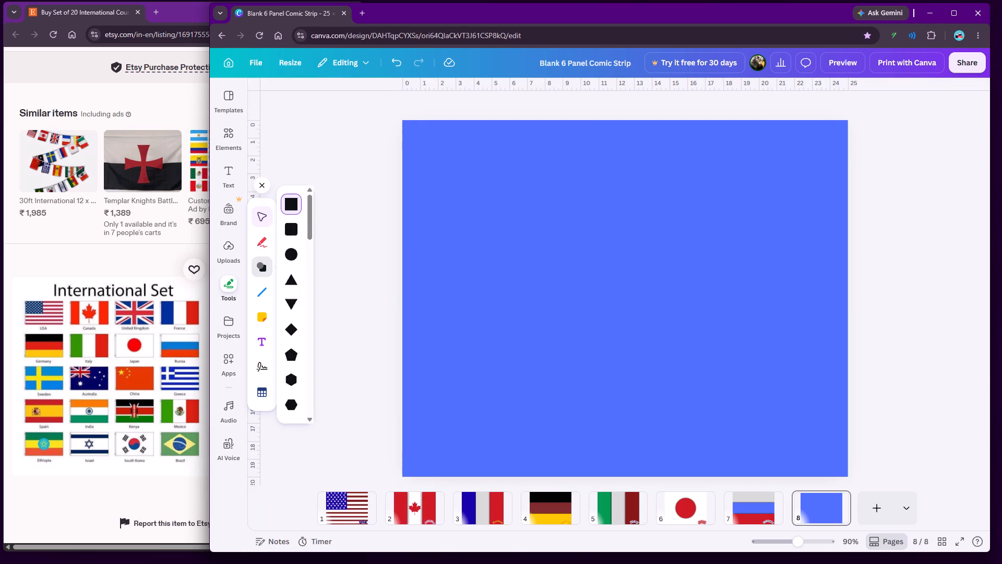
pyautogui.click(291, 232)
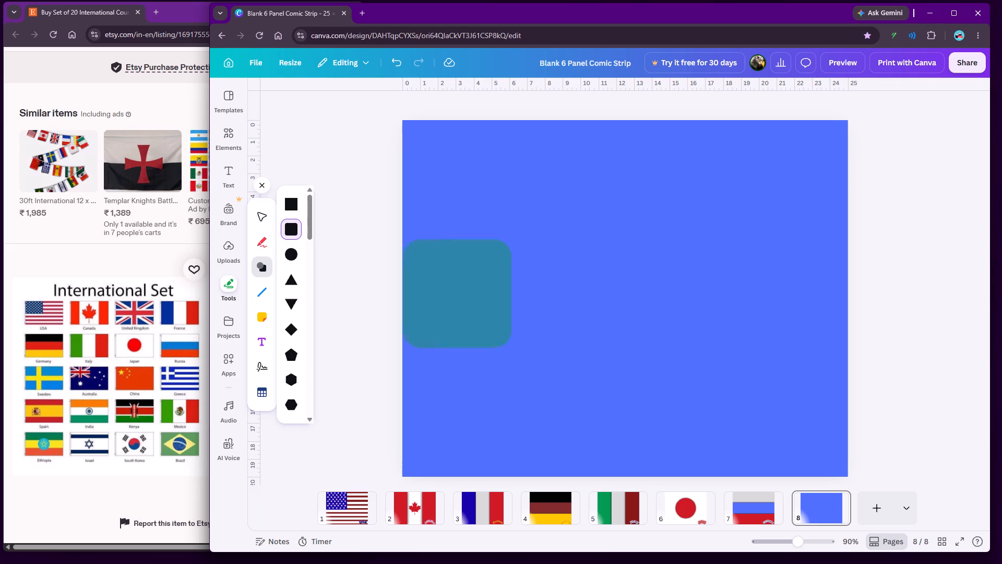
pyautogui.click(470, 218)
pyautogui.click(454, 242)
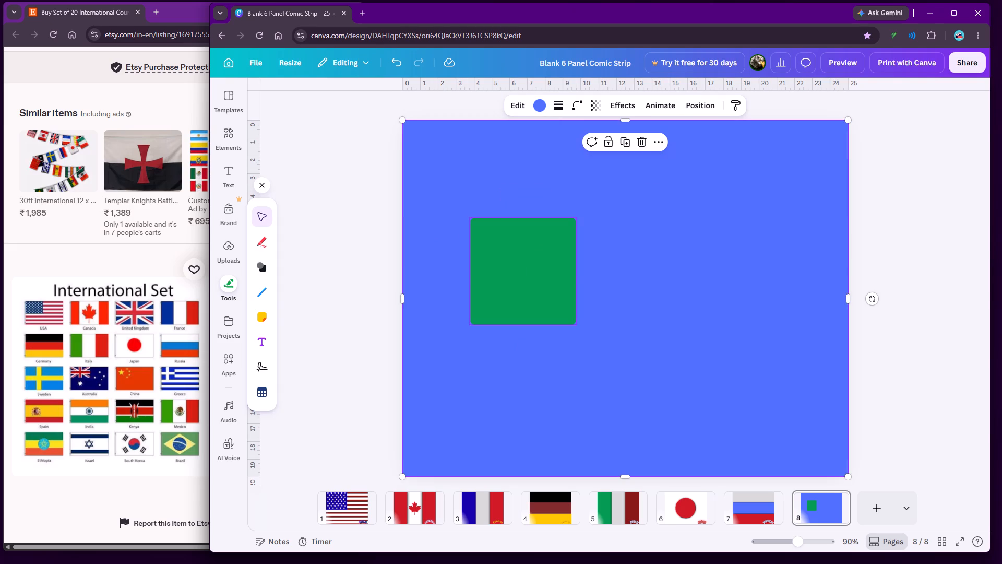
pyautogui.click(537, 274)
pyautogui.moveTo(579, 273); pyautogui.dragTo(537, 271)
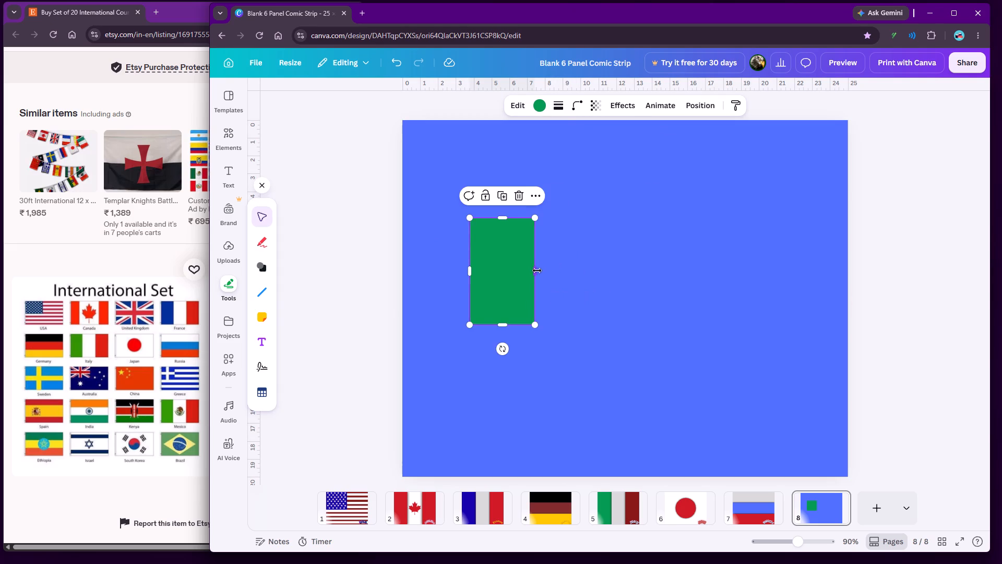
pyautogui.moveTo(509, 274); pyautogui.dragTo(508, 177)
pyautogui.moveTo(533, 177); pyautogui.dragTo(516, 176)
pyautogui.moveTo(499, 180); pyautogui.dragTo(506, 180)
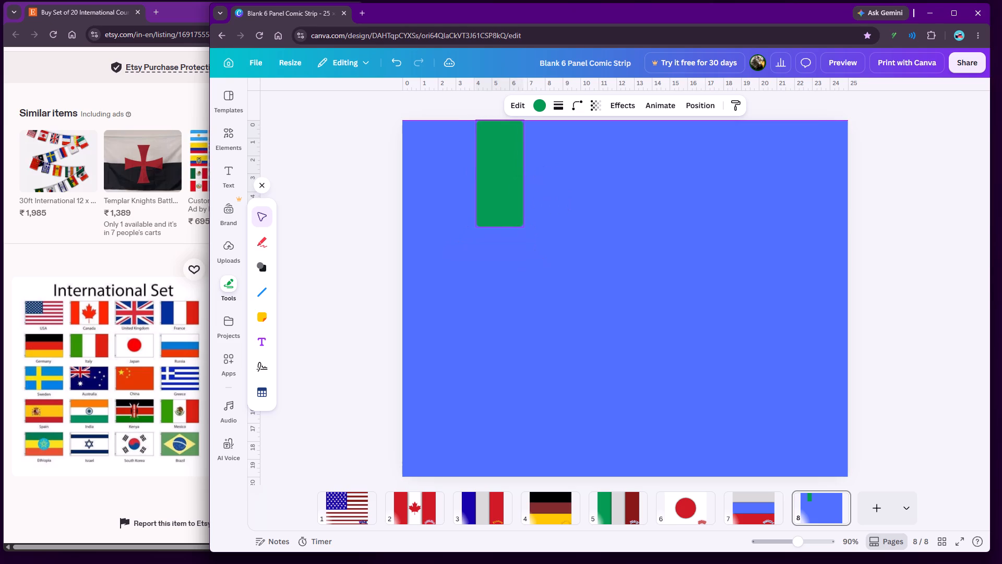
pyautogui.moveTo(506, 180); pyautogui.dragTo(507, 181)
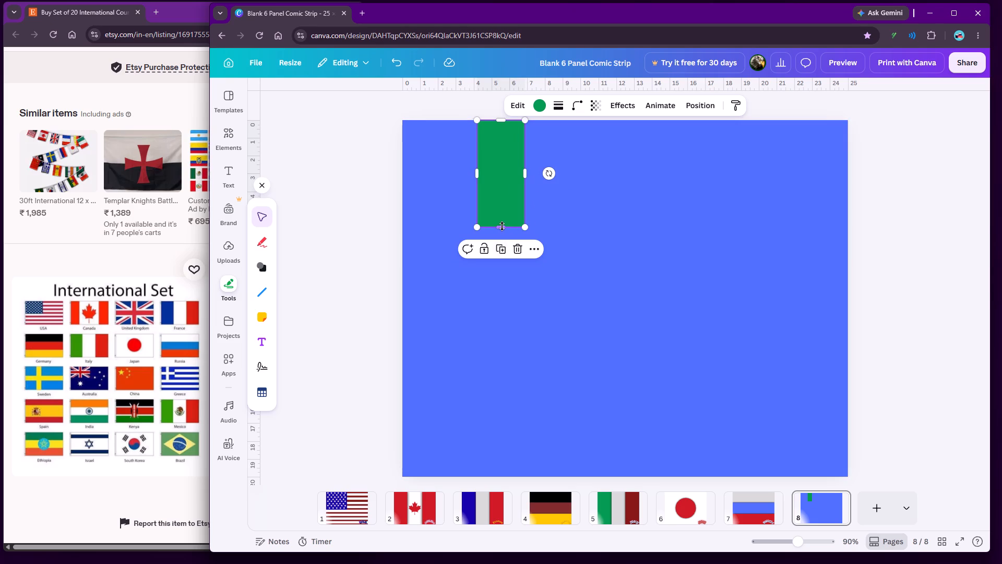
pyautogui.moveTo(502, 226); pyautogui.dragTo(518, 474)
# Duplicate the vertical bar, rotate the copy to horizontal, and stretch it across the full page width in the upper half.
pyautogui.rightClick(498, 253)
pyautogui.click(531, 317)
pyautogui.moveTo(510, 276); pyautogui.dragTo(548, 278)
pyautogui.moveTo(595, 306); pyautogui.dragTo(555, 378)
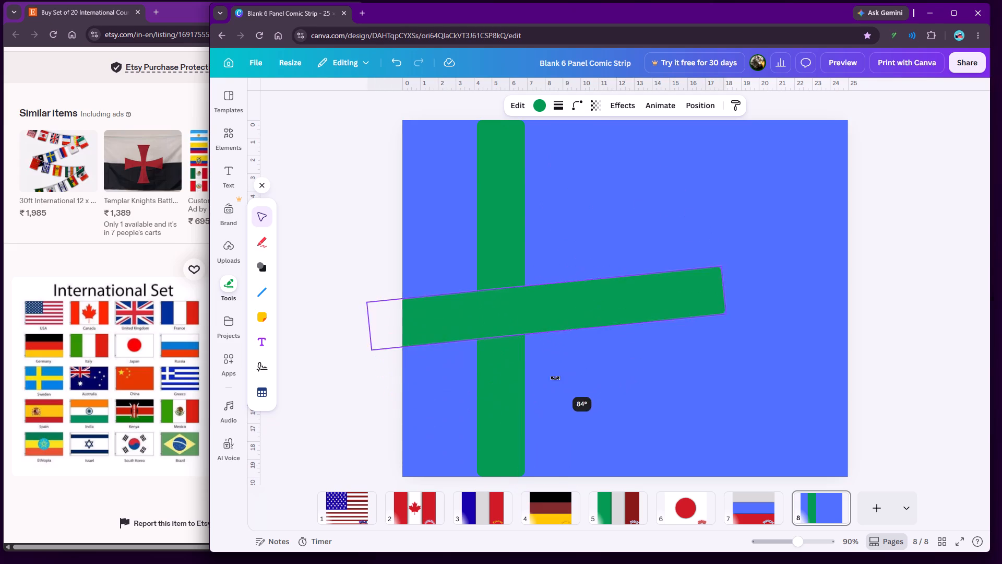
pyautogui.moveTo(555, 378); pyautogui.dragTo(548, 388)
pyautogui.moveTo(547, 307); pyautogui.dragTo(571, 258)
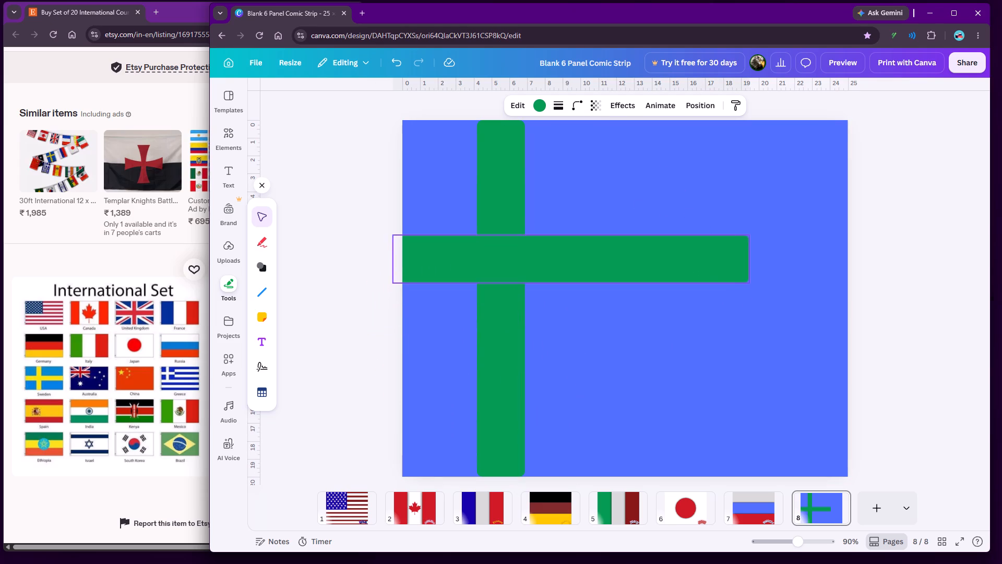
pyautogui.moveTo(571, 258); pyautogui.dragTo(580, 247)
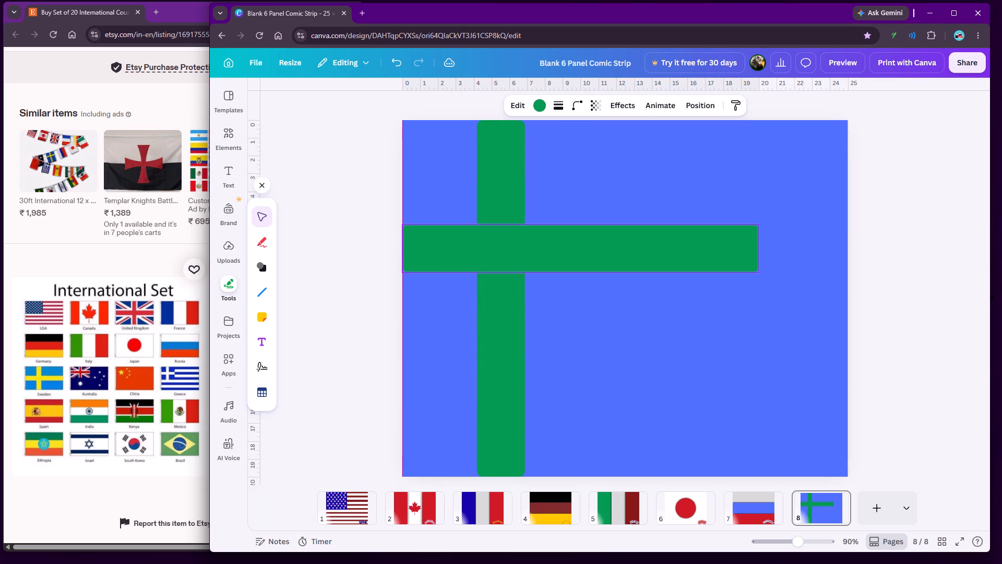
pyautogui.moveTo(580, 247); pyautogui.dragTo(581, 229)
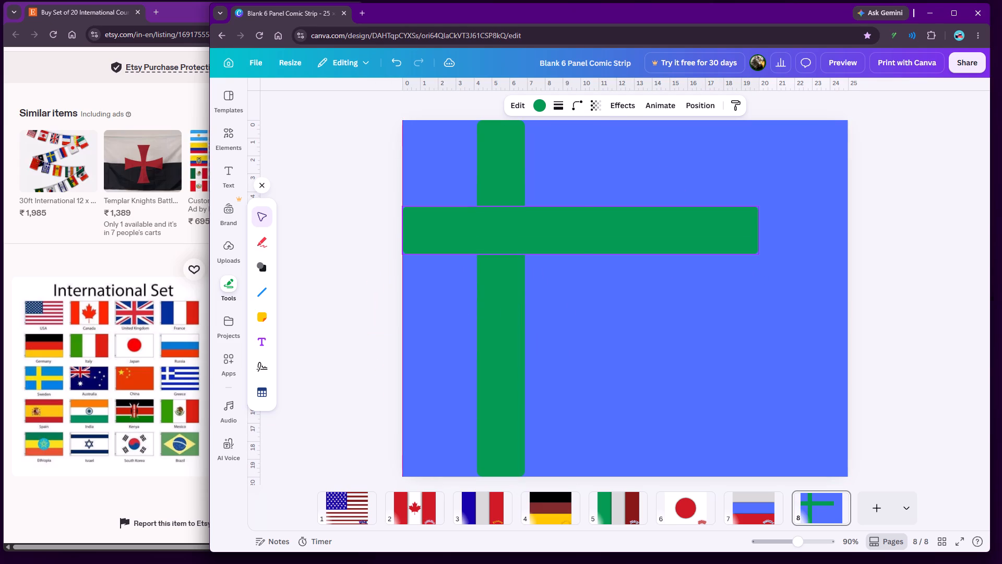
pyautogui.moveTo(581, 229); pyautogui.dragTo(580, 229)
pyautogui.moveTo(759, 231); pyautogui.dragTo(847, 227)
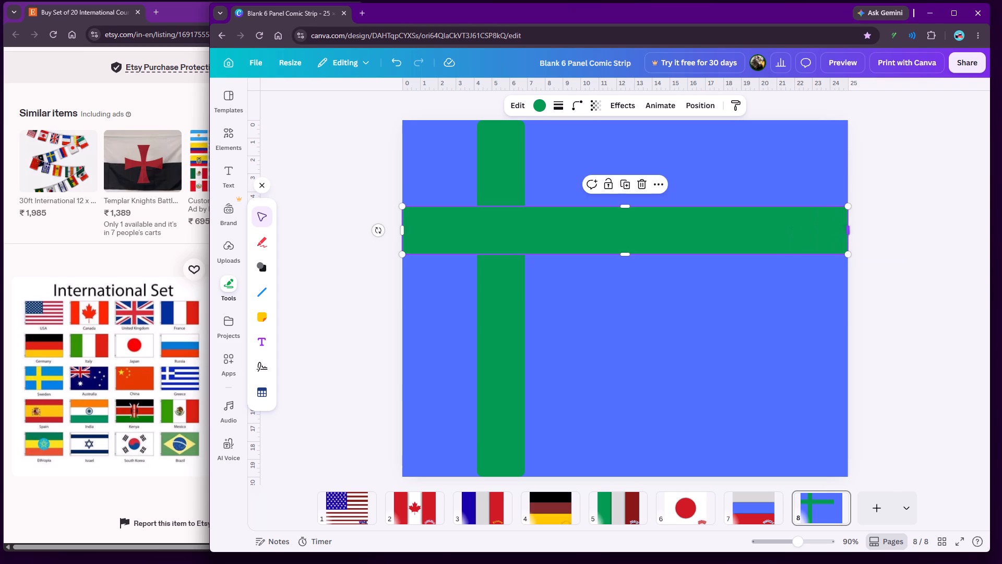
pyautogui.click(892, 275)
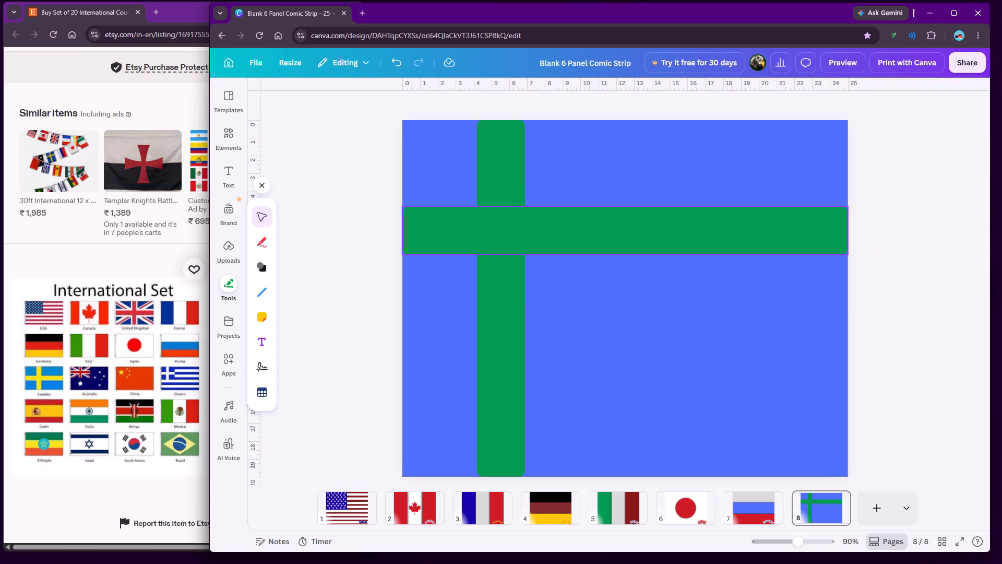
# Shift the vertical bar slightly right and the horizontal bar slightly down to match Sweden's cross.
pyautogui.moveTo(507, 187); pyautogui.dragTo(520, 185)
pyautogui.moveTo(556, 217); pyautogui.dragTo(557, 224)
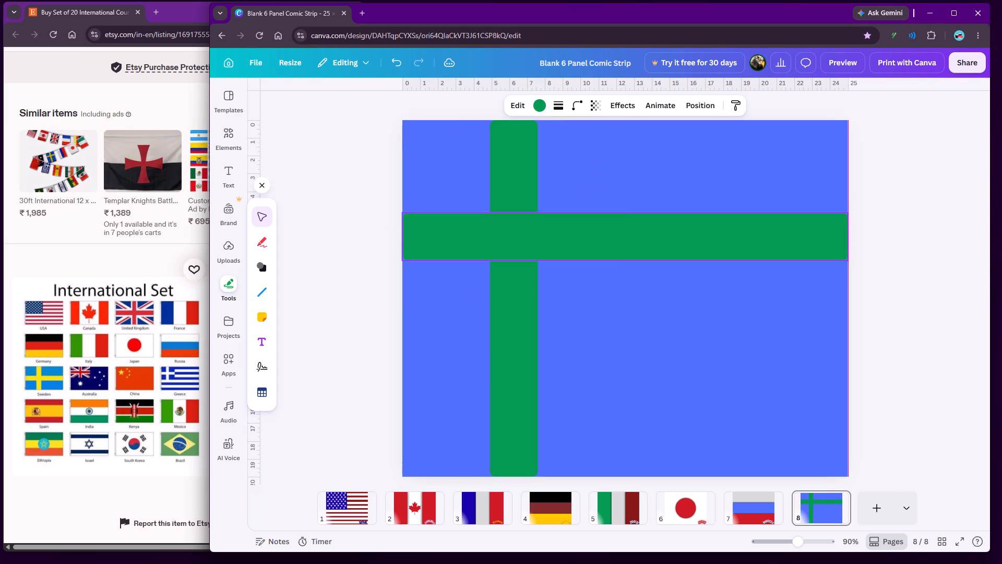
pyautogui.moveTo(557, 224); pyautogui.dragTo(557, 229)
pyautogui.click(899, 210)
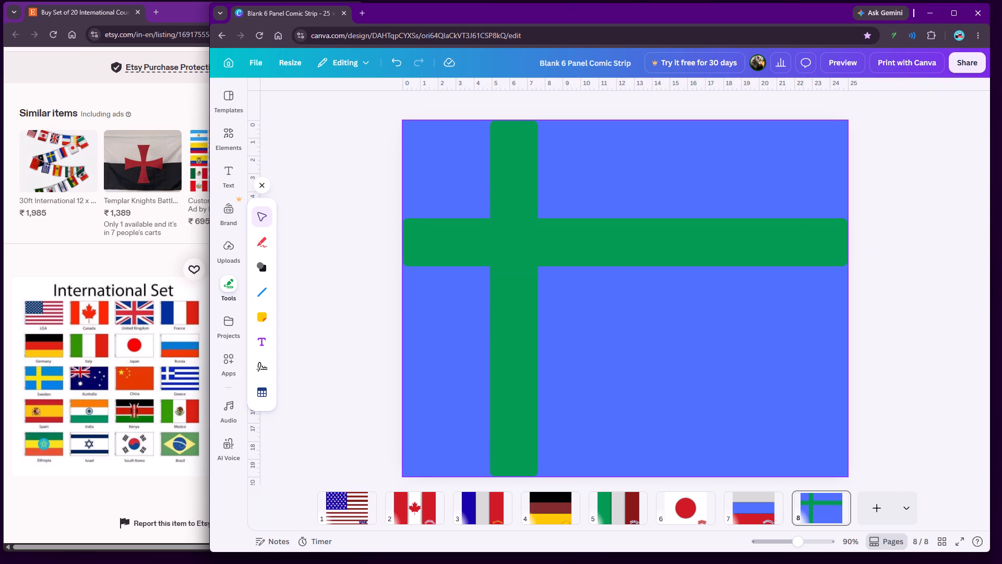
# Recolour the vertical and horizontal cross bars golden yellow.
pyautogui.click(511, 197)
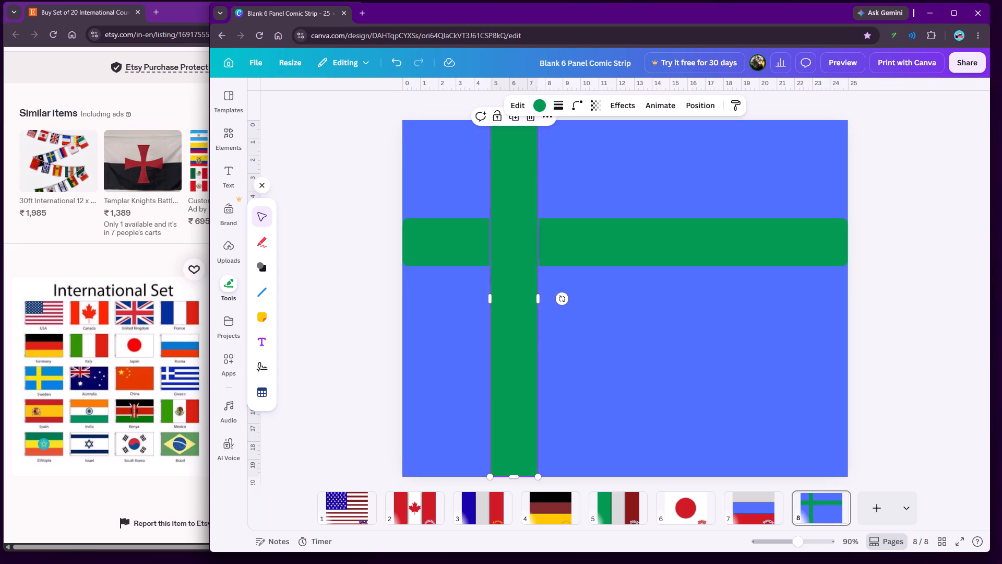
pyautogui.click(534, 102)
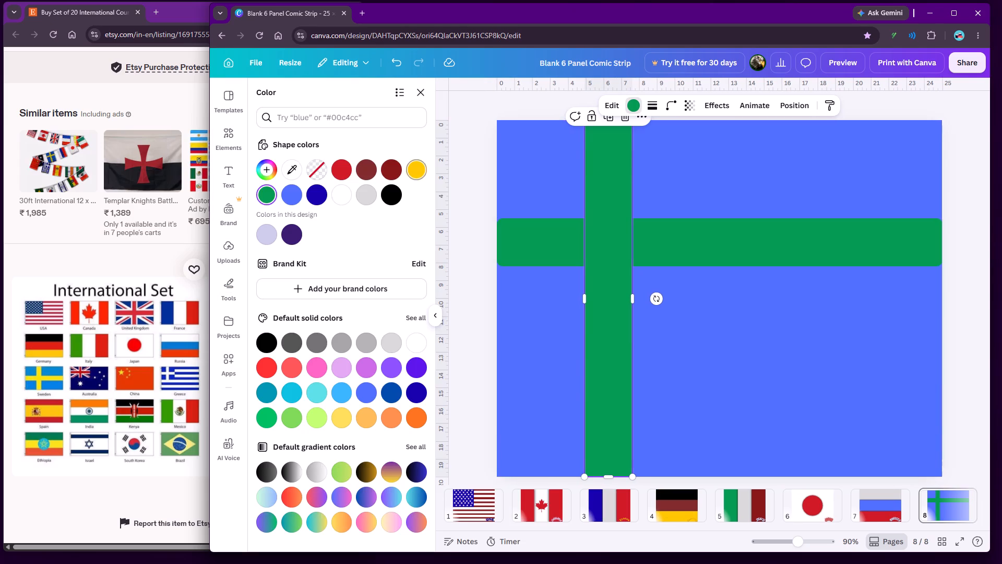
pyautogui.click(419, 173)
pyautogui.click(516, 237)
pyautogui.click(414, 164)
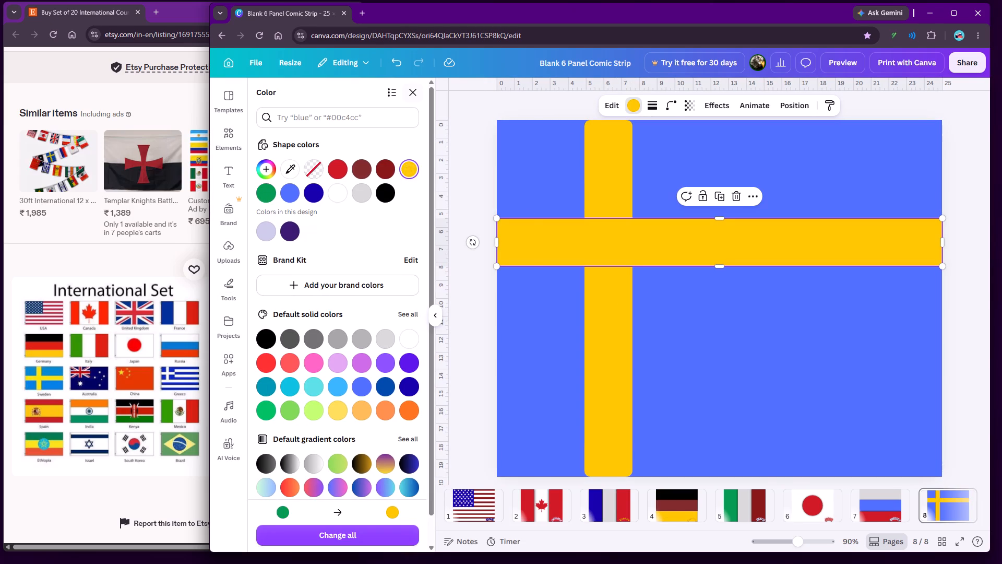
pyautogui.click(410, 90)
pyautogui.click(338, 158)
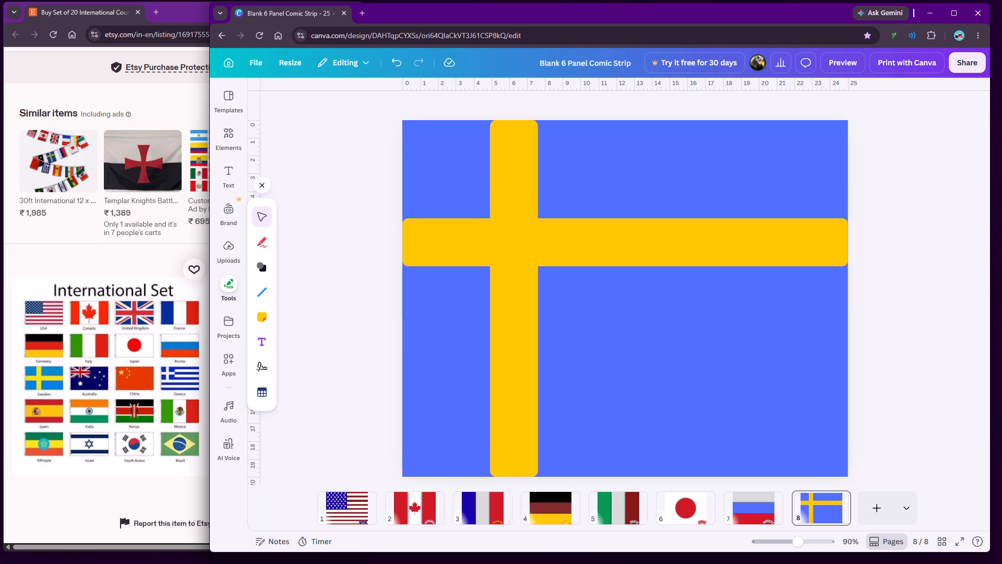
# Apply a Drop shadow to the blue background and both yellow bars with direction 0, offset 0, blur 12 and transparency 100.
pyautogui.moveTo(348, 145); pyautogui.dragTo(629, 352)
pyautogui.click(626, 102)
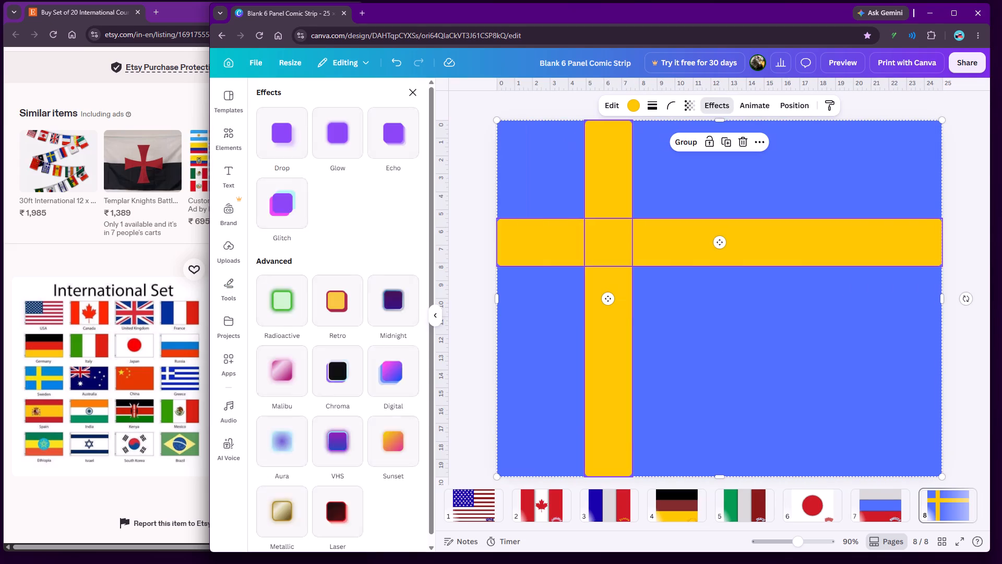
pyautogui.click(285, 144)
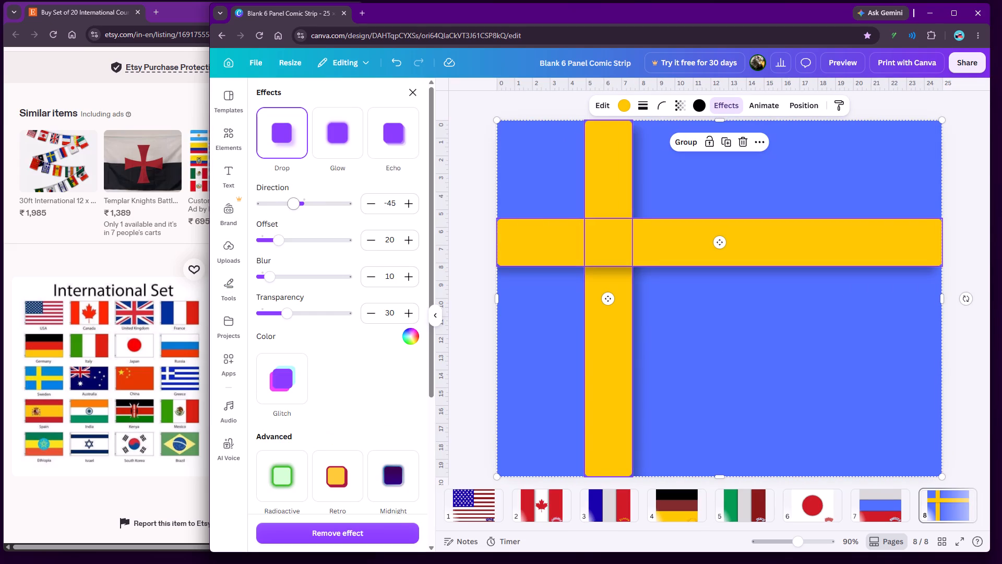
pyautogui.moveTo(294, 203); pyautogui.dragTo(304, 203)
pyautogui.moveTo(276, 241); pyautogui.dragTo(246, 241)
pyautogui.click(263, 242)
pyautogui.moveTo(271, 283); pyautogui.dragTo(279, 283)
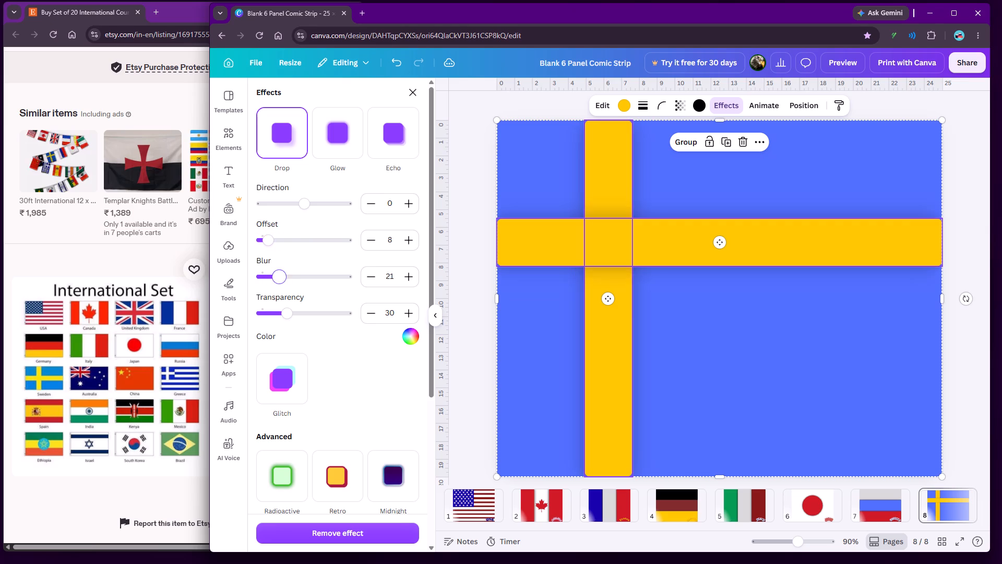
pyautogui.moveTo(295, 321); pyautogui.dragTo(401, 323)
pyautogui.moveTo(277, 280); pyautogui.dragTo(269, 277)
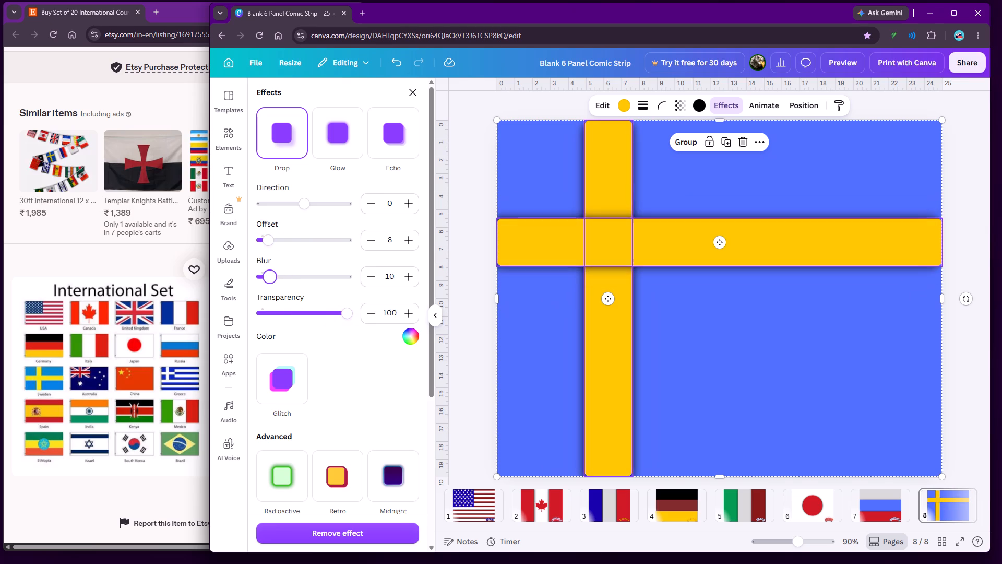
pyautogui.moveTo(269, 277); pyautogui.dragTo(271, 277)
pyautogui.moveTo(269, 237); pyautogui.dragTo(327, 239)
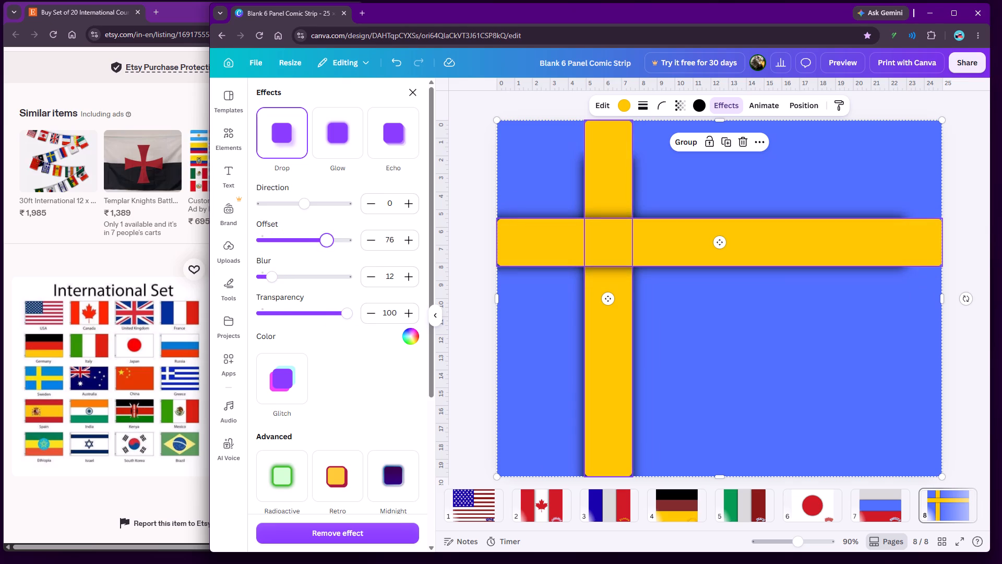
pyautogui.moveTo(327, 239); pyautogui.dragTo(235, 243)
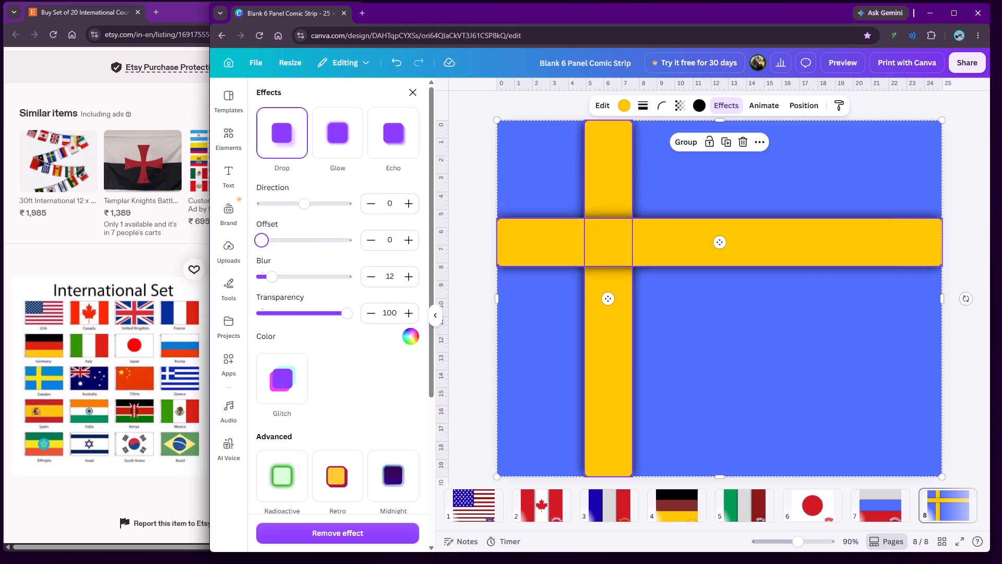
pyautogui.scroll(-2, 329, 305)
pyautogui.scroll(8, 324, 278)
pyautogui.click(414, 93)
# Browse the animation options for the selected blue background and both yellow bars.
pyautogui.click(675, 98)
pyautogui.scroll(-4, 393, 269)
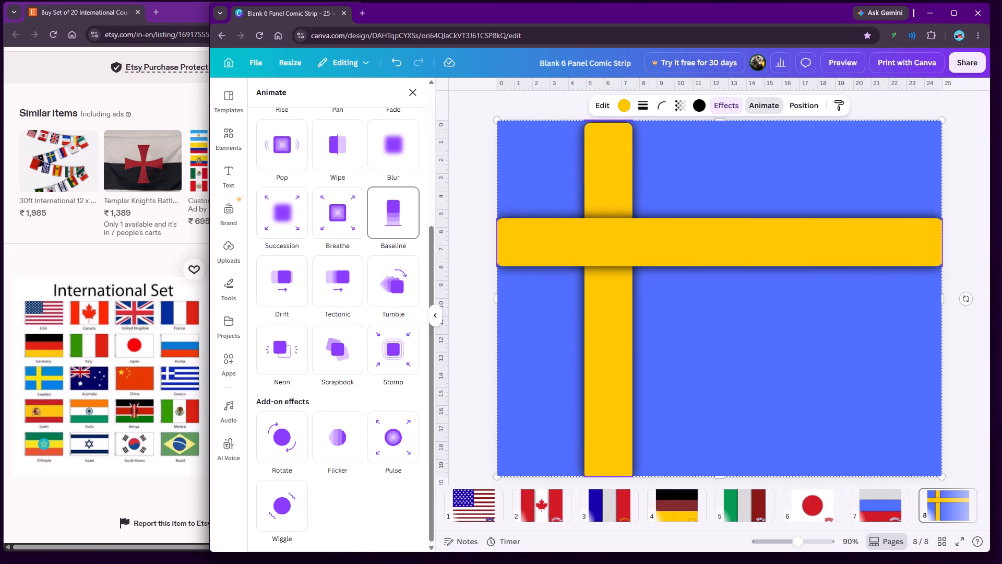
pyautogui.scroll(1, 325, 156)
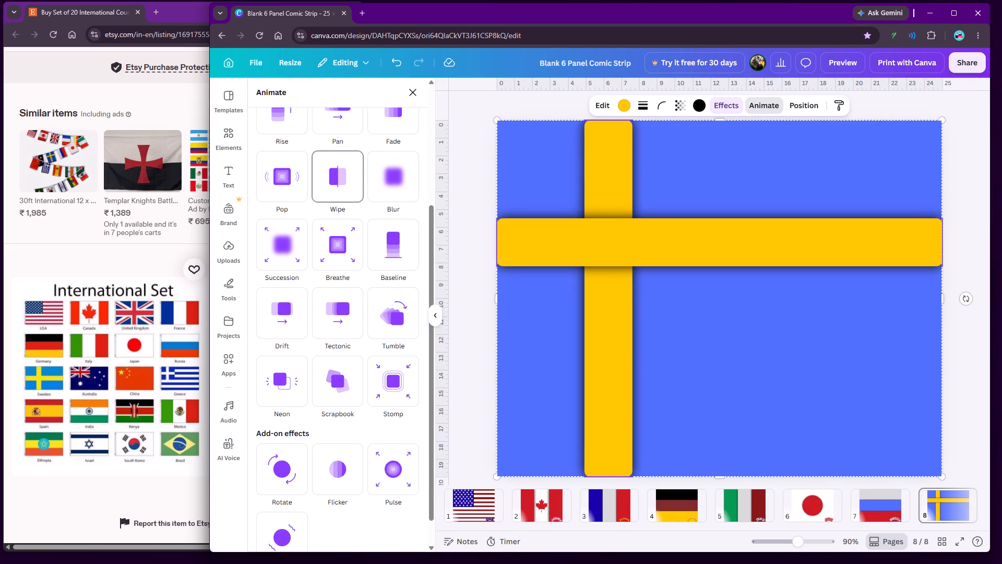